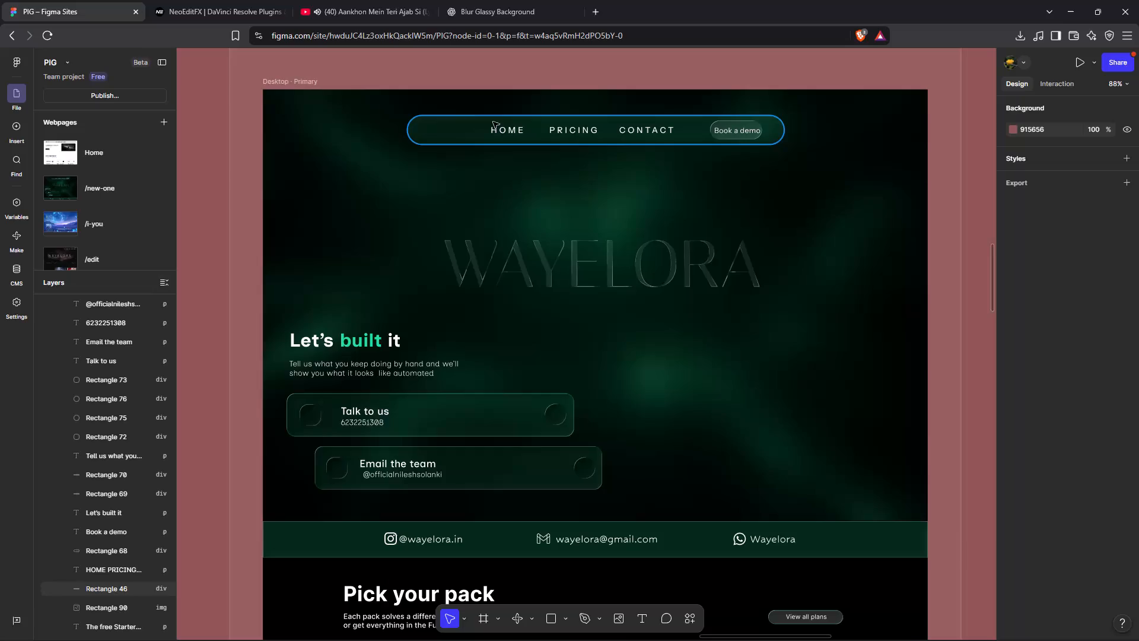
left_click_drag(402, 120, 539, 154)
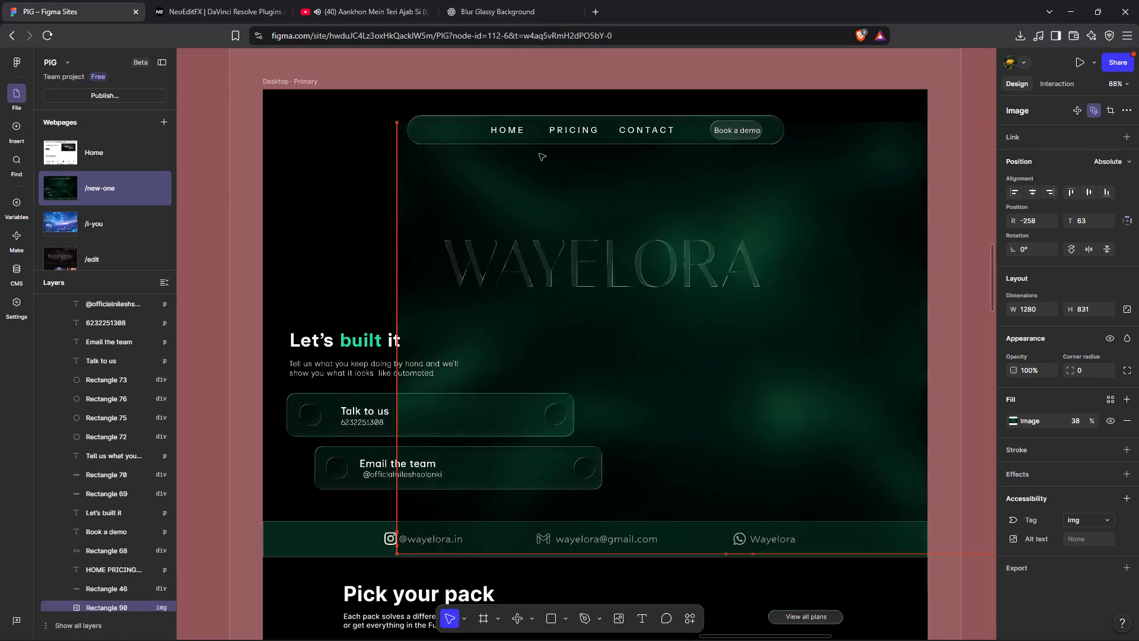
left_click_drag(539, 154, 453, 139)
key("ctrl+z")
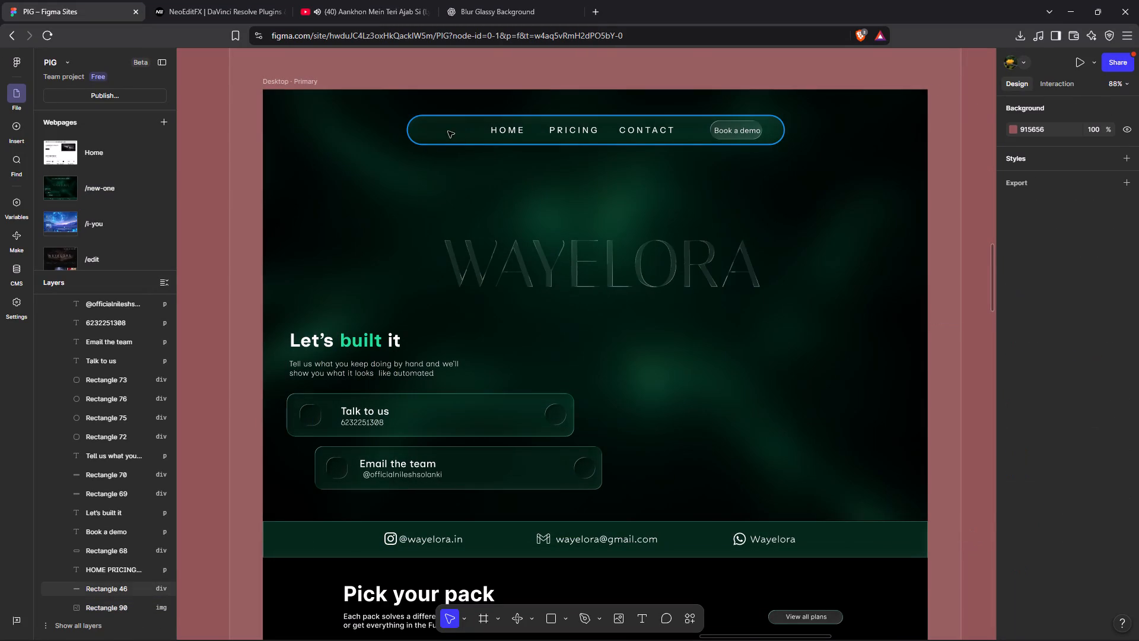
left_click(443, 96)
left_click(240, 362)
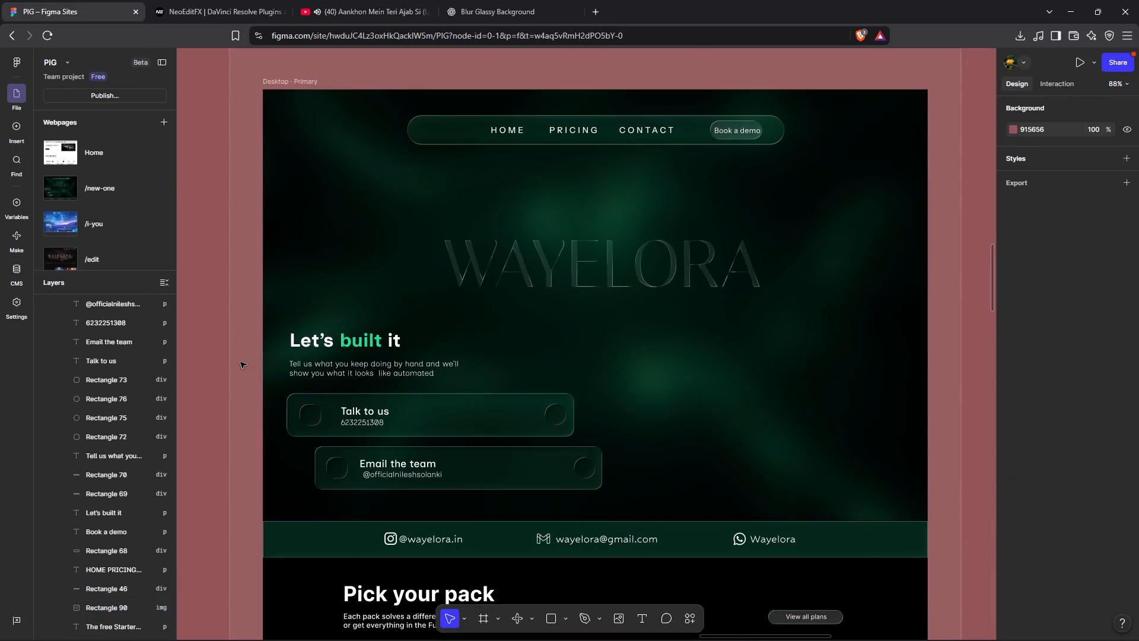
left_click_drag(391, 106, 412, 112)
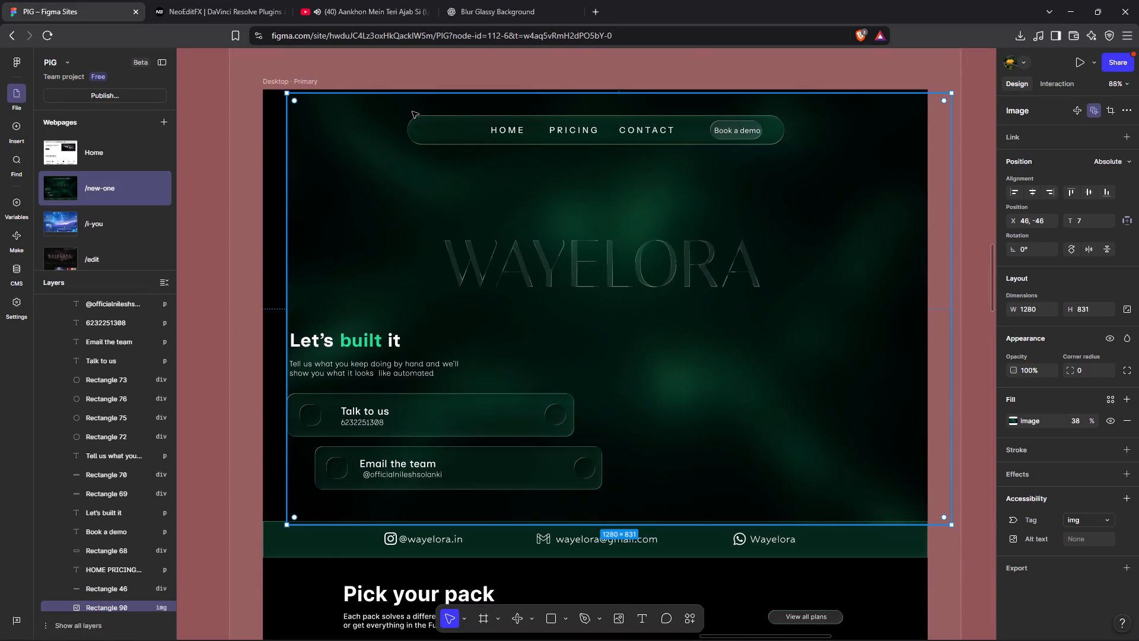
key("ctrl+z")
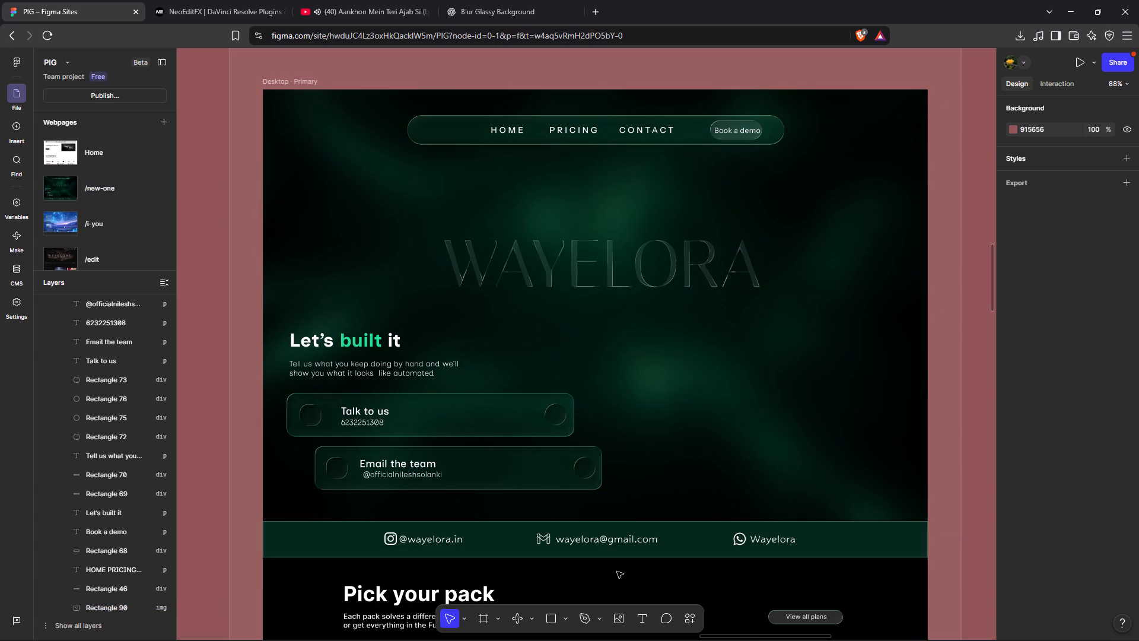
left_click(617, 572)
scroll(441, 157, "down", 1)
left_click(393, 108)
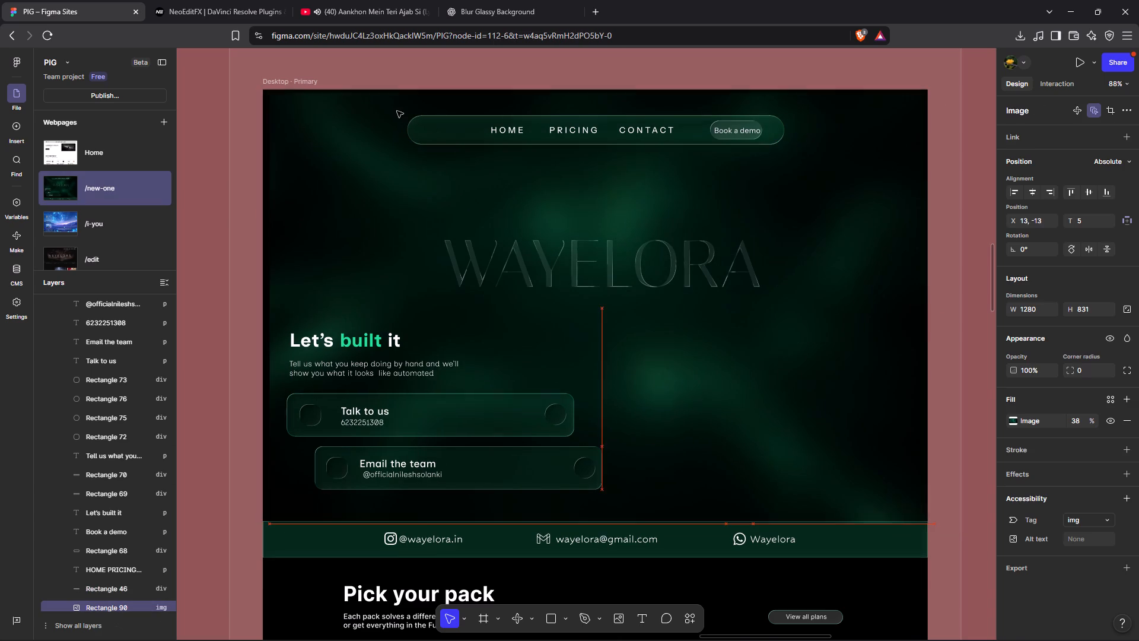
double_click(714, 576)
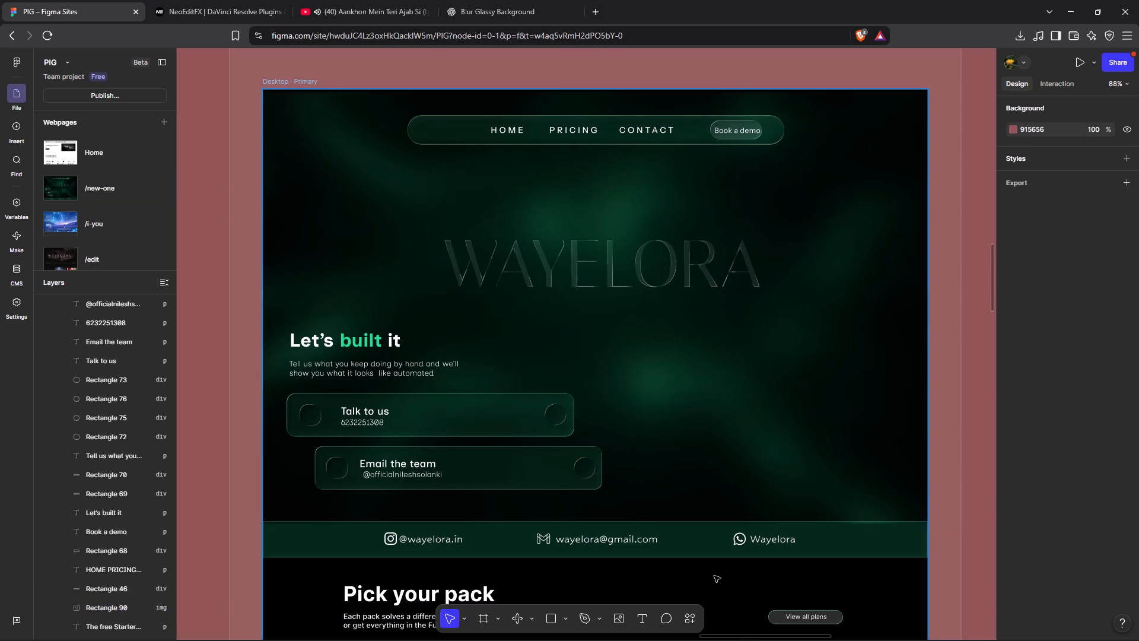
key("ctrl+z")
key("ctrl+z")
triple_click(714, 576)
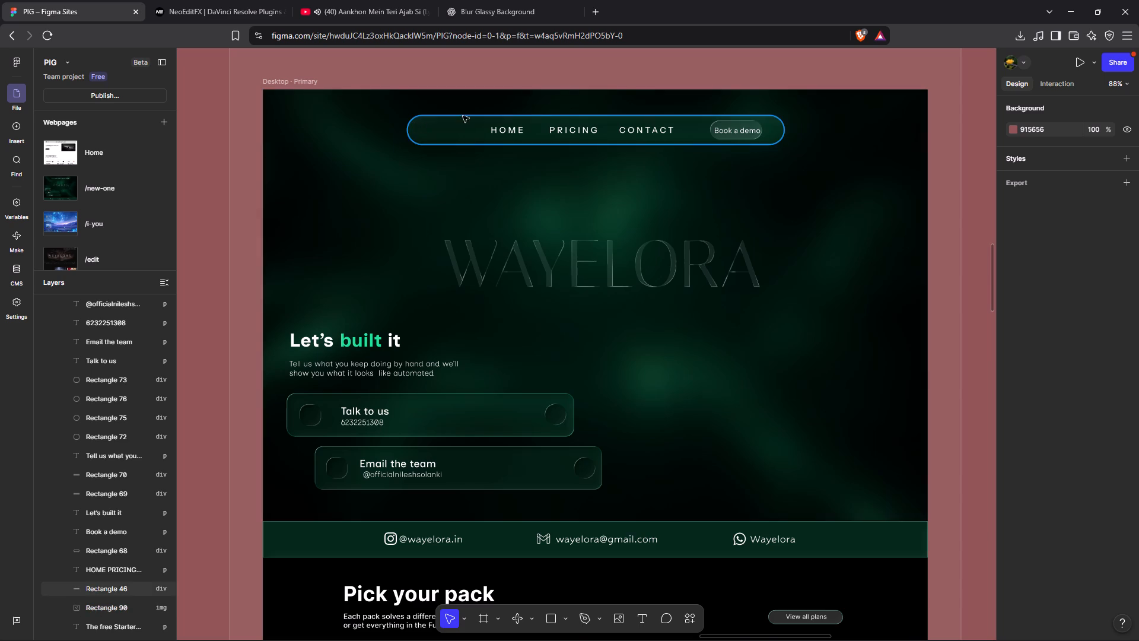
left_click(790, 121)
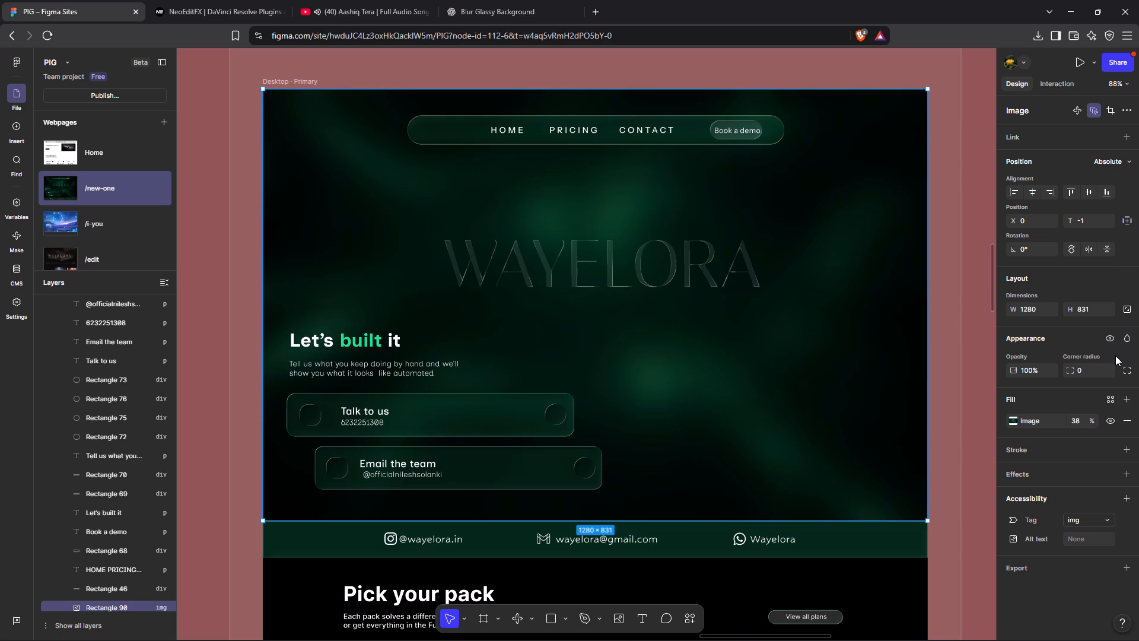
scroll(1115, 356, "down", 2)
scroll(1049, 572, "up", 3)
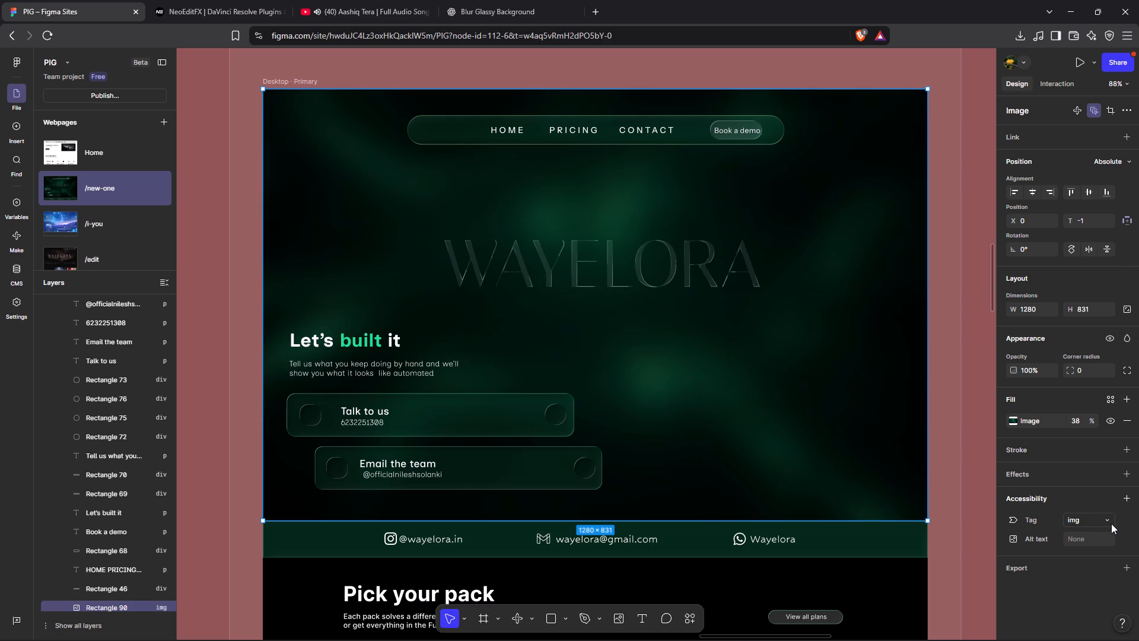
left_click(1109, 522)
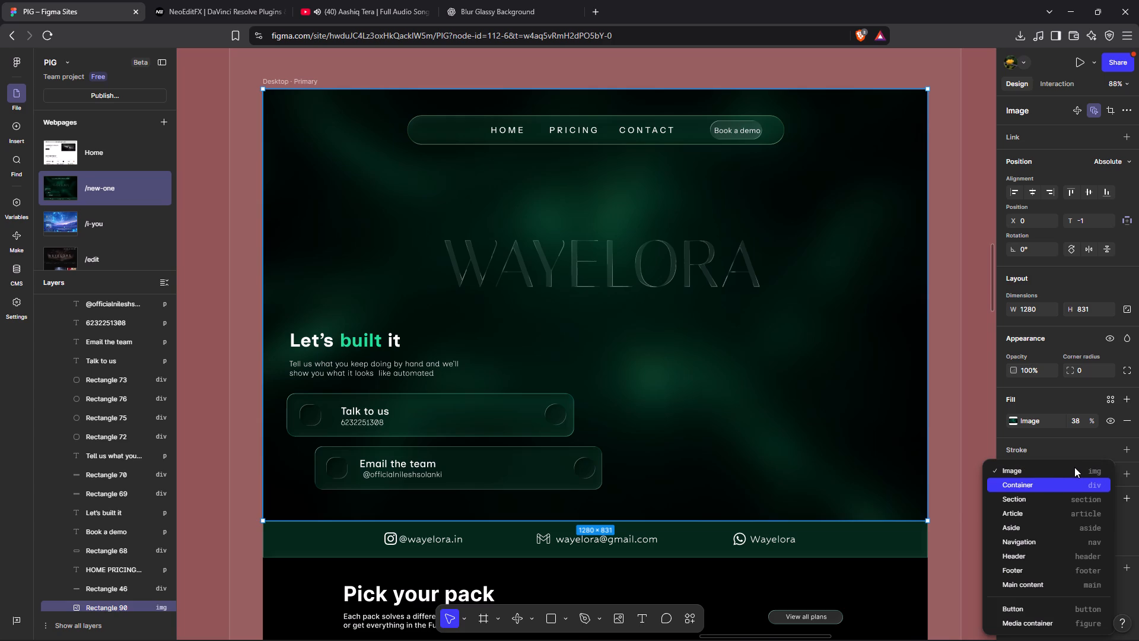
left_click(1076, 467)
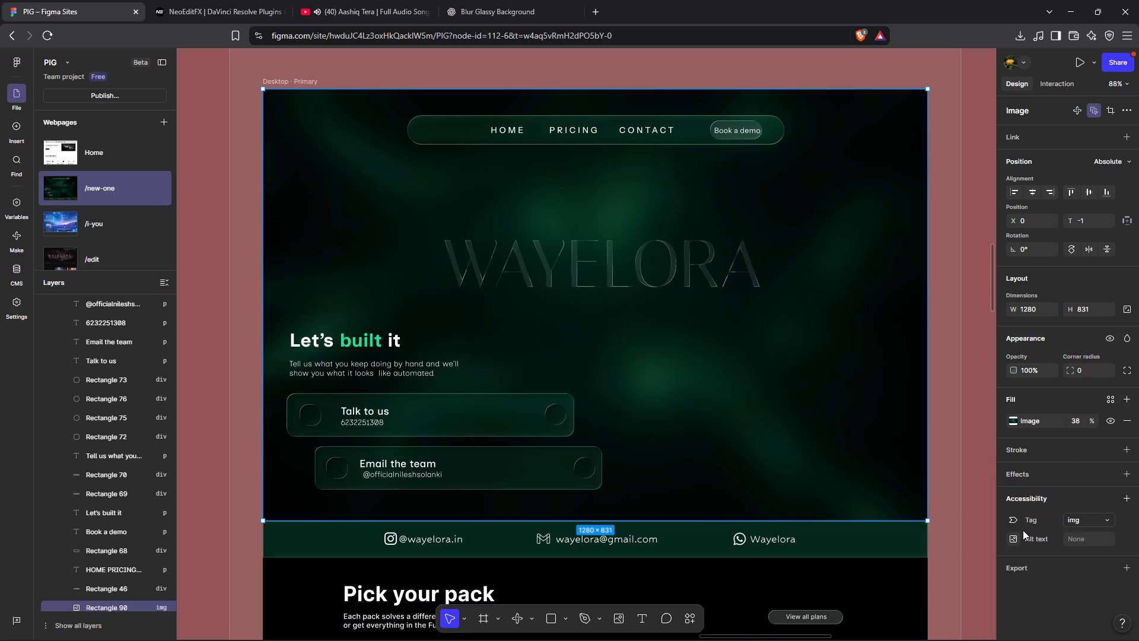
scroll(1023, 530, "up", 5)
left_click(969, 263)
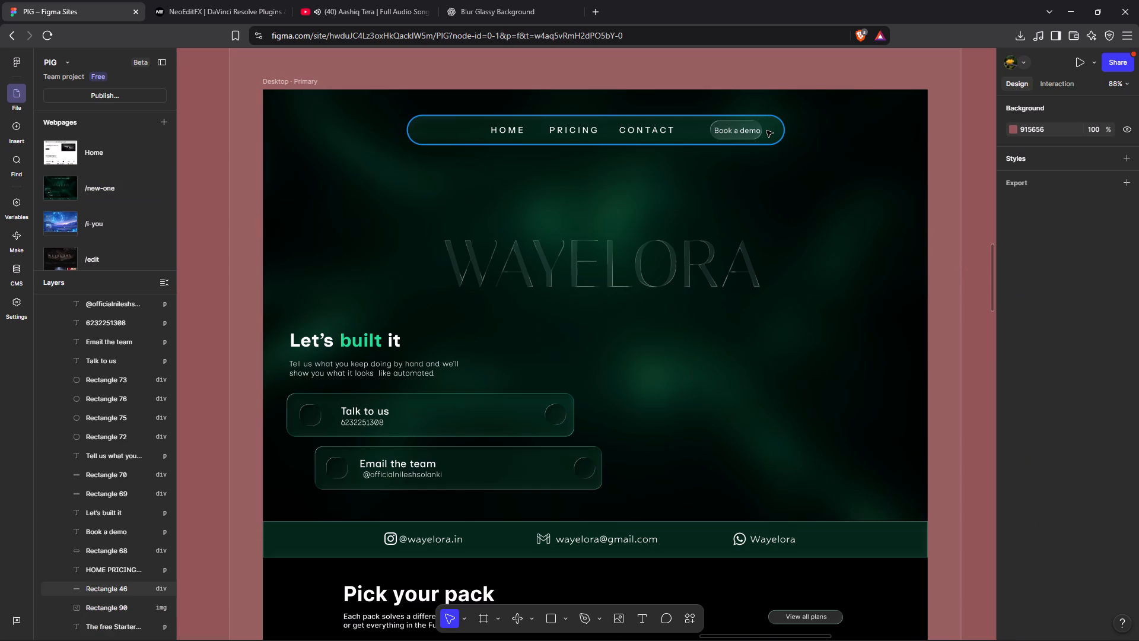
Move the navigation bar, its links and the Book a demo button with its label together down to about 91 px above the WAYELORA title.
left_click(766, 131, "shift")
left_click(748, 133, "shift")
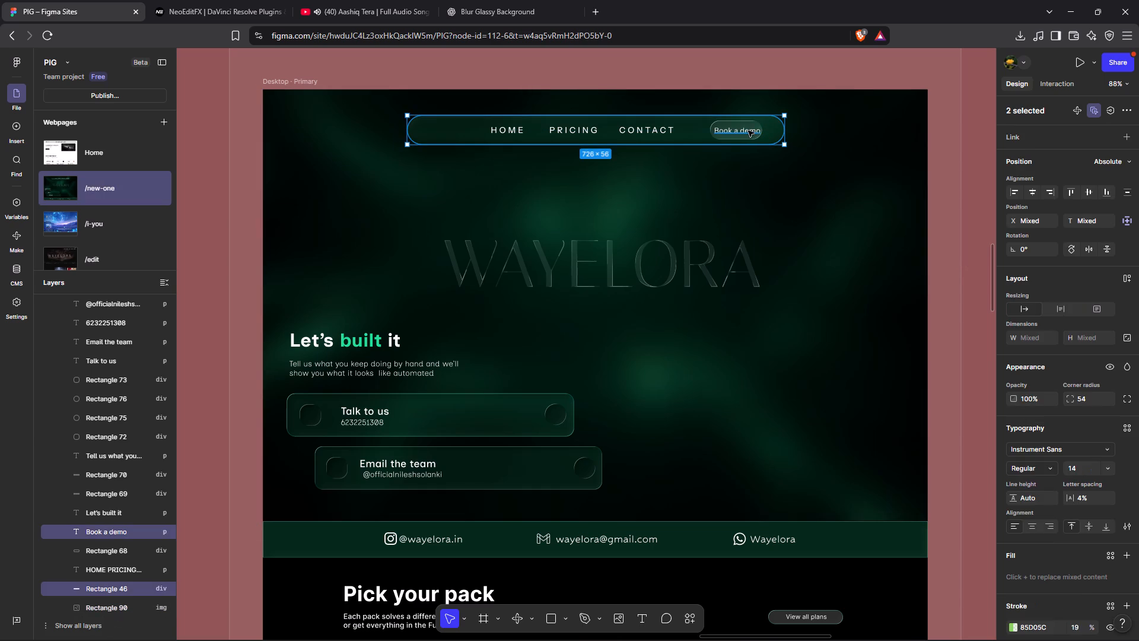
left_click(748, 128, "shift")
left_click(743, 126, "shift")
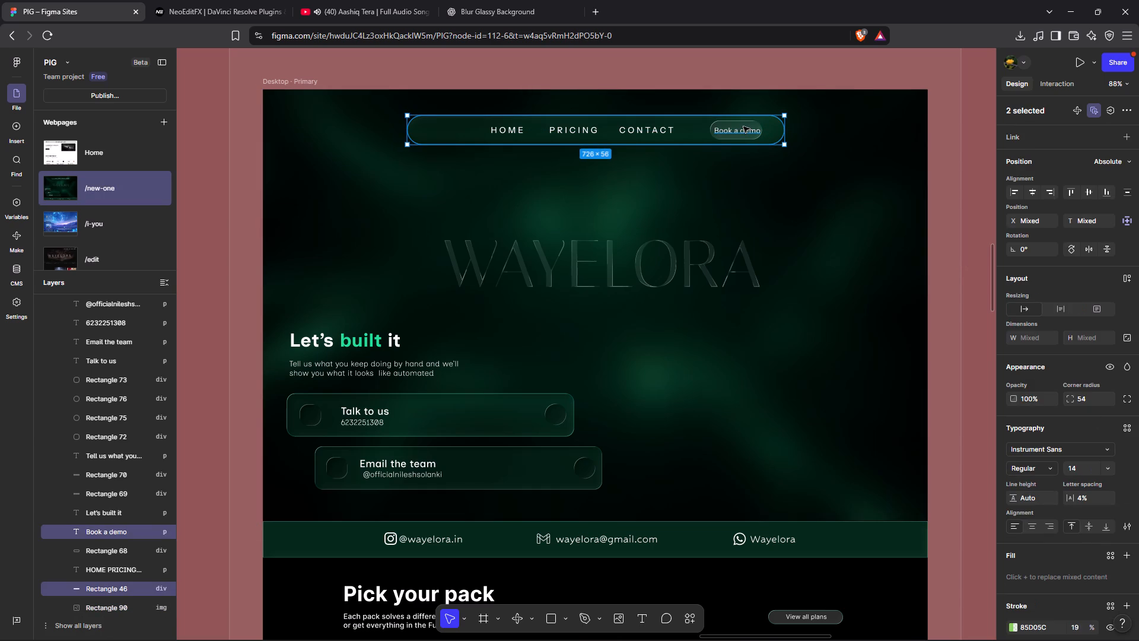
left_click(741, 124, "shift")
left_click(661, 131, "shift")
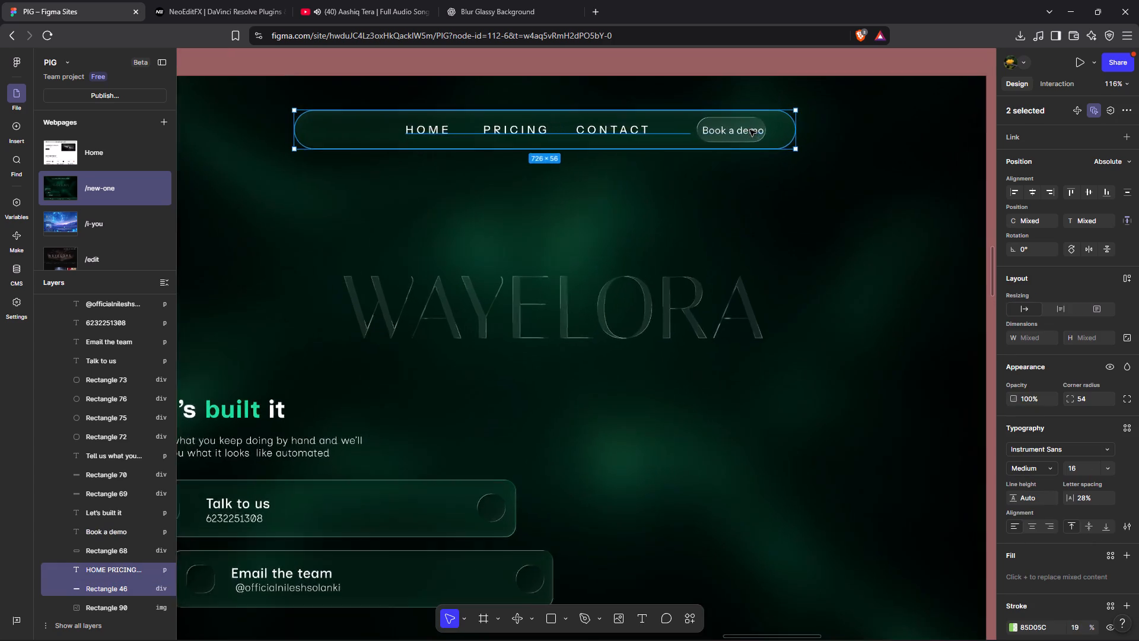
left_click(736, 115, "shift")
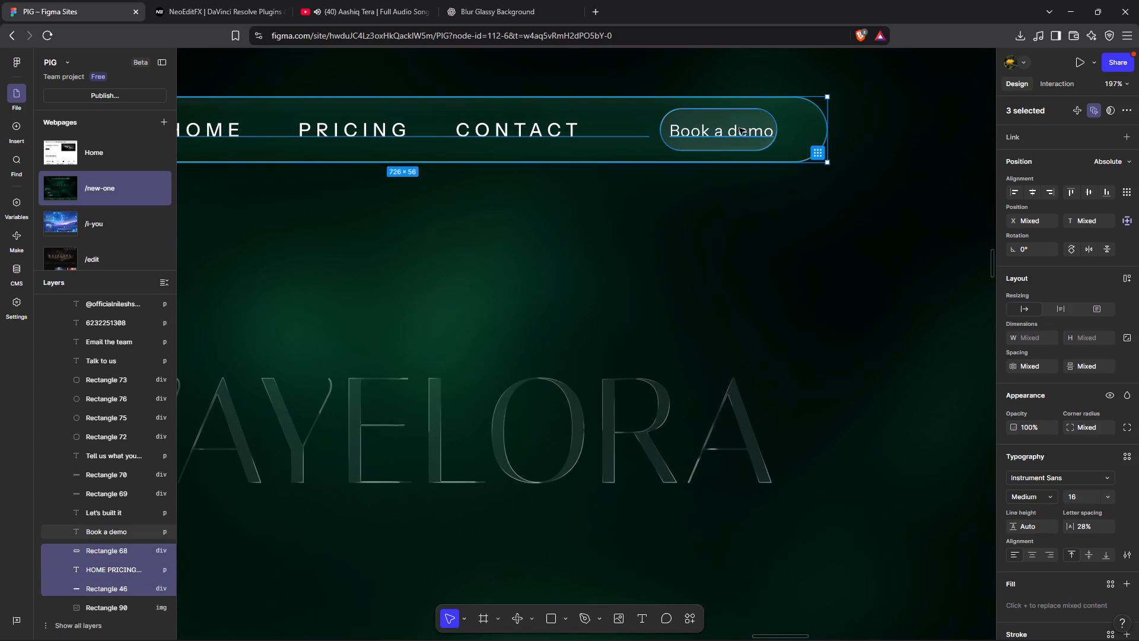
left_click(742, 133, "shift")
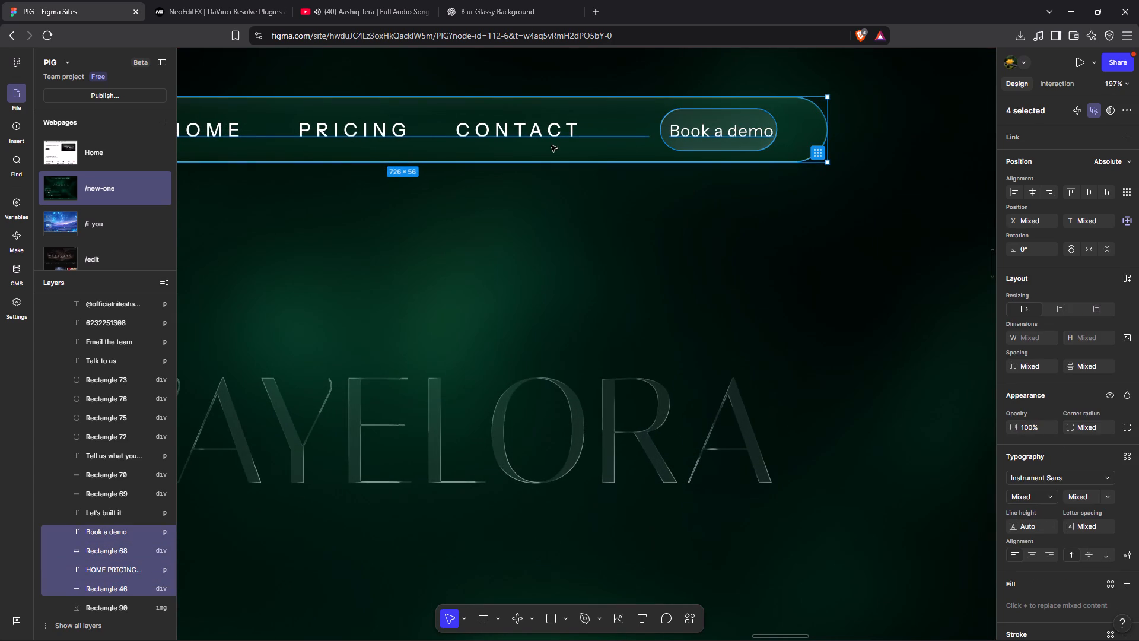
left_click_drag(508, 139, 508, 147)
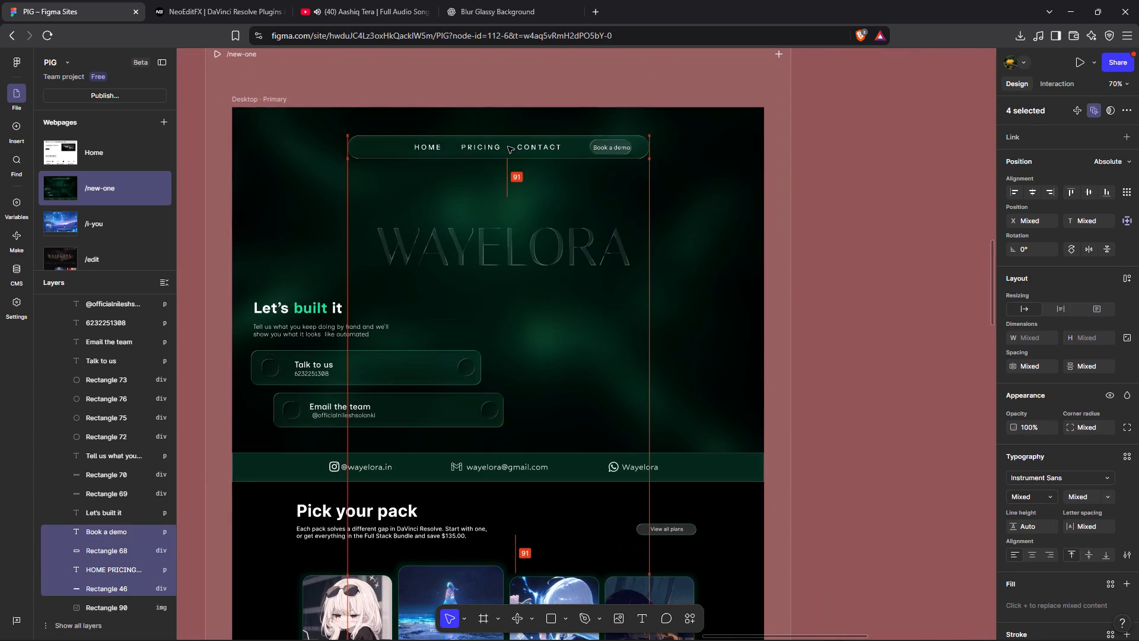
left_click_drag(508, 147, 505, 144)
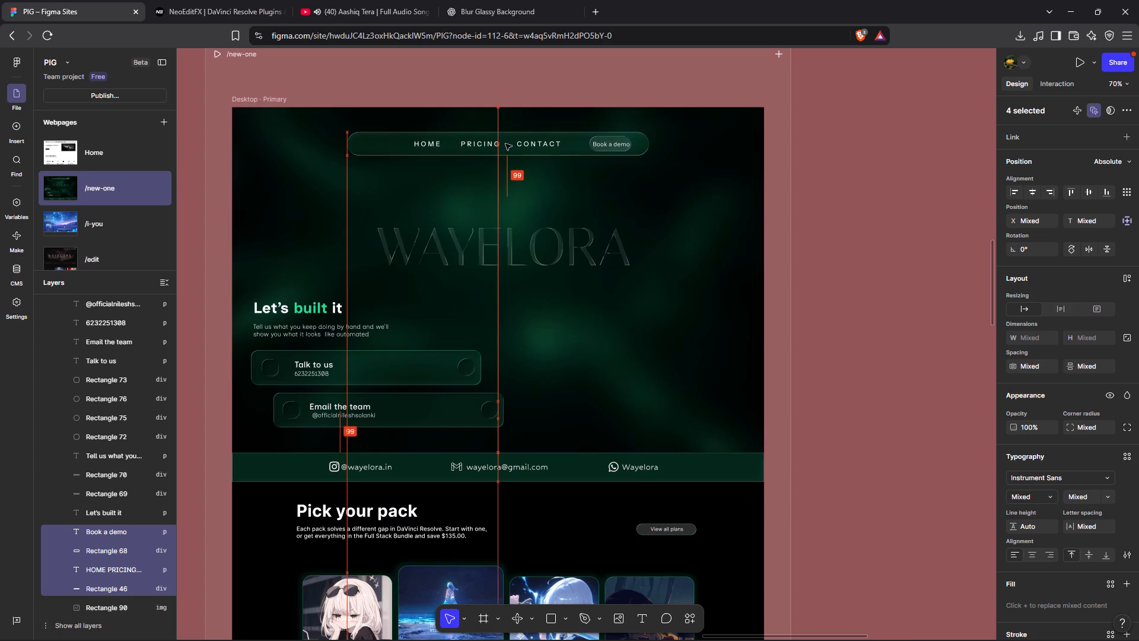
left_click_drag(505, 144, 507, 146)
left_click(866, 195)
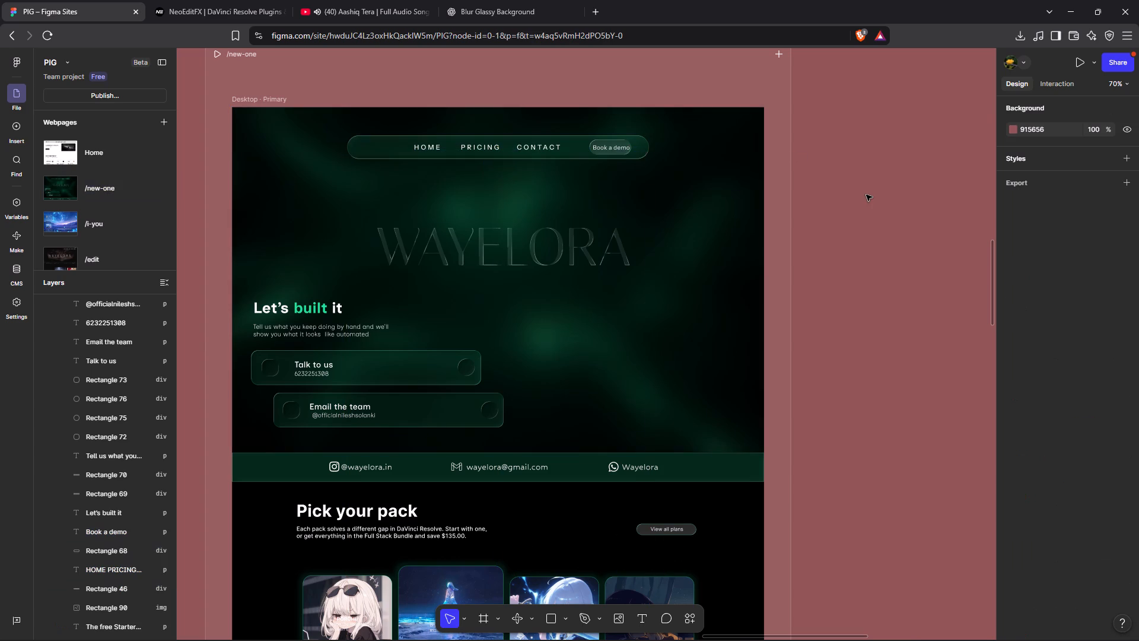
Switch to the NeoEditFX website to examine its top announcement strip, navigation bar and hero layout, and return to the Figma design.
left_click(219, 0)
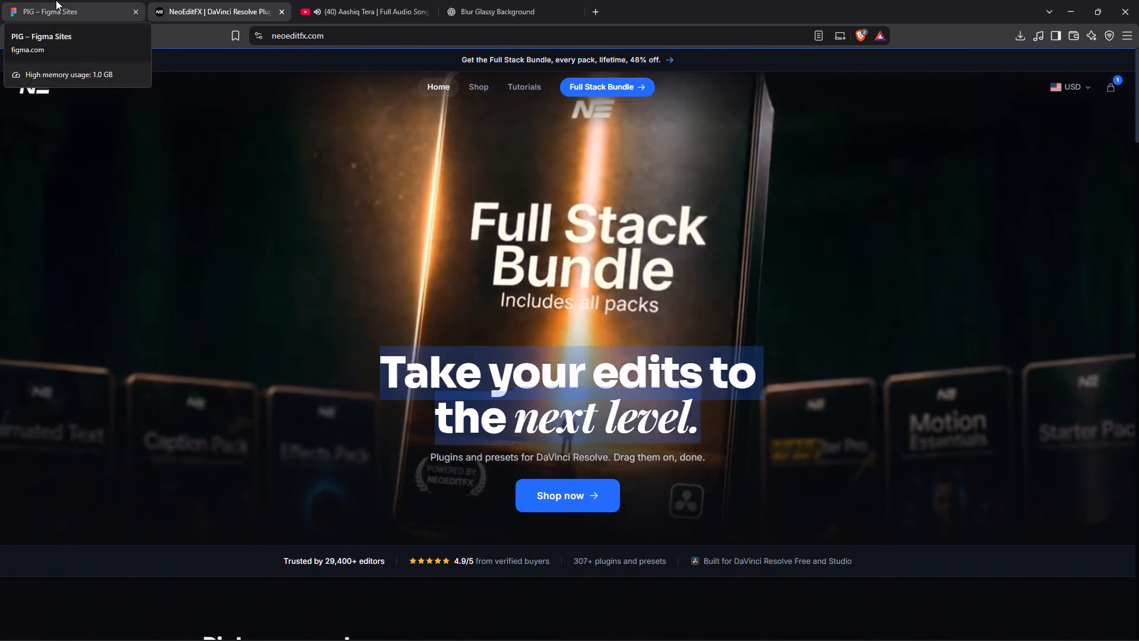
scroll(369, 288, "up", 2)
scroll(369, 288, "down", 2)
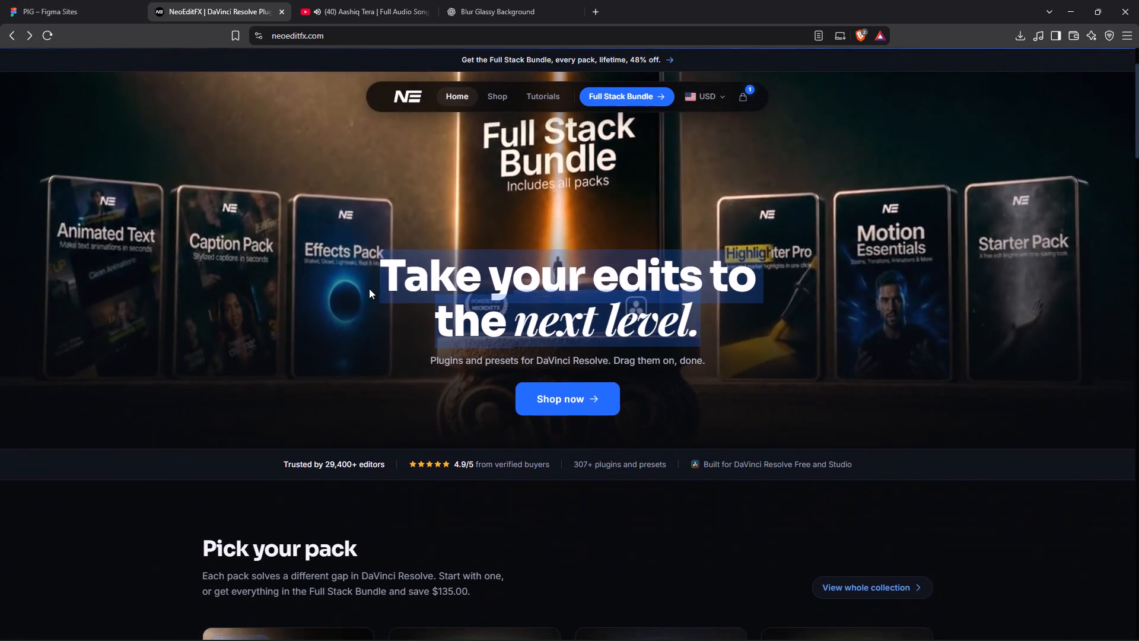
scroll(369, 288, "down", 1)
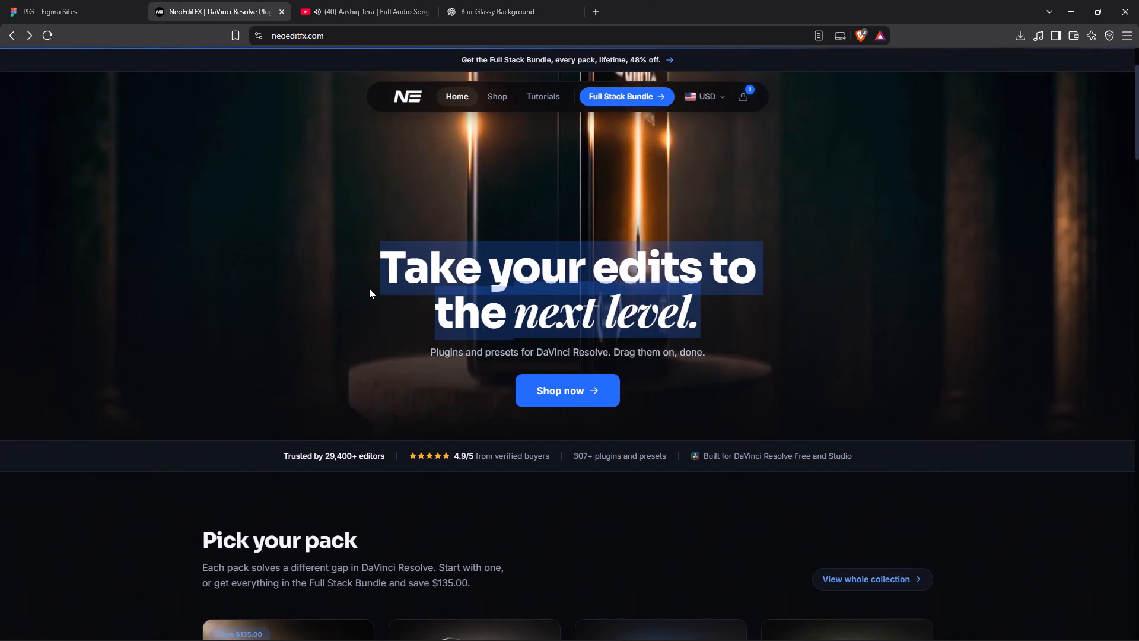
left_click(79, 0)
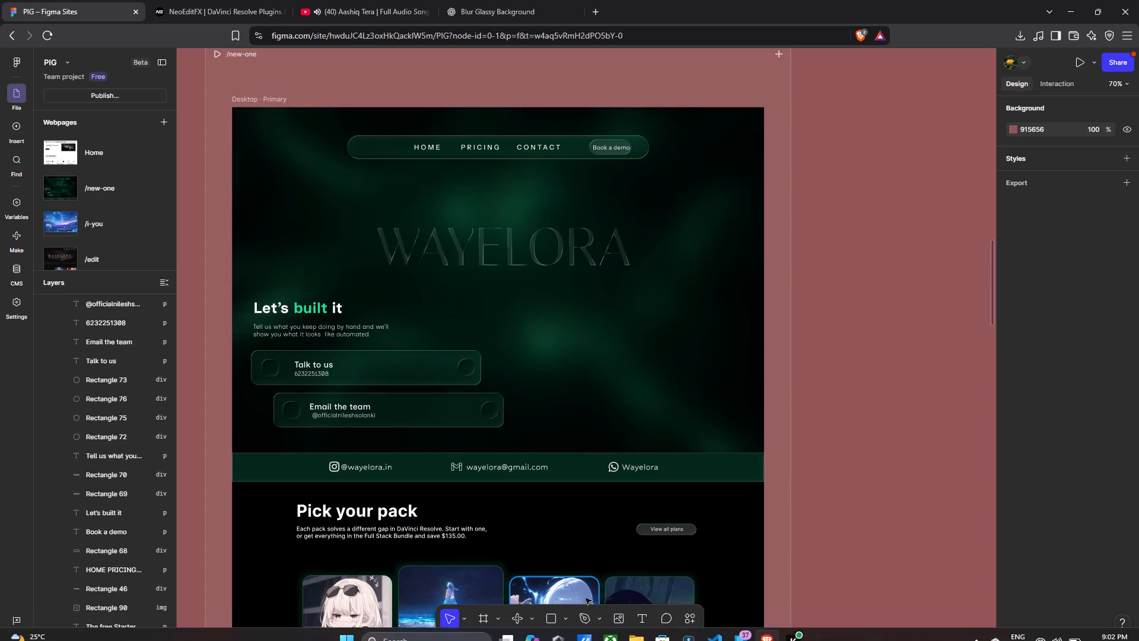
Draw a full-width rectangle about 1278 × 38 px along the top edge of the Desktop frame, above the navigation bar.
left_click(555, 617)
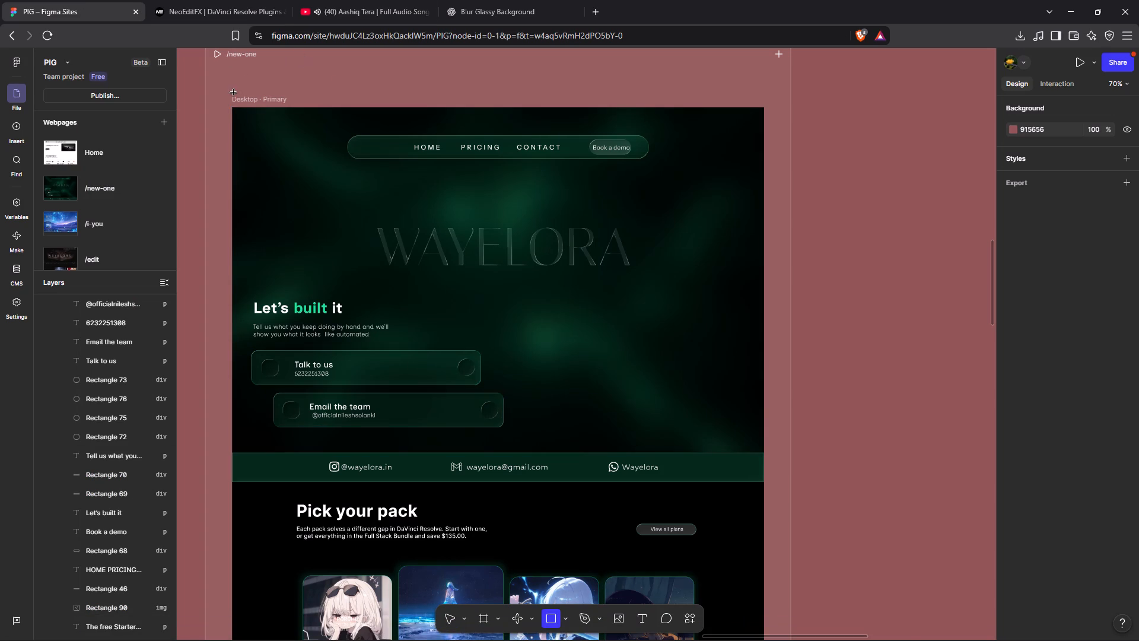
left_click_drag(233, 107, 677, 123)
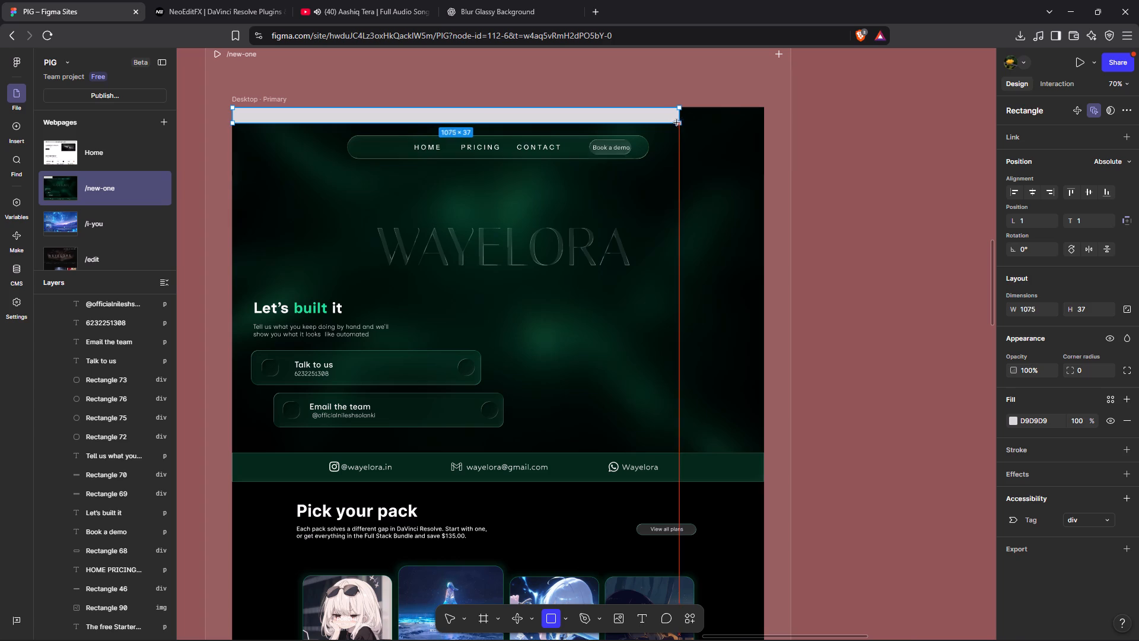
left_click_drag(677, 123, 763, 119)
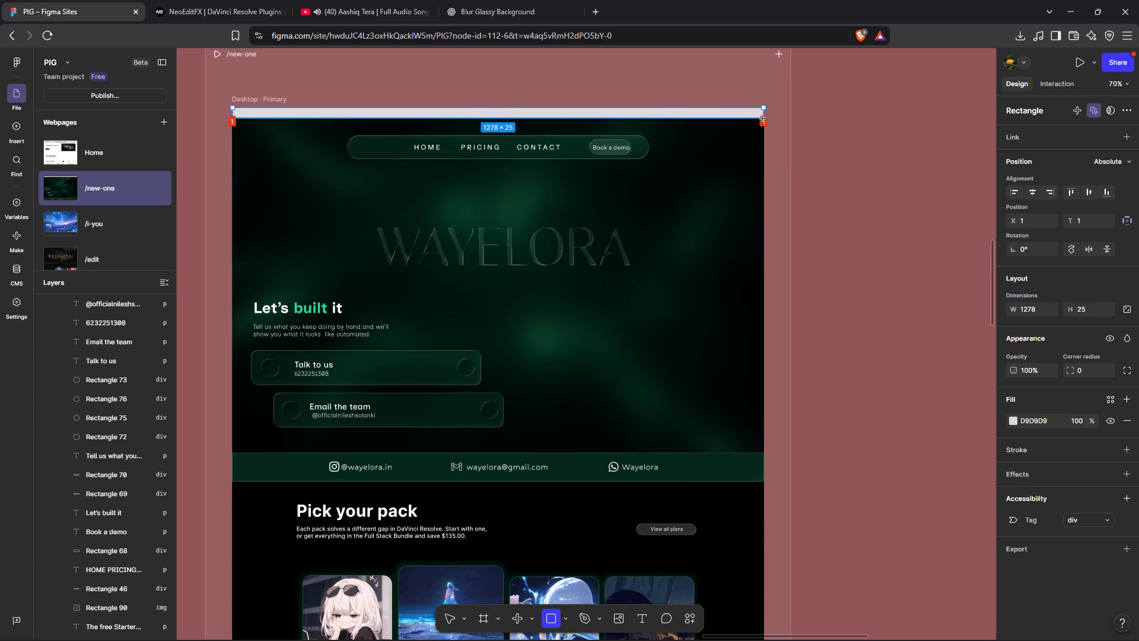
left_click_drag(763, 119, 763, 123)
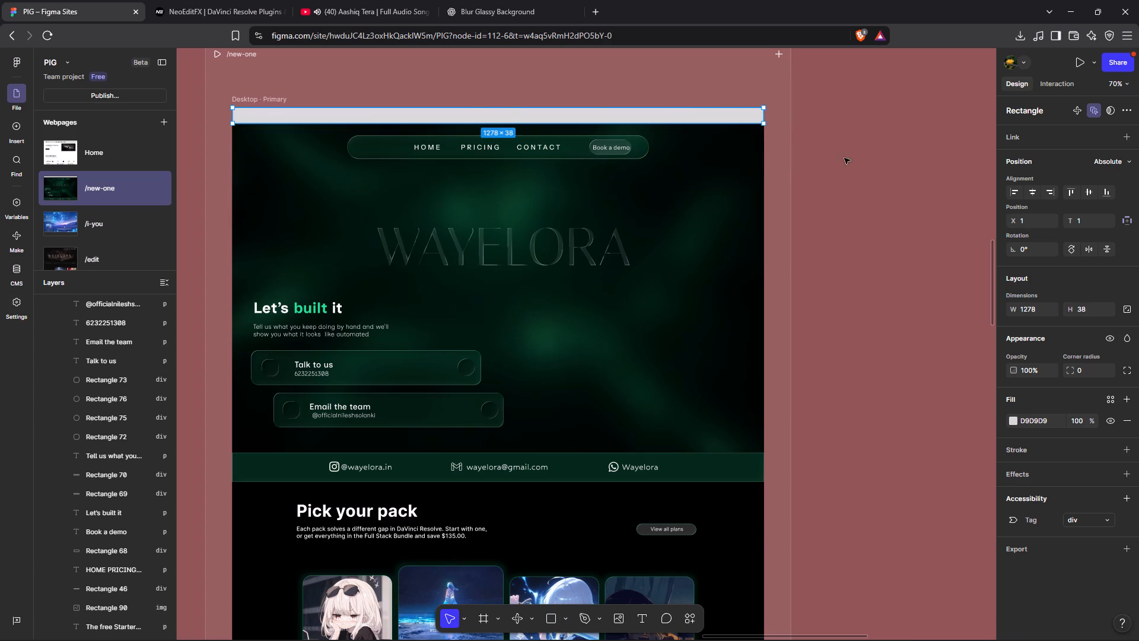
left_click(871, 182)
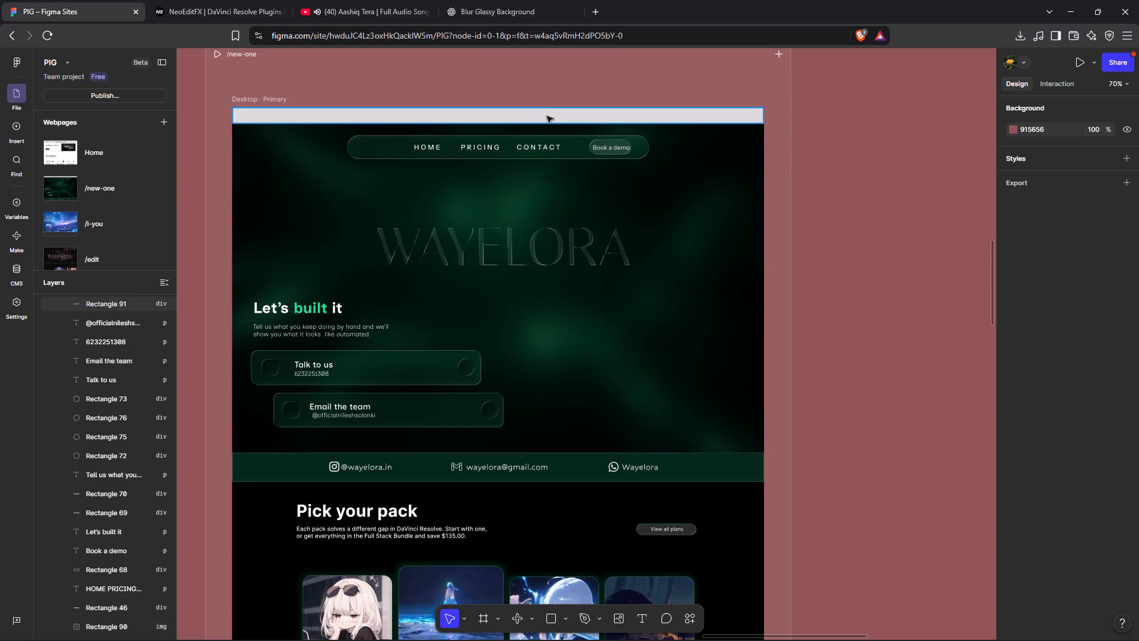
Align the top strip with the Desktop frame's top edge and widen it to the frame's full 1280 px width.
left_click(547, 116)
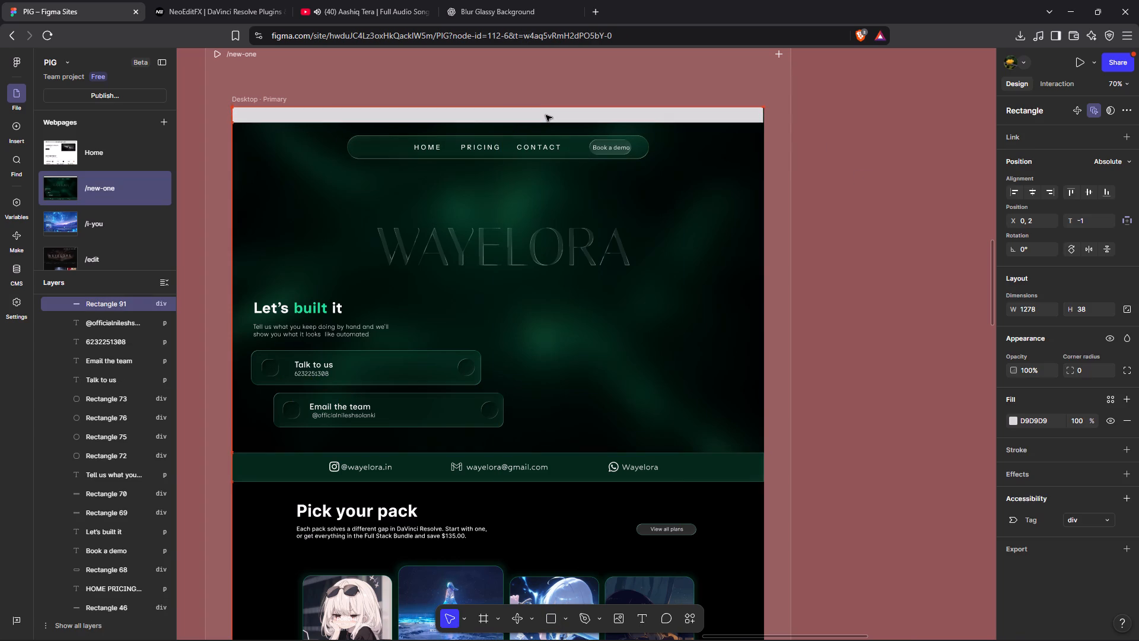
left_click(844, 180)
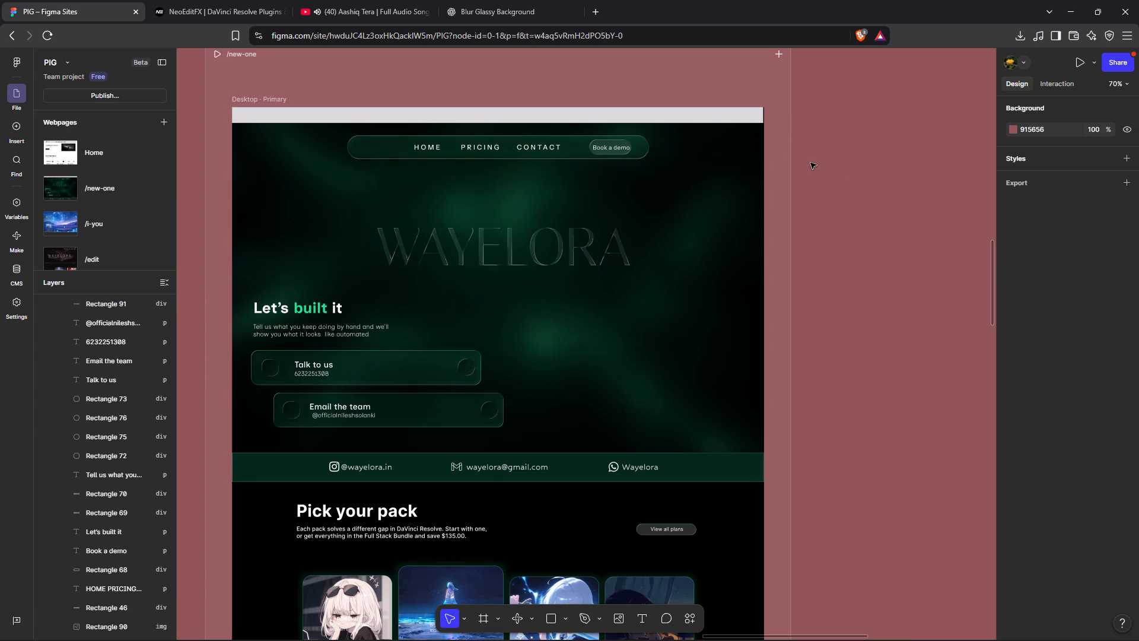
left_click(747, 116)
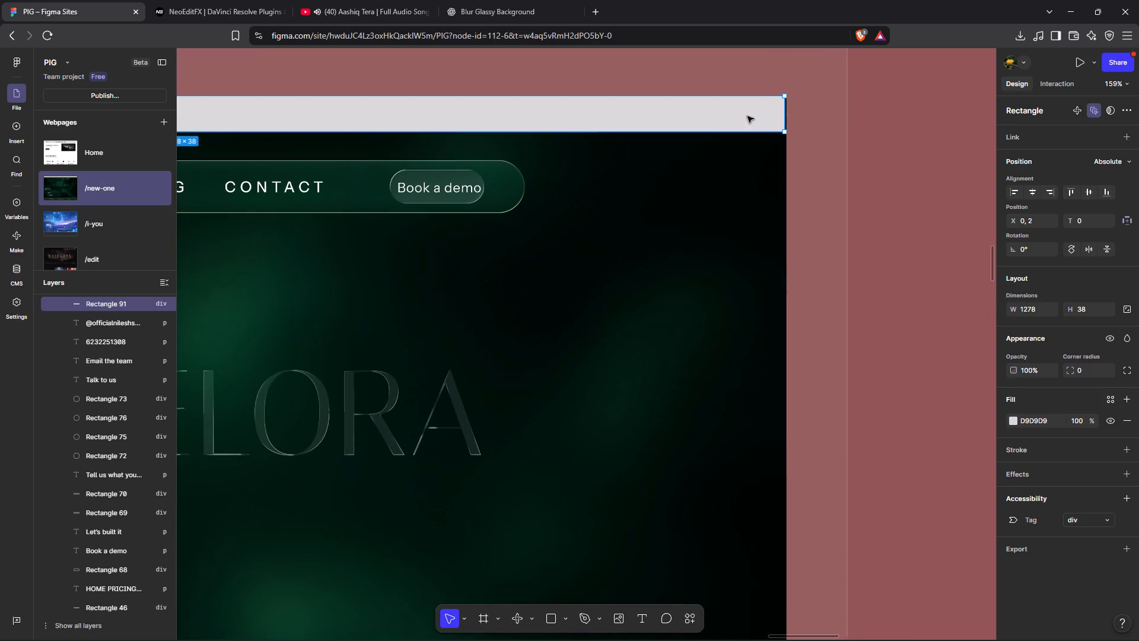
left_click_drag(784, 113, 786, 113)
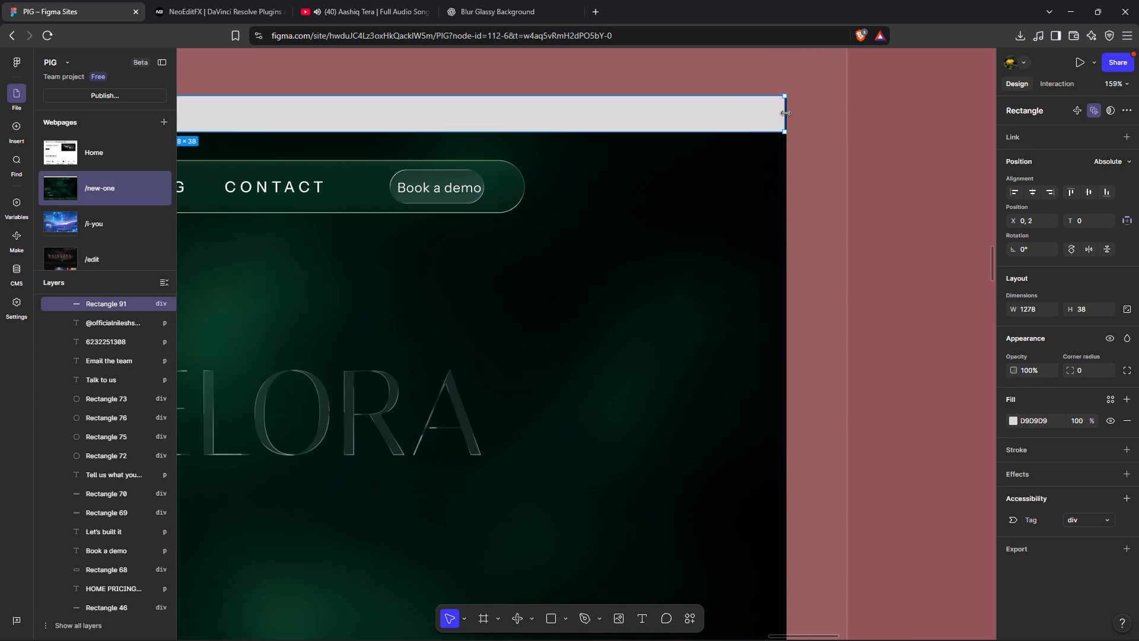
left_click_drag(786, 113, 790, 114)
left_click(921, 139)
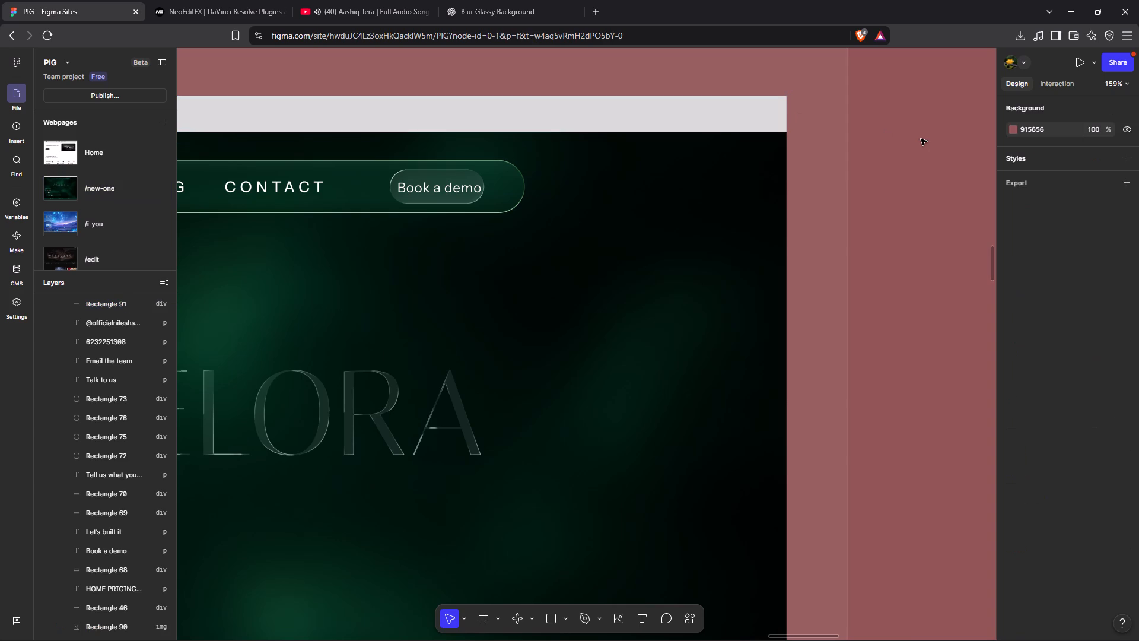
scroll(921, 139, "right", 1)
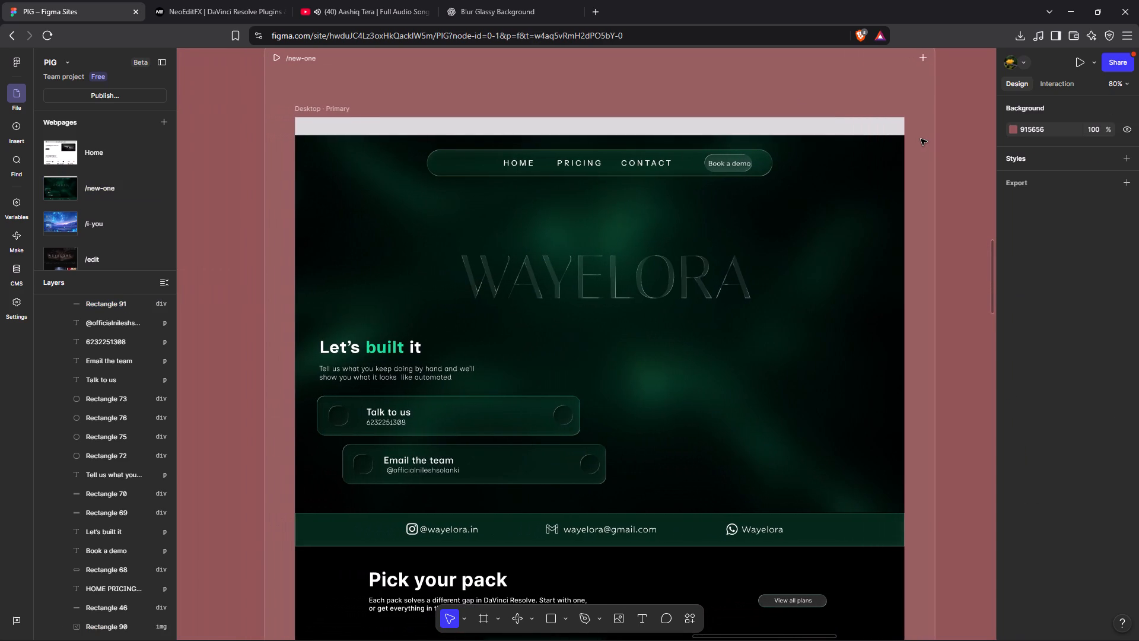
scroll(921, 139, "right", 1)
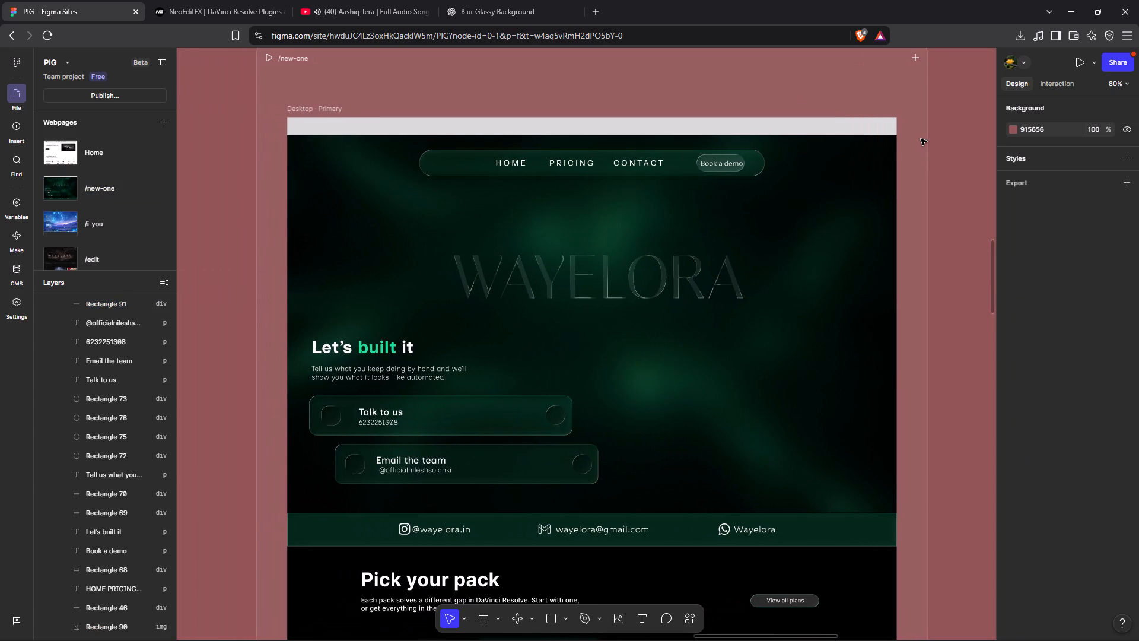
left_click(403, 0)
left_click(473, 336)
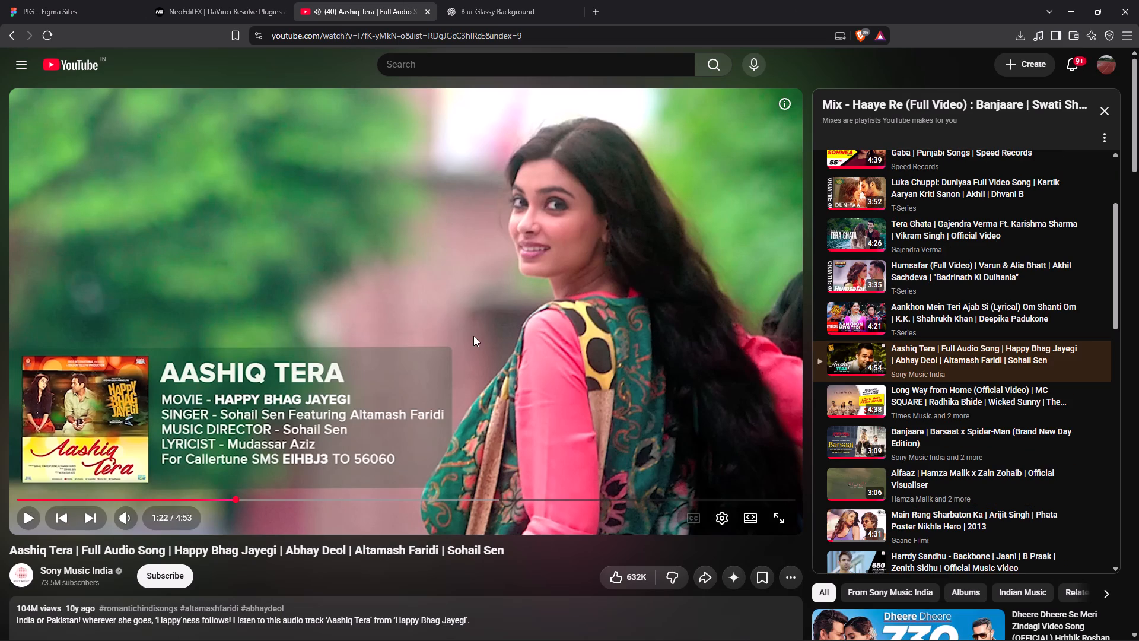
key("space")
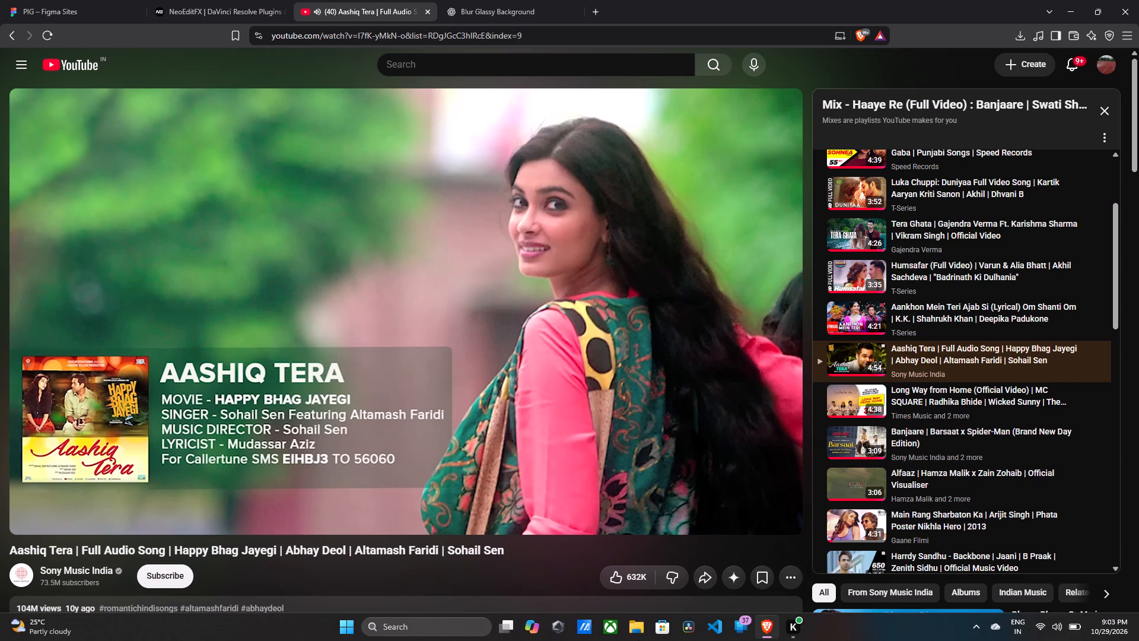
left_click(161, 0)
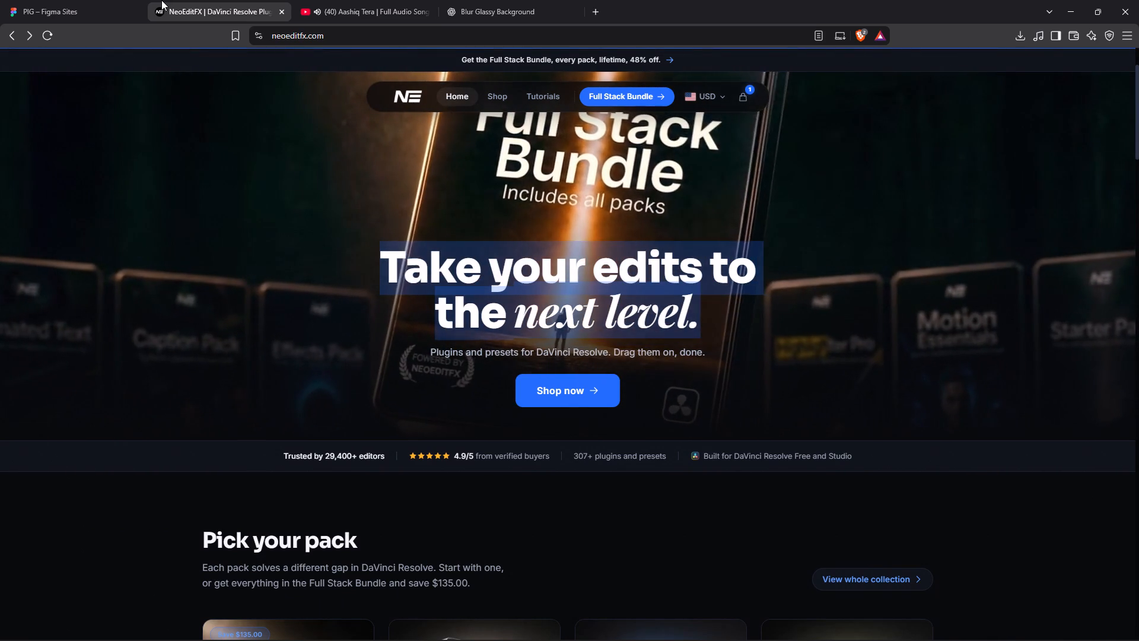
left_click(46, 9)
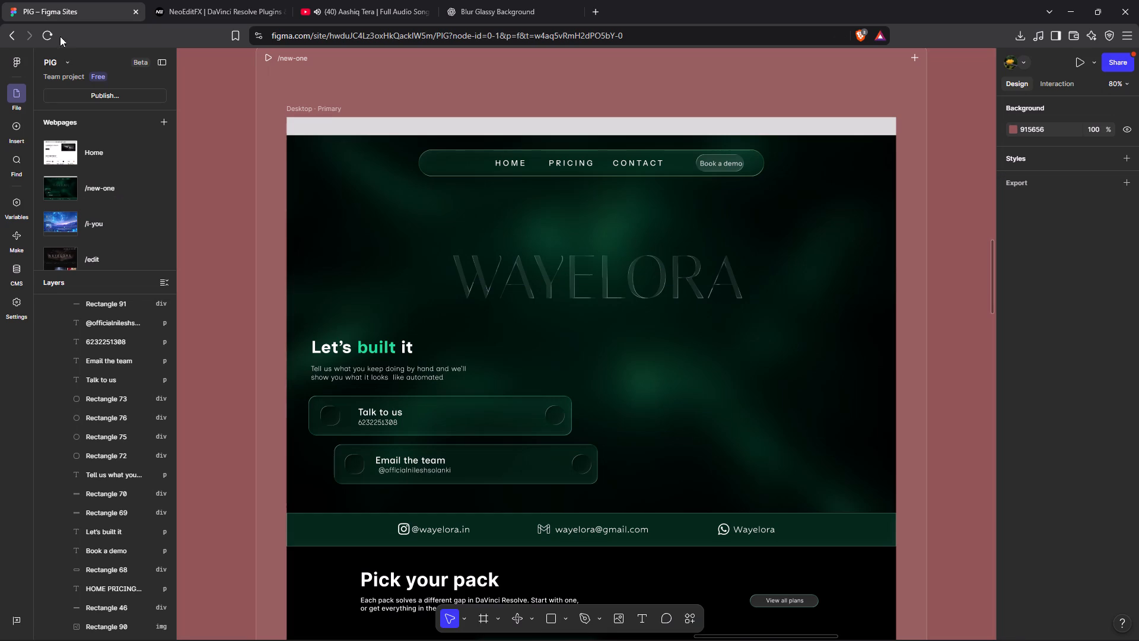
Fill the top strip with the page's green 1DDE97 at 14% opacity.
left_click(426, 125)
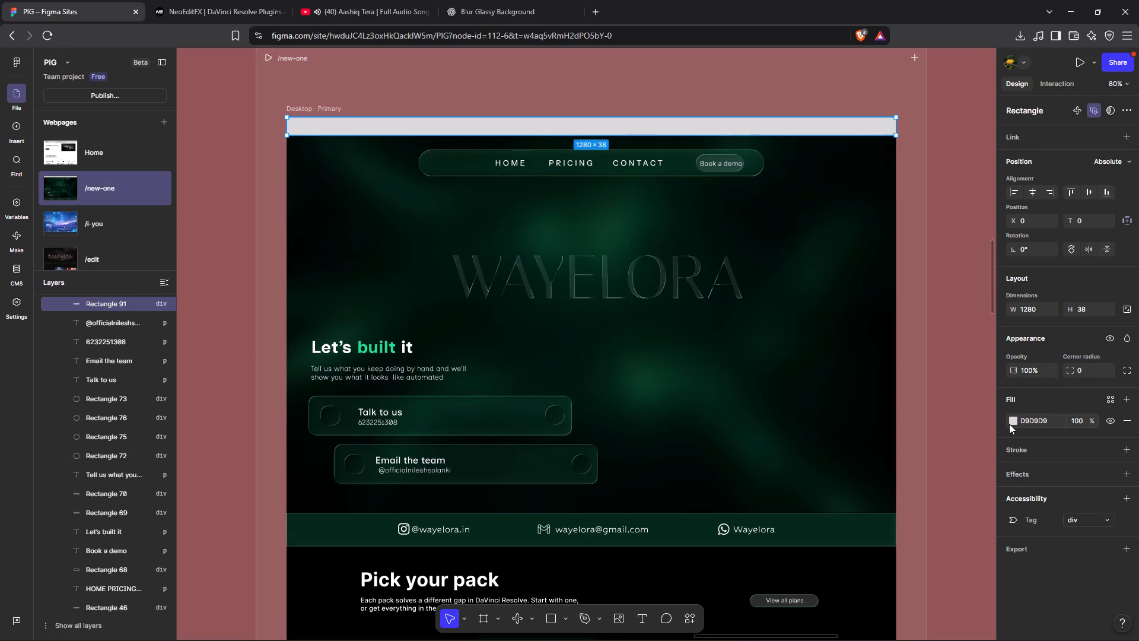
left_click(1012, 421)
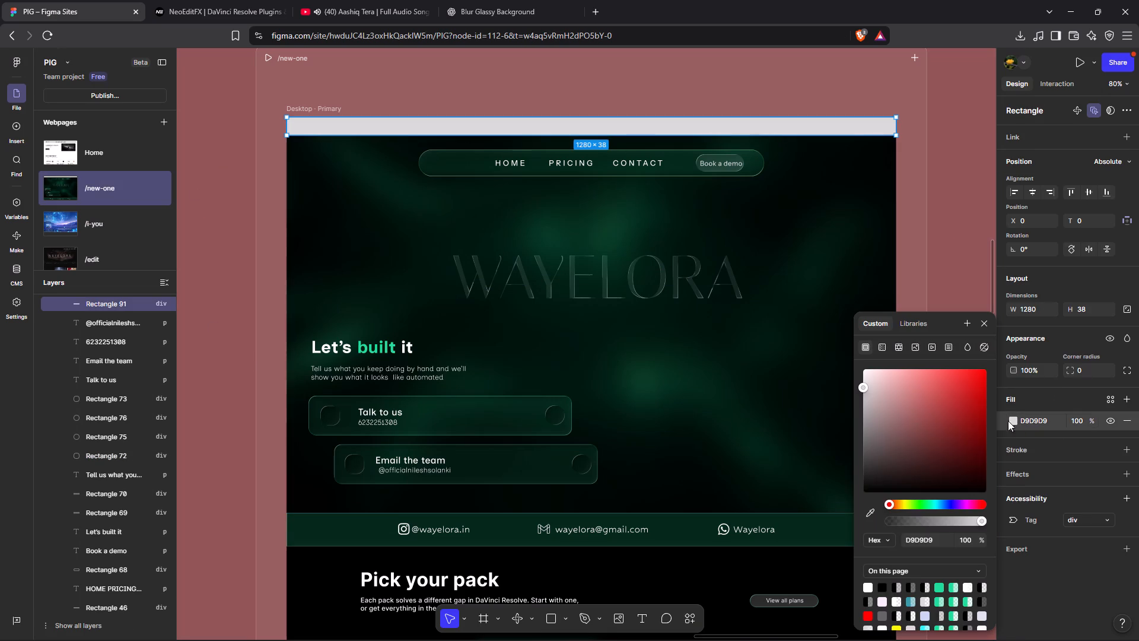
left_click(951, 586)
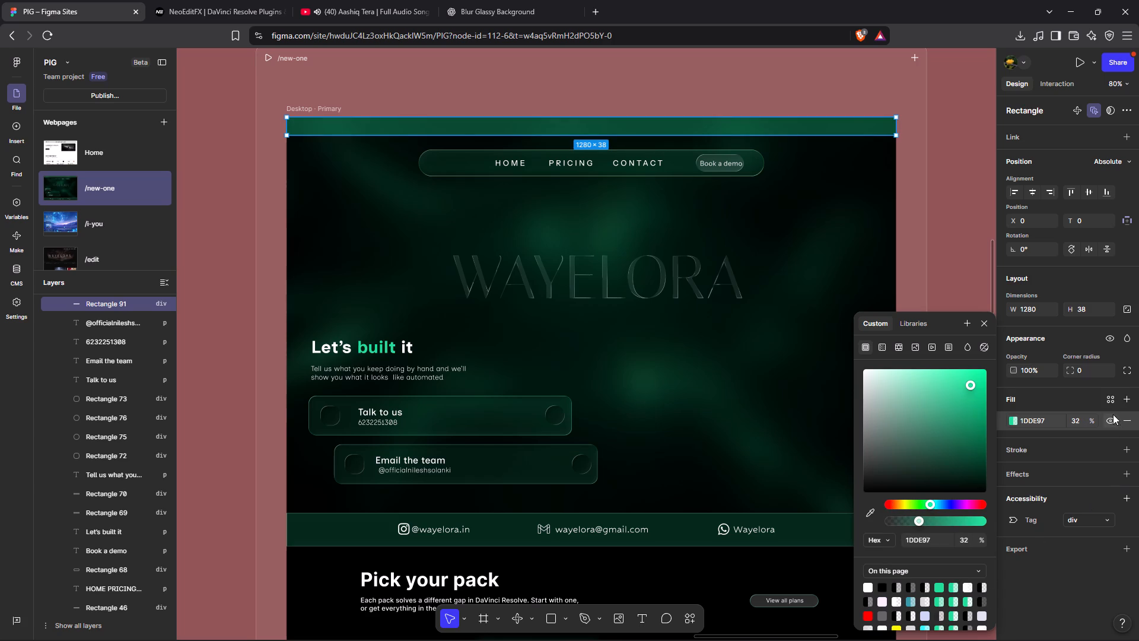
left_click_drag(1092, 421, 521, 338)
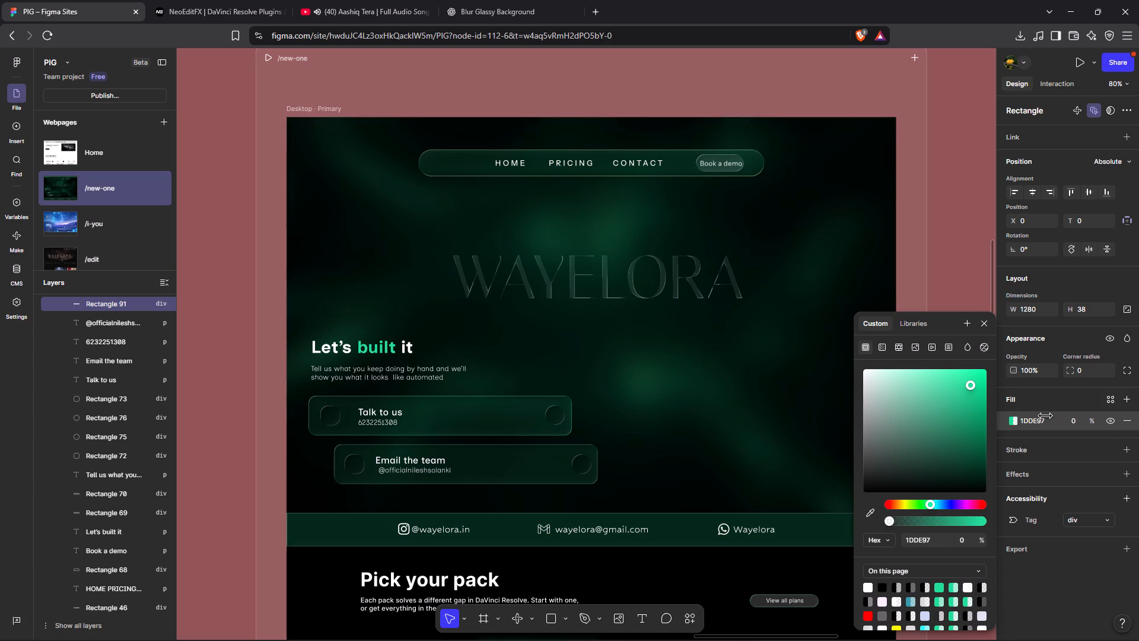
left_click_drag(521, 338, 542, 352)
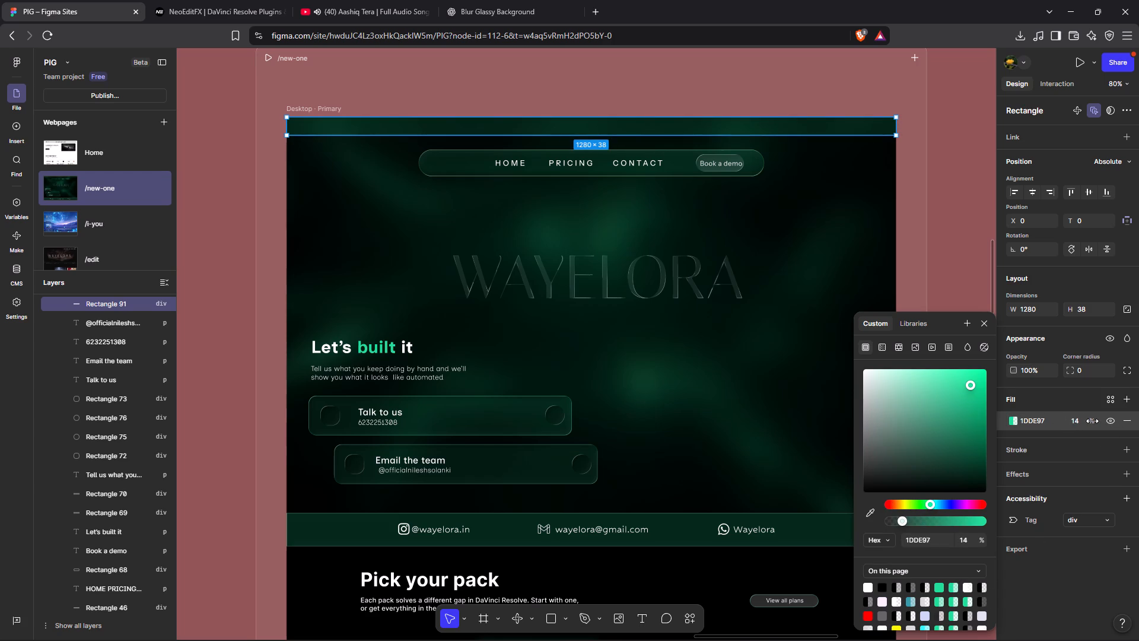
left_click(990, 324)
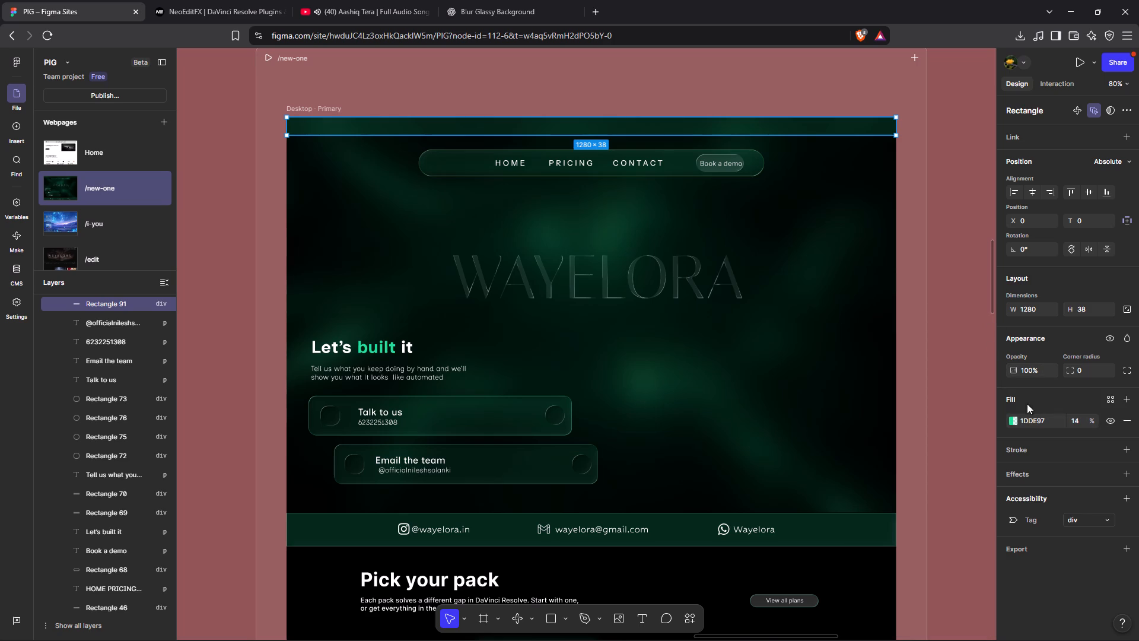
Add a Glass effect to the top strip.
left_click(1130, 467)
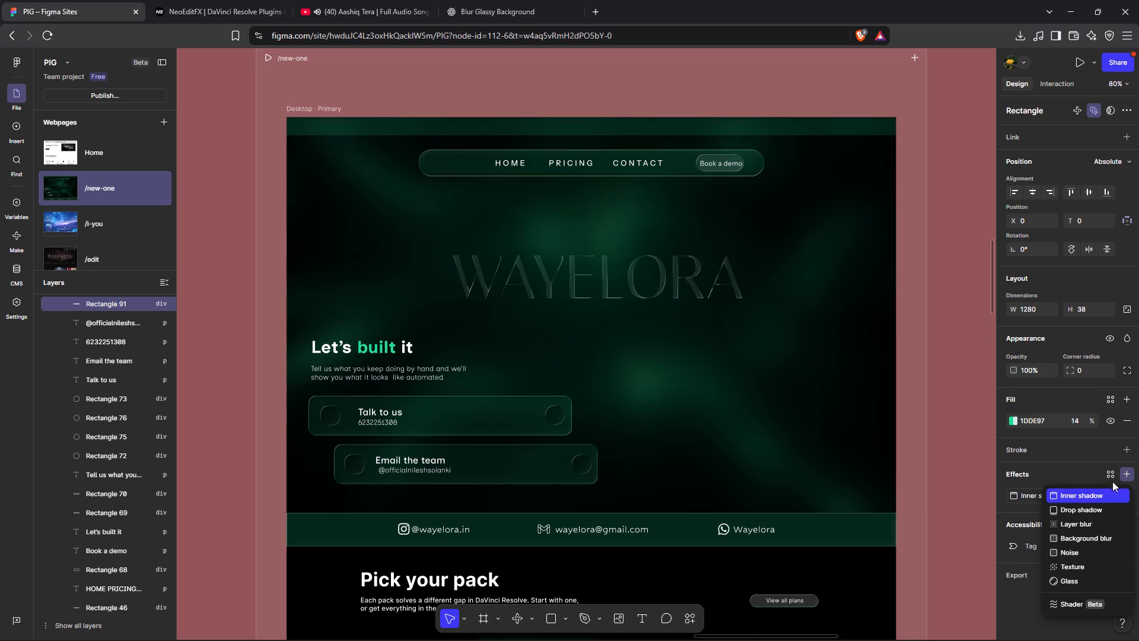
left_click(1087, 579)
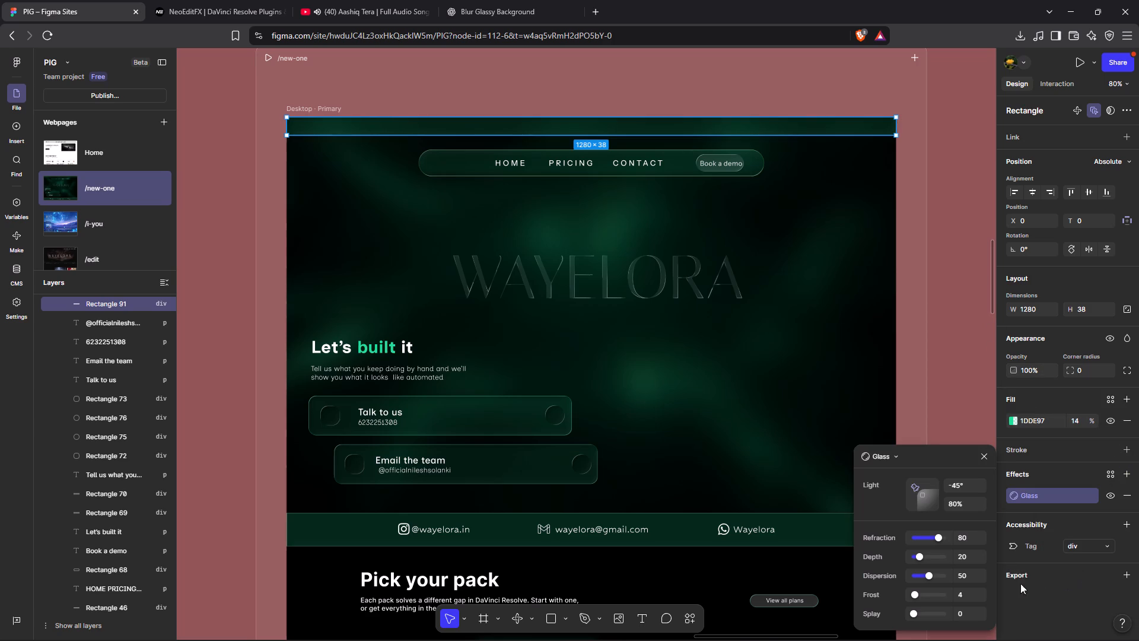
left_click(951, 388)
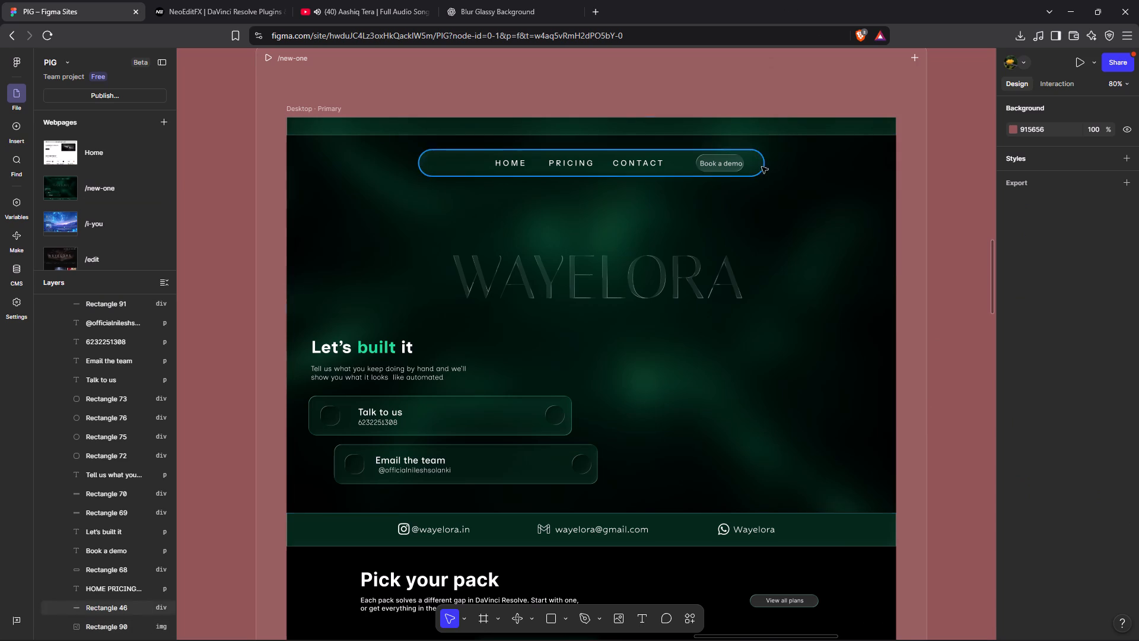
Add a 1 px inside stroke to the top strip in green 1DDE97 at 39% opacity.
left_click(796, 132)
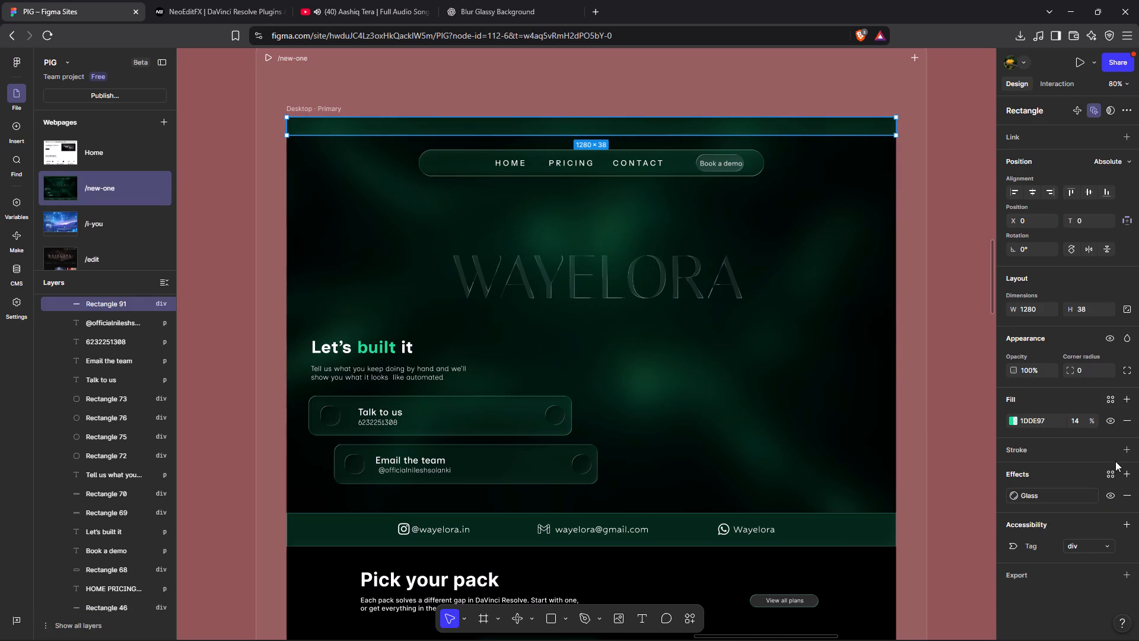
left_click(1129, 452)
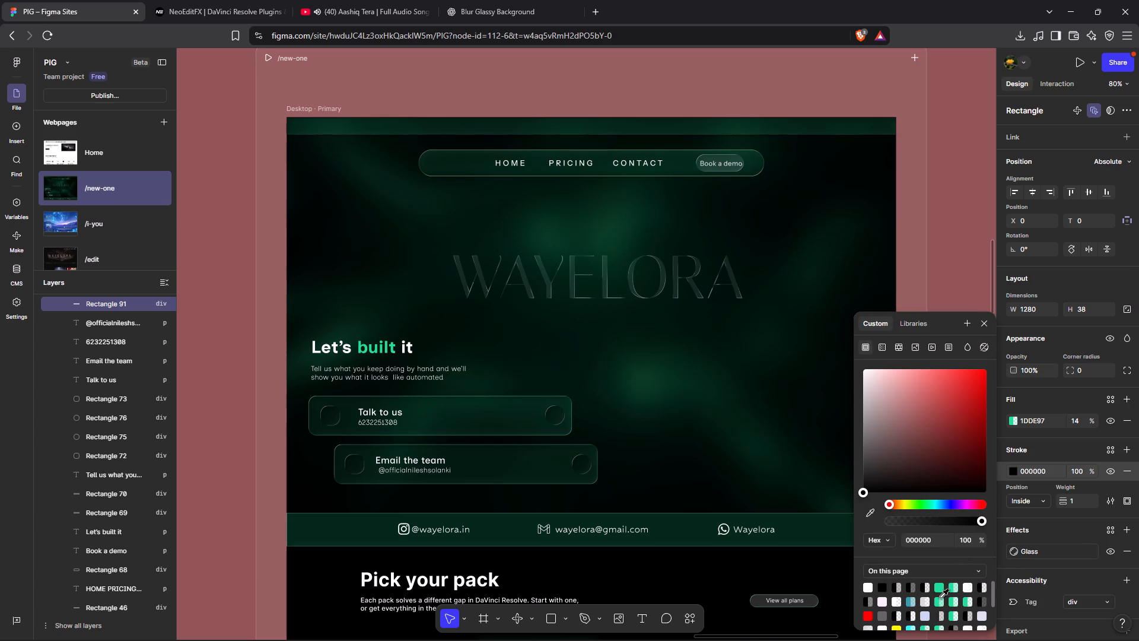
left_click(938, 591)
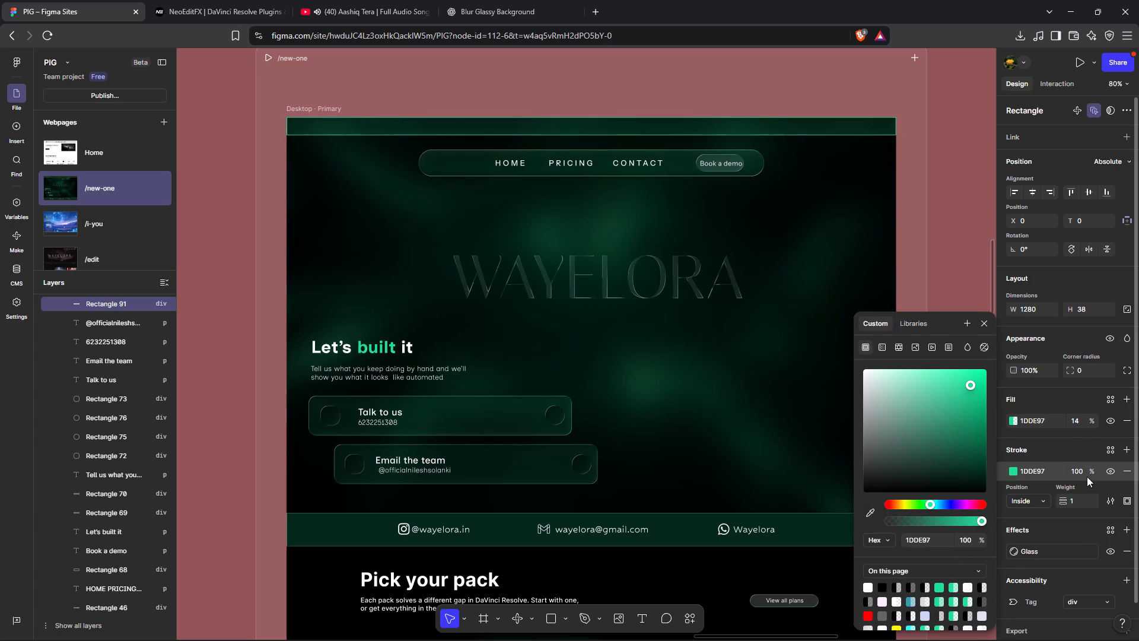
left_click_drag(1094, 471, 499, 348)
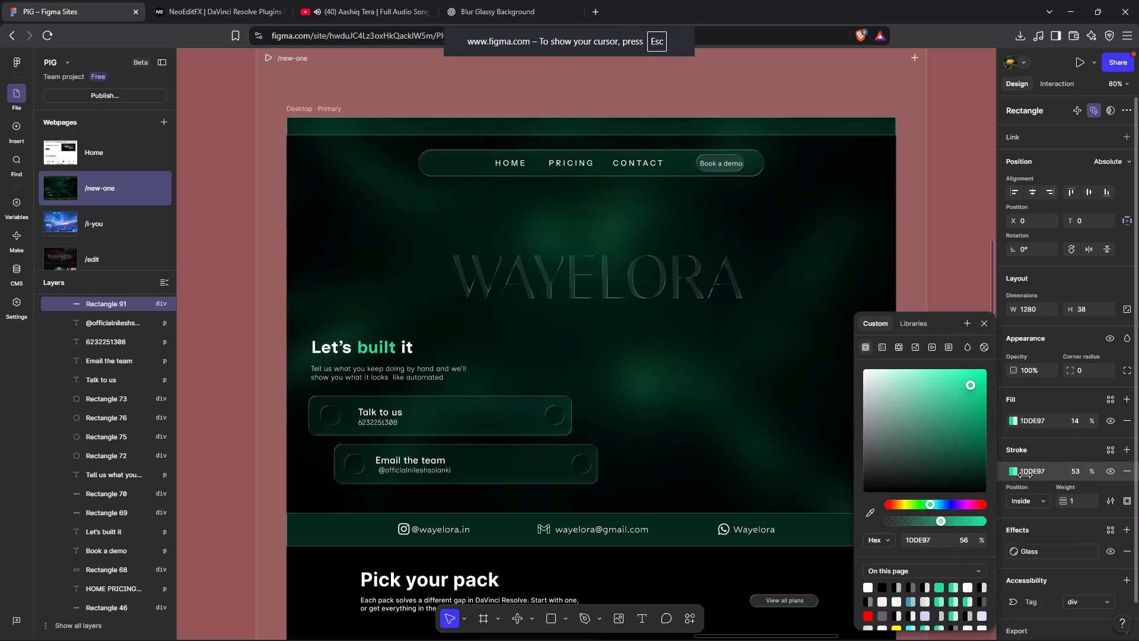
left_click_drag(499, 348, 491, 348)
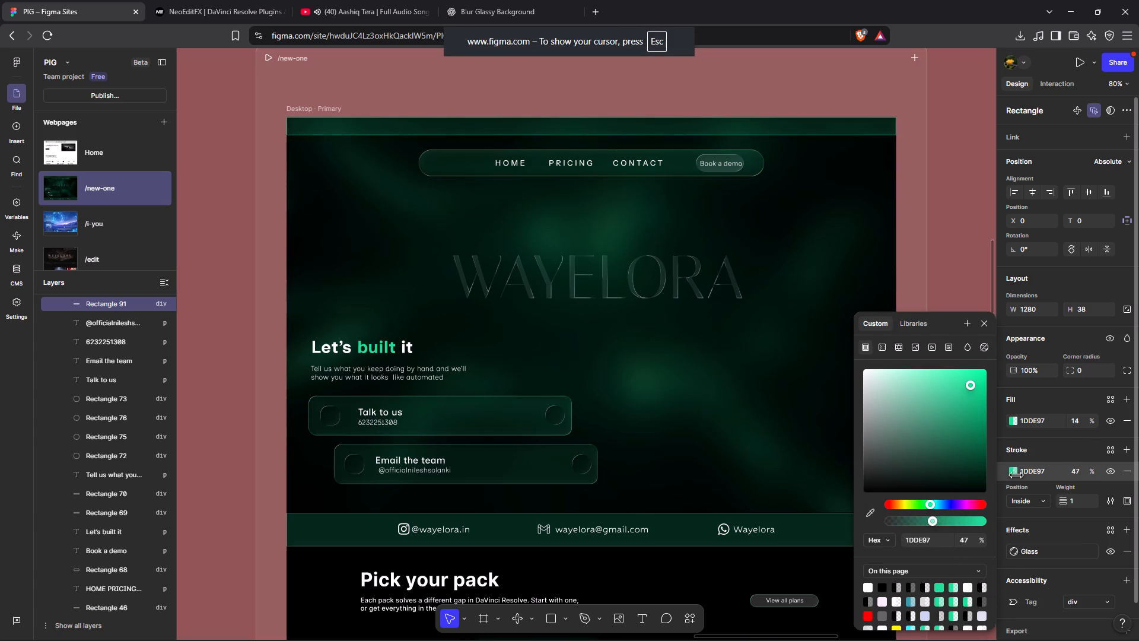
left_click_drag(491, 348, 481, 349)
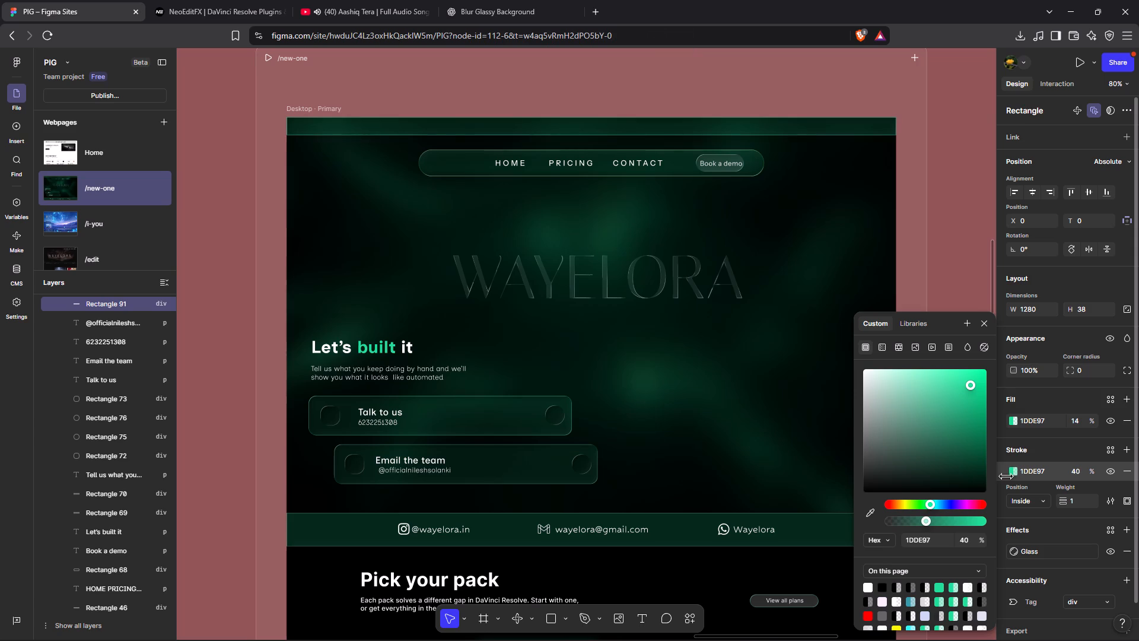
left_click_drag(481, 349, 479, 349)
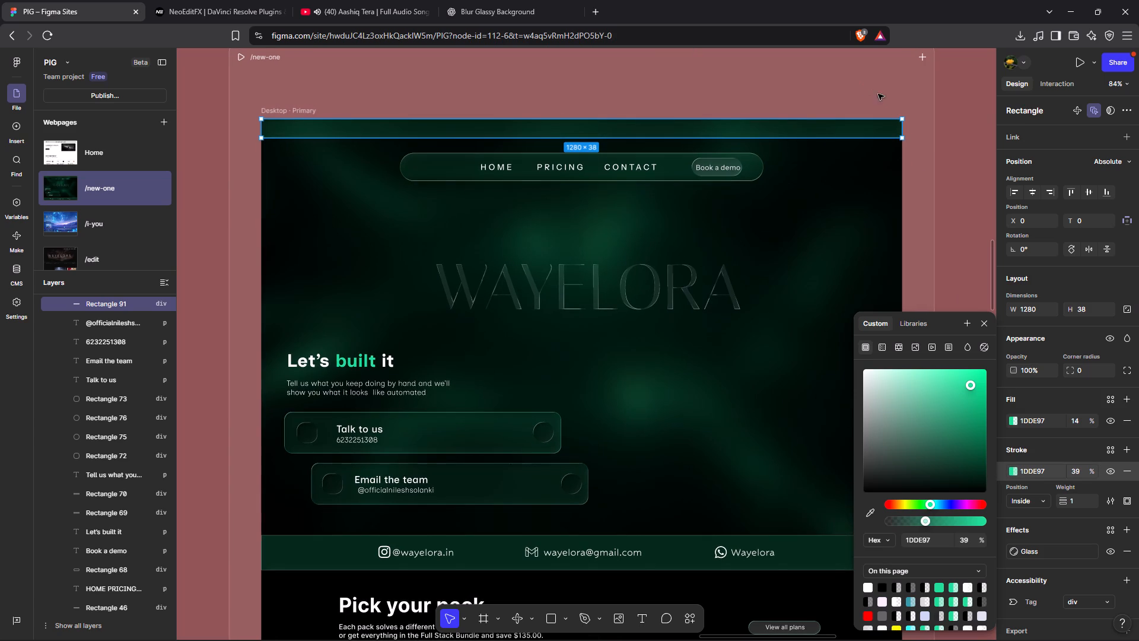
Extend the strip past the Desktop frame's right, left and top edges, to about 1312 px wide, keeping its bottom edge in place.
left_click(901, 126)
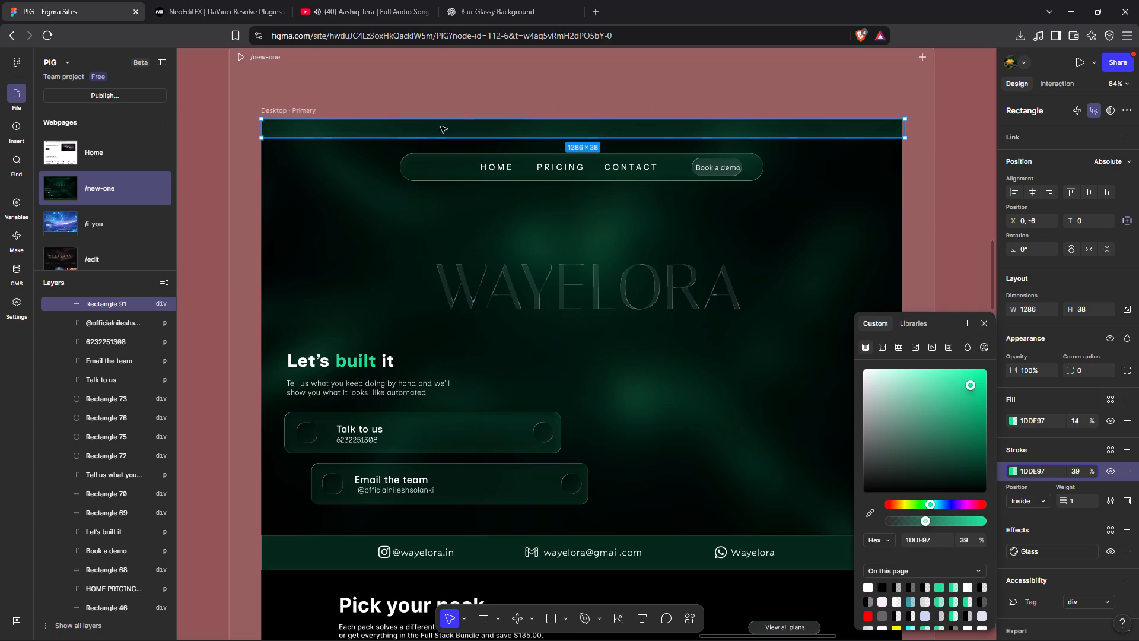
left_click_drag(260, 129, 251, 129)
left_click_drag(448, 118, 448, 113)
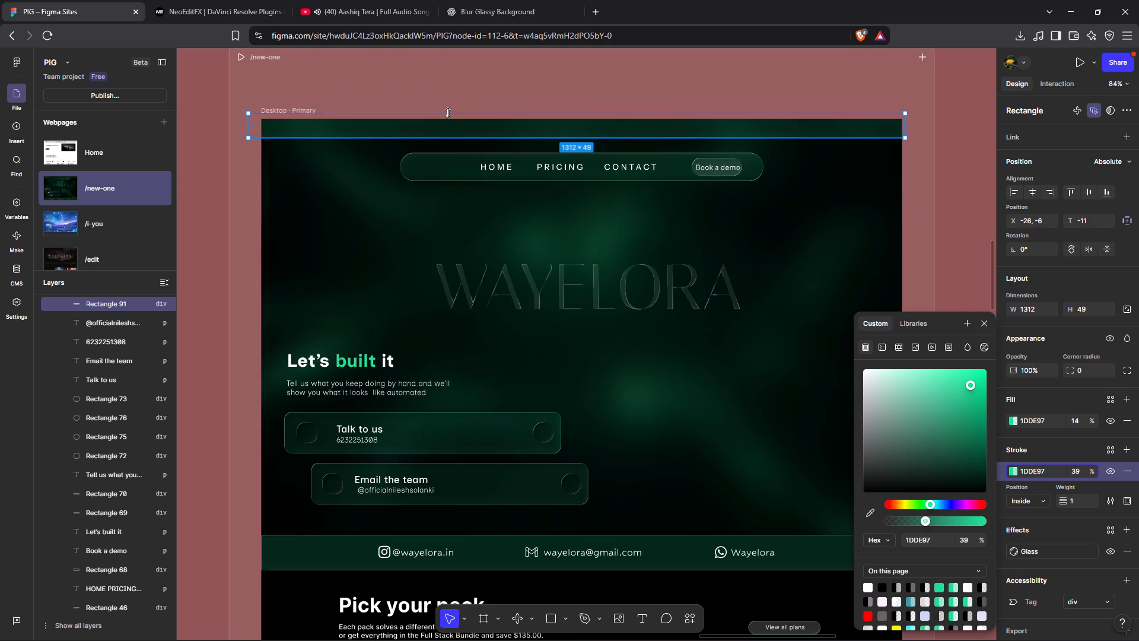
left_click_drag(448, 113, 448, 110)
left_click(590, 64)
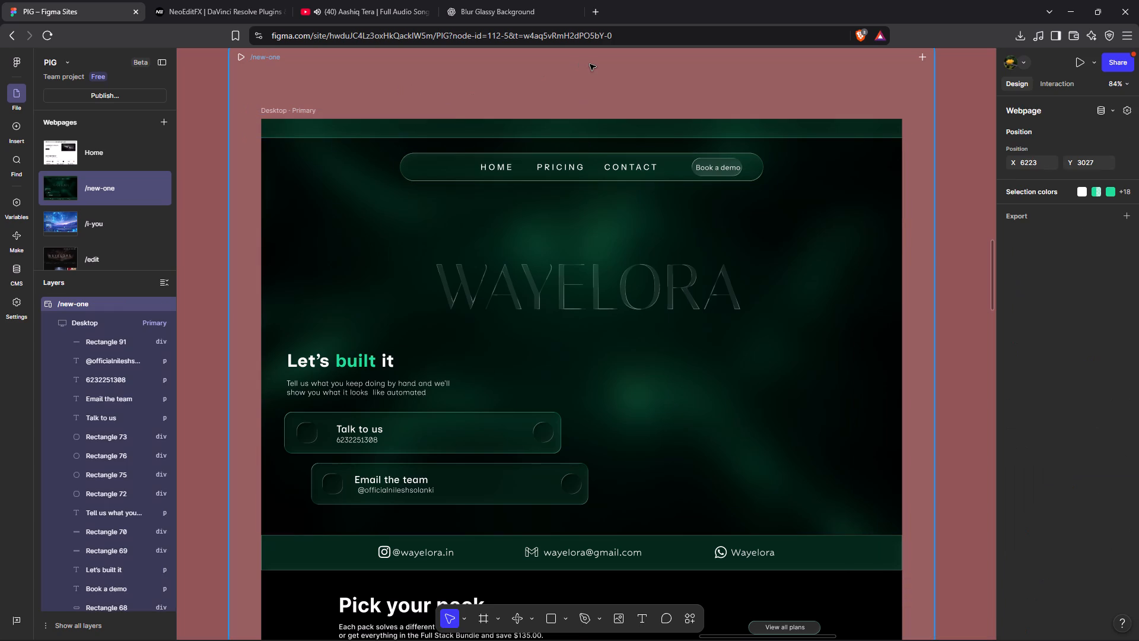
left_click(205, 223)
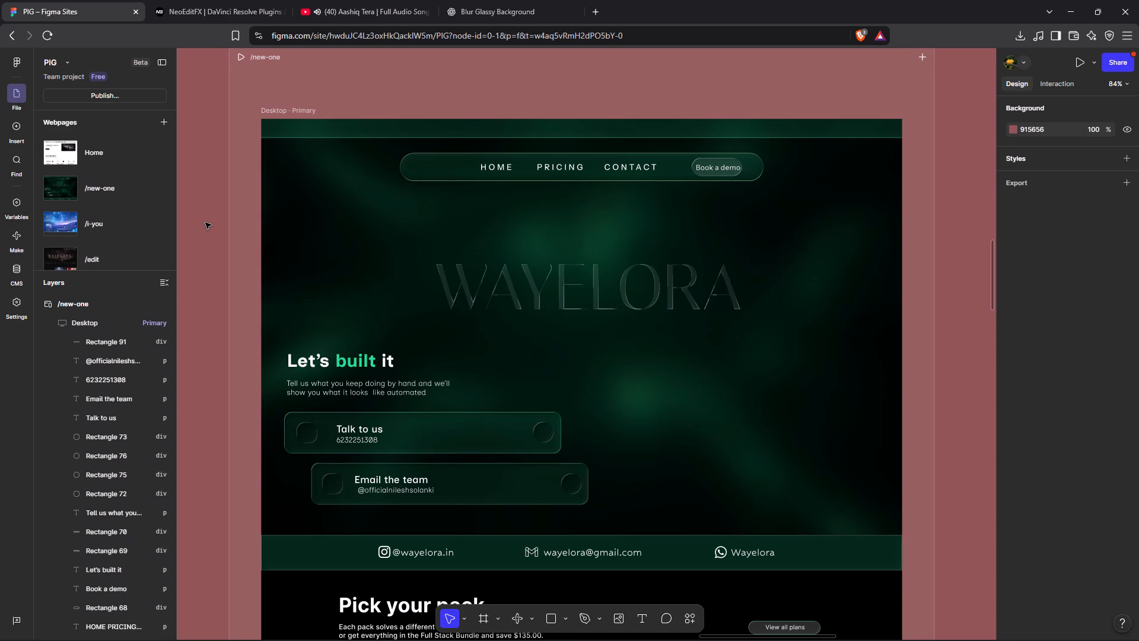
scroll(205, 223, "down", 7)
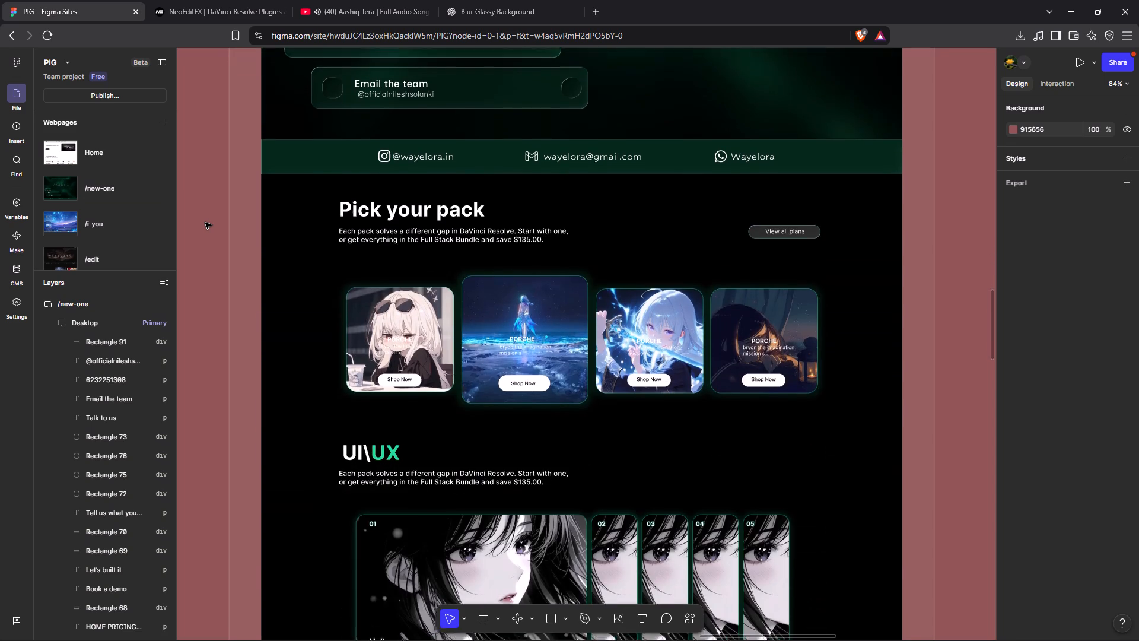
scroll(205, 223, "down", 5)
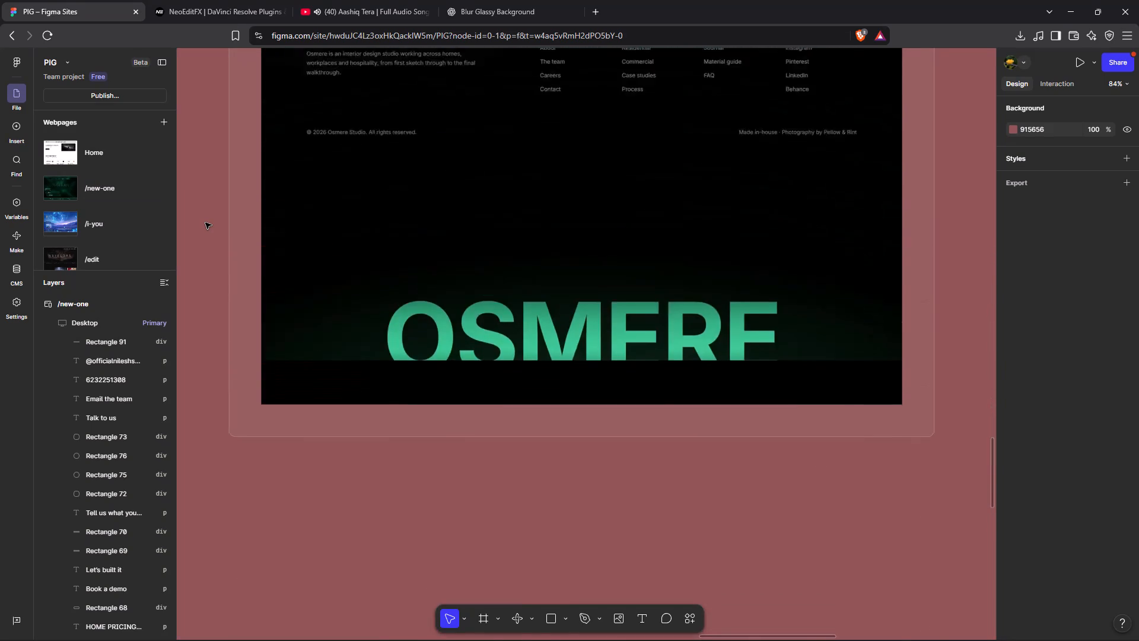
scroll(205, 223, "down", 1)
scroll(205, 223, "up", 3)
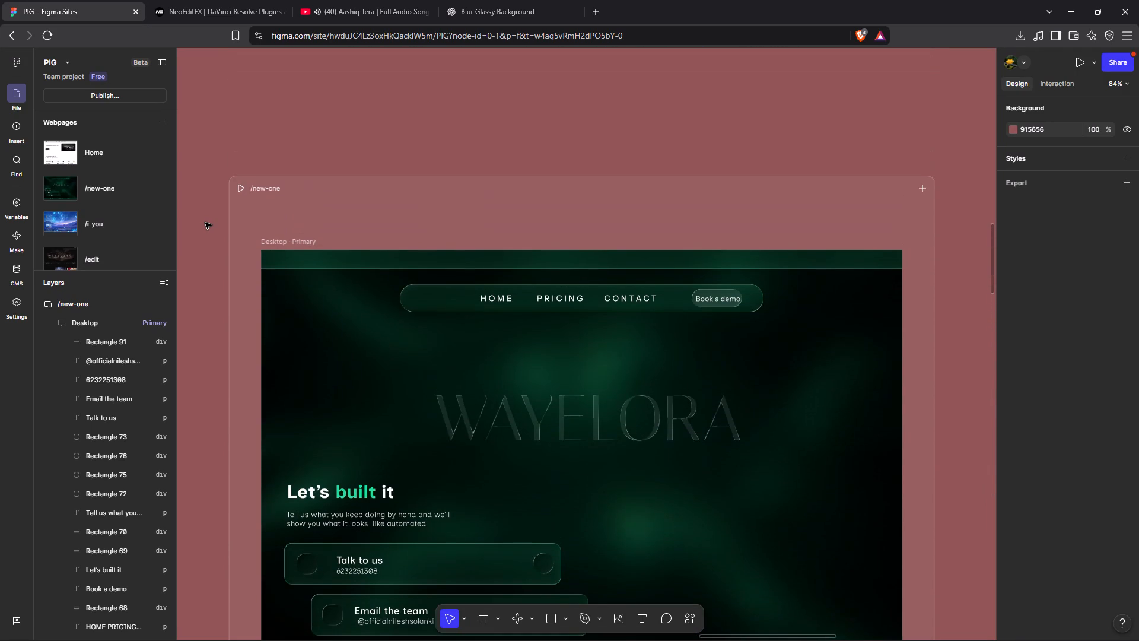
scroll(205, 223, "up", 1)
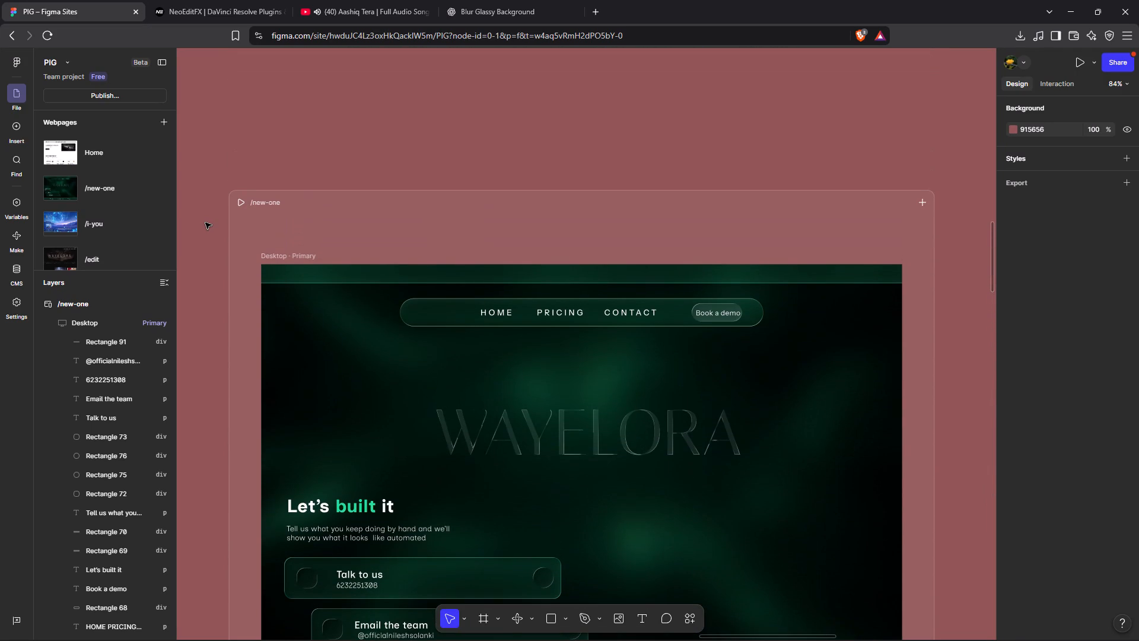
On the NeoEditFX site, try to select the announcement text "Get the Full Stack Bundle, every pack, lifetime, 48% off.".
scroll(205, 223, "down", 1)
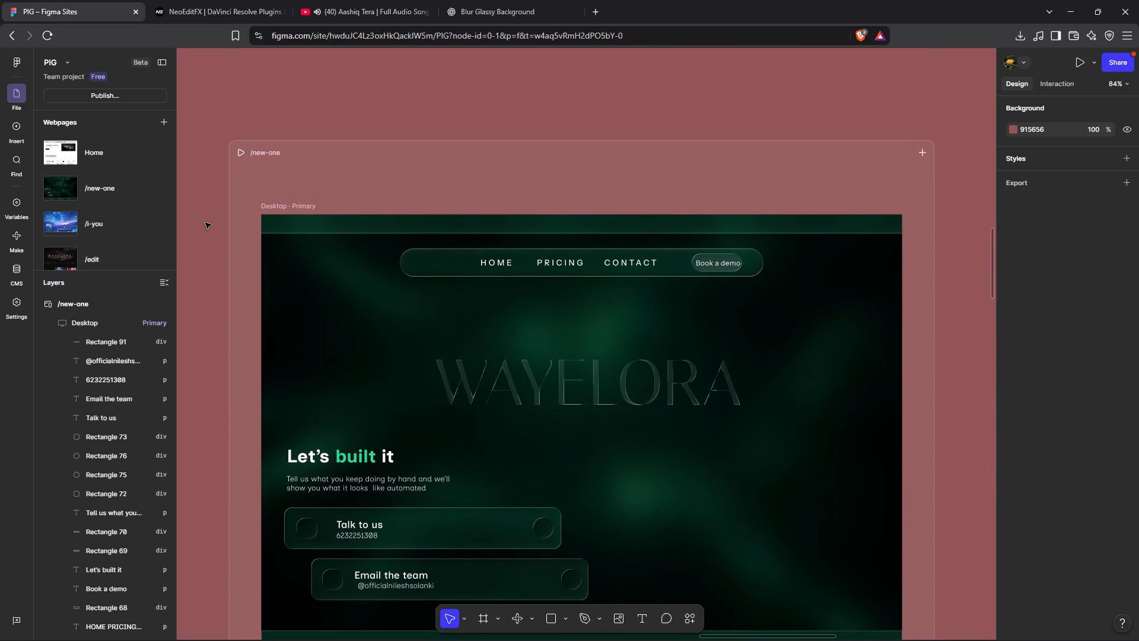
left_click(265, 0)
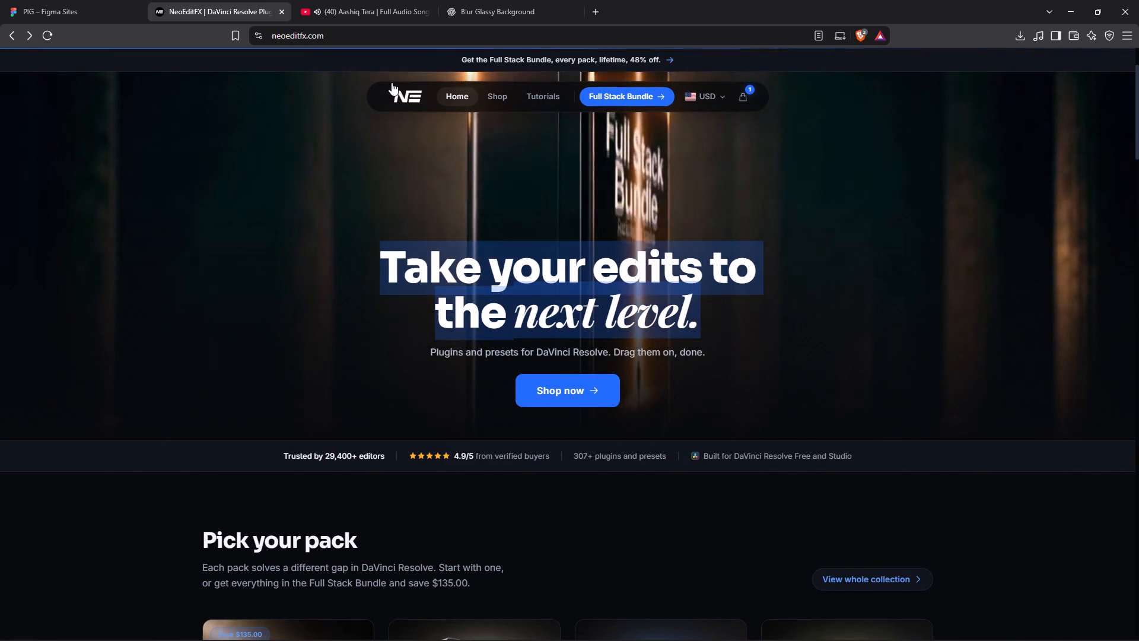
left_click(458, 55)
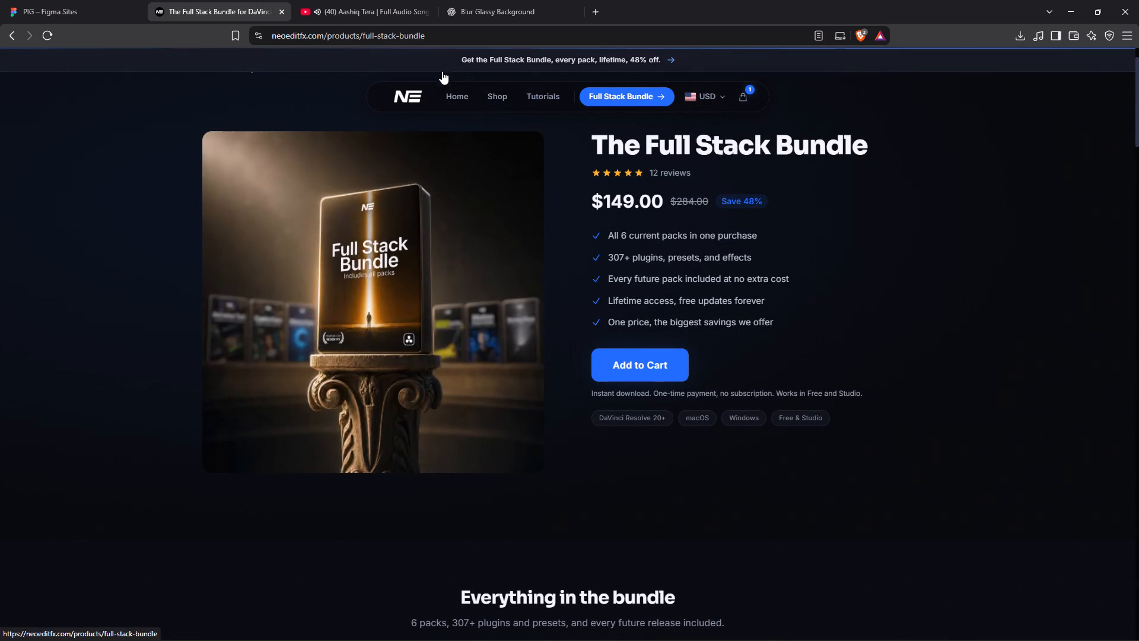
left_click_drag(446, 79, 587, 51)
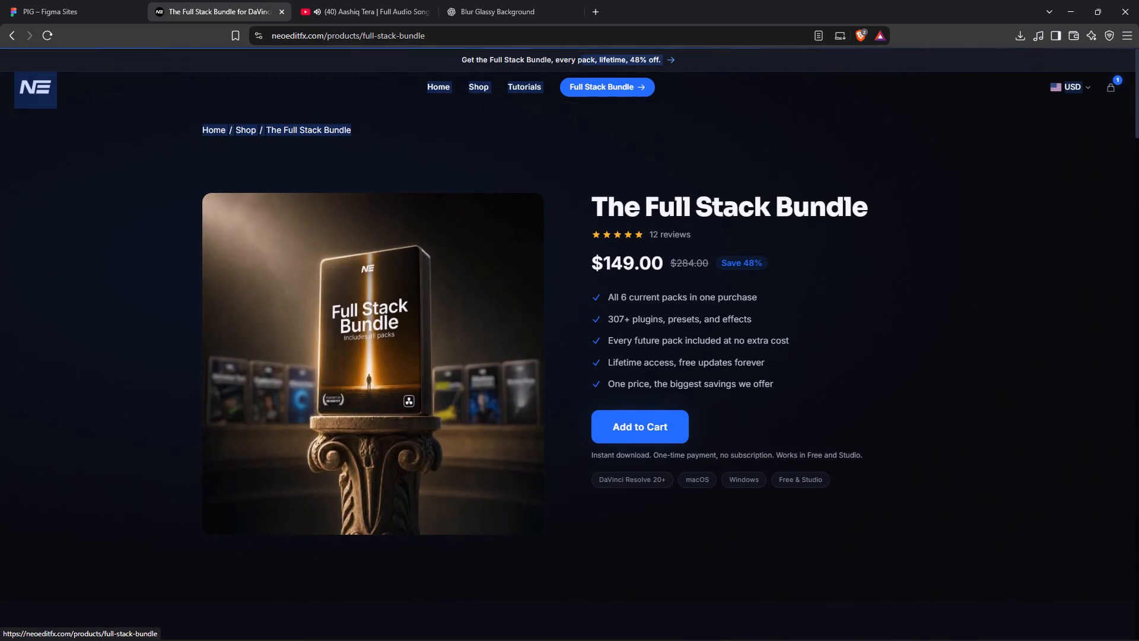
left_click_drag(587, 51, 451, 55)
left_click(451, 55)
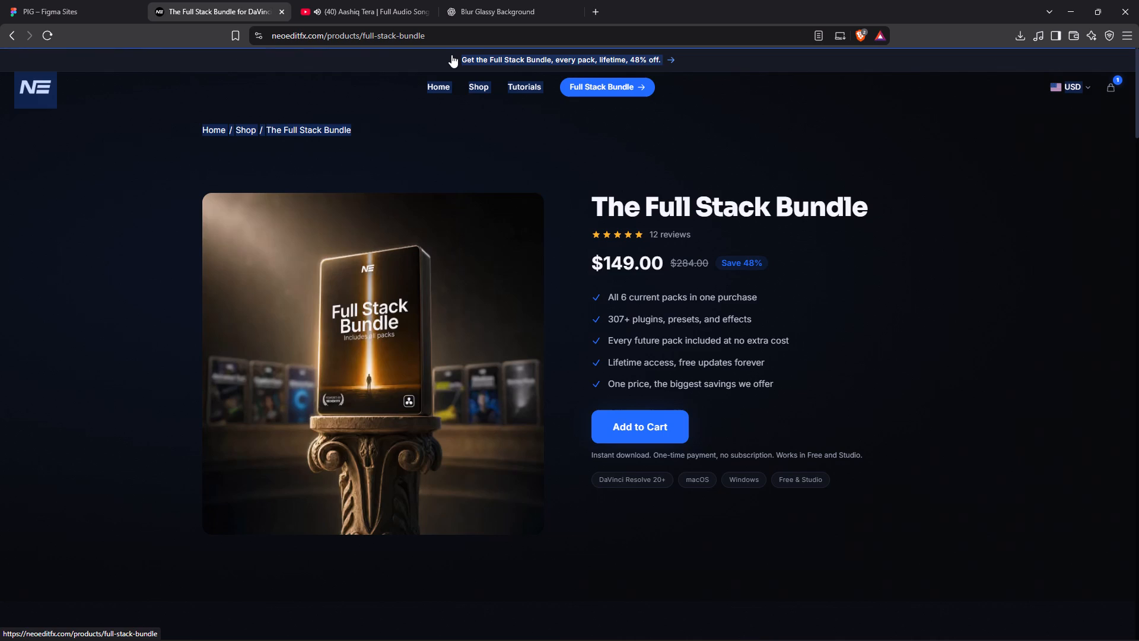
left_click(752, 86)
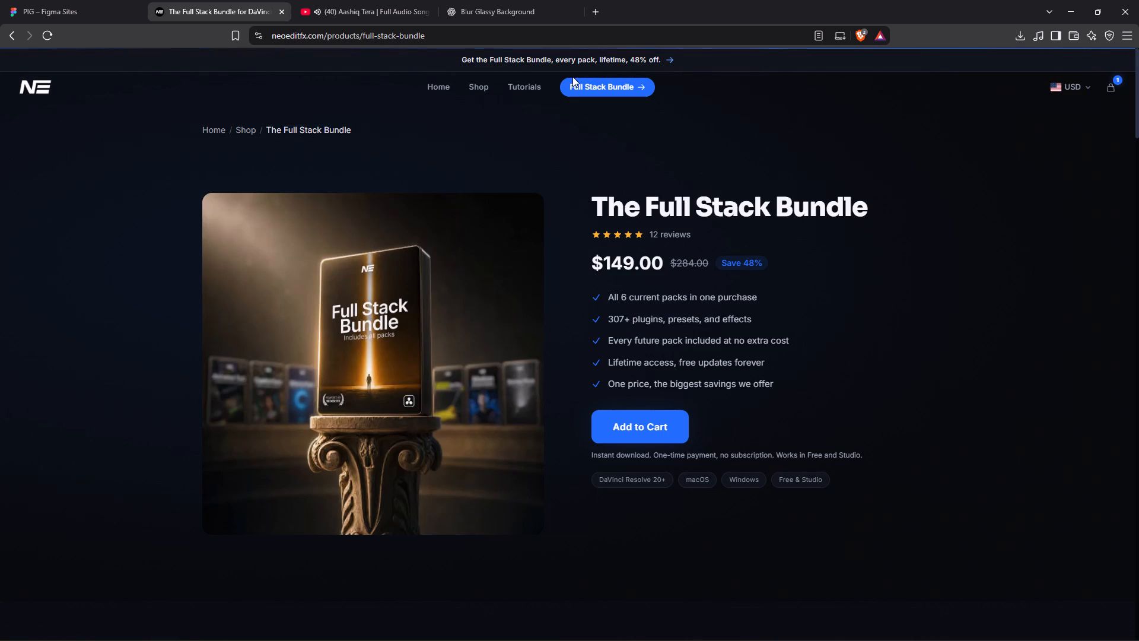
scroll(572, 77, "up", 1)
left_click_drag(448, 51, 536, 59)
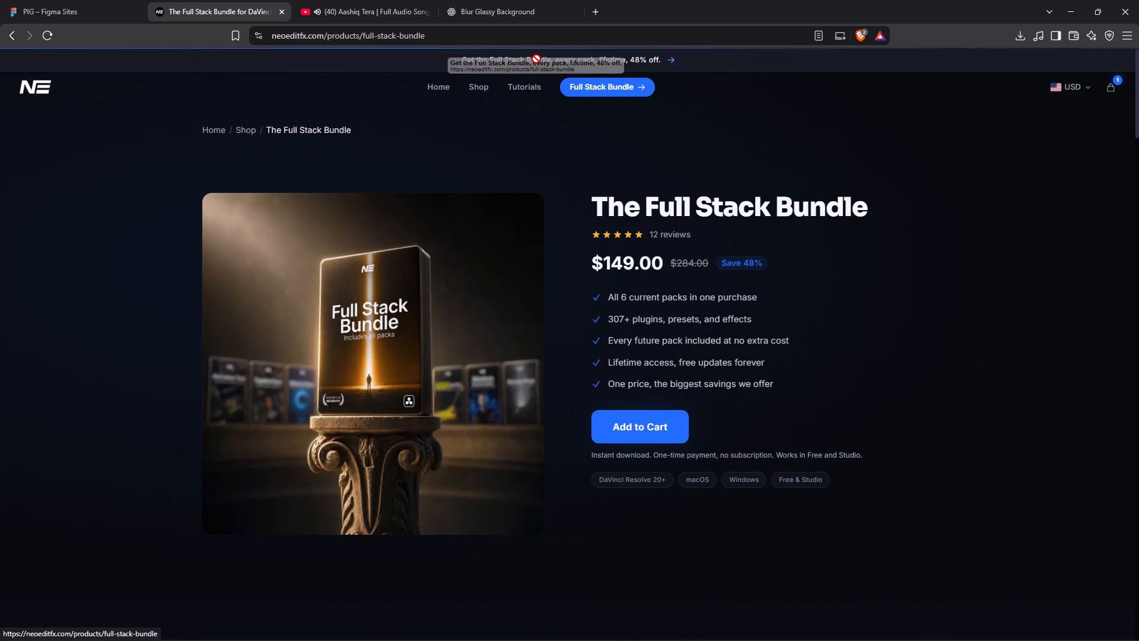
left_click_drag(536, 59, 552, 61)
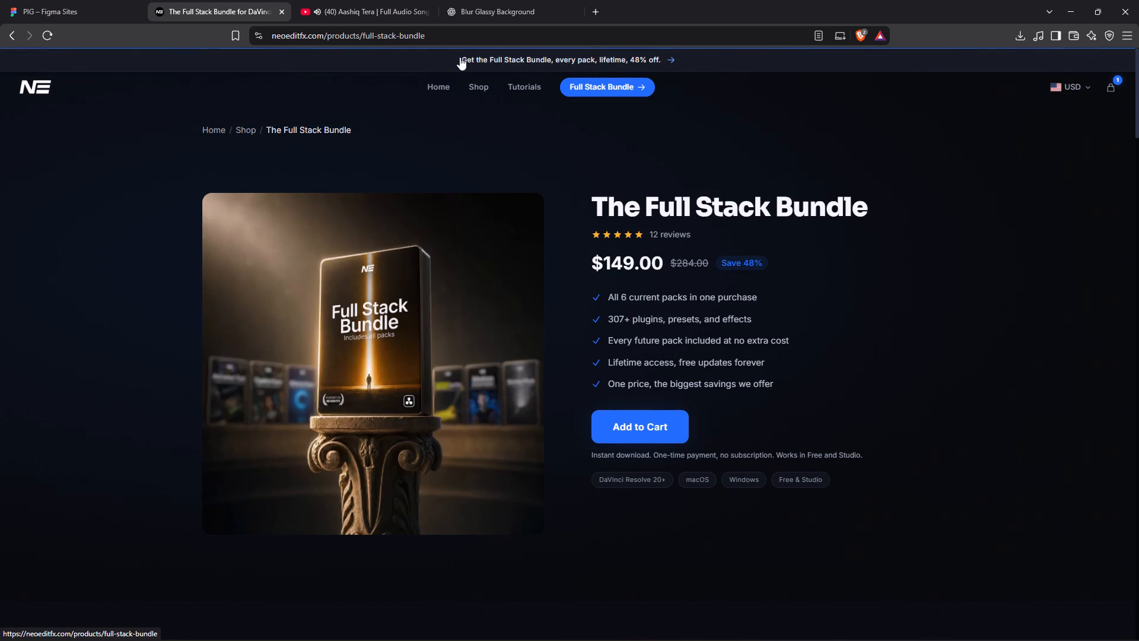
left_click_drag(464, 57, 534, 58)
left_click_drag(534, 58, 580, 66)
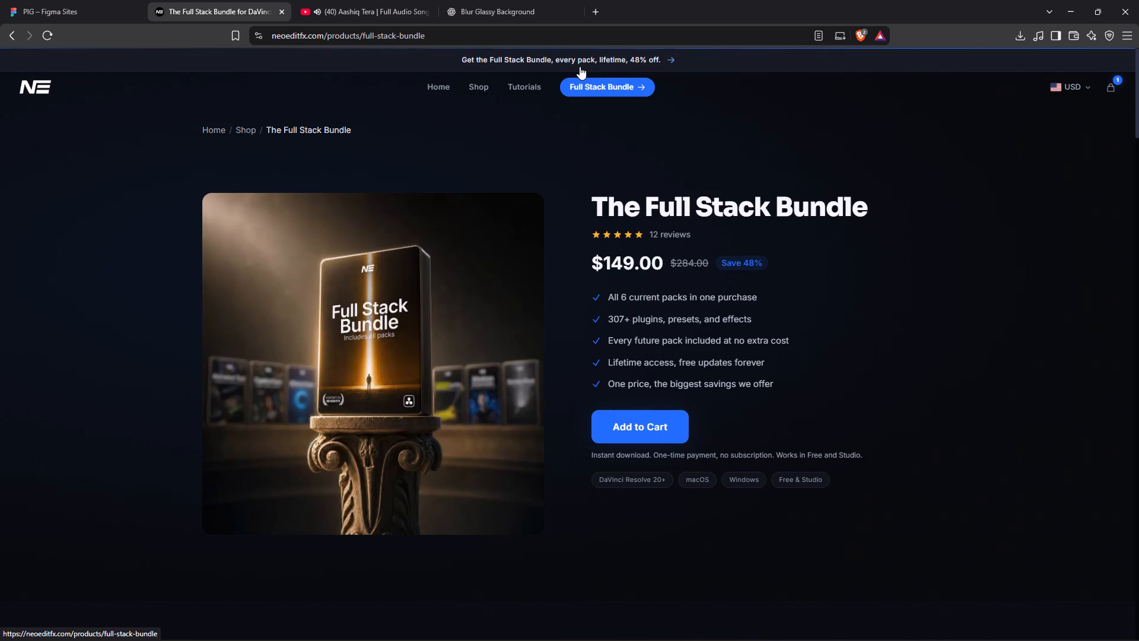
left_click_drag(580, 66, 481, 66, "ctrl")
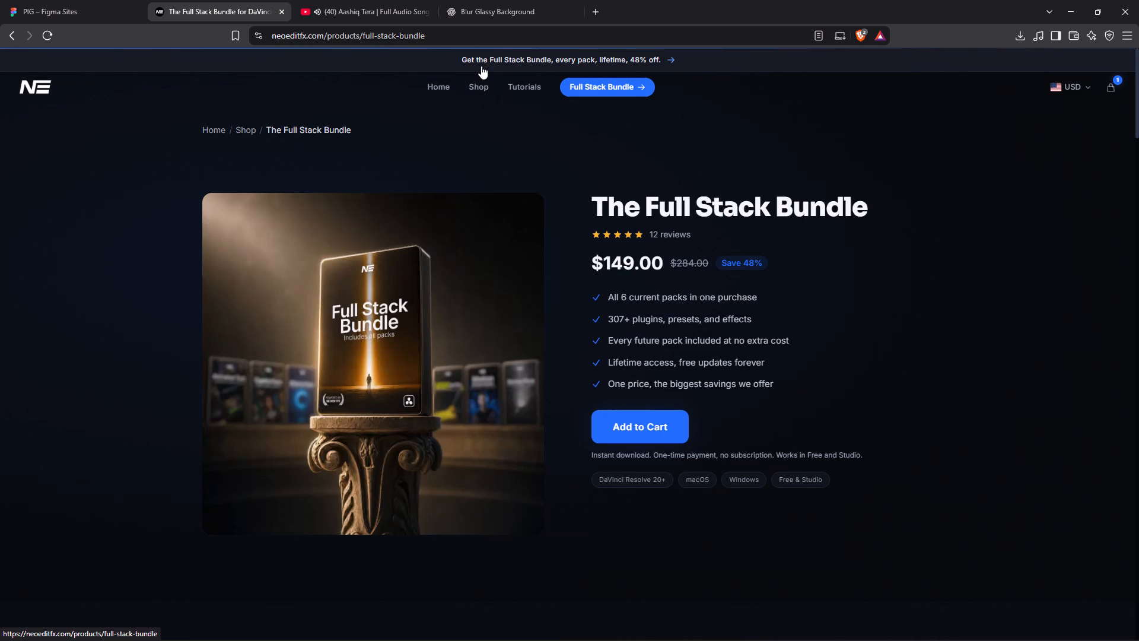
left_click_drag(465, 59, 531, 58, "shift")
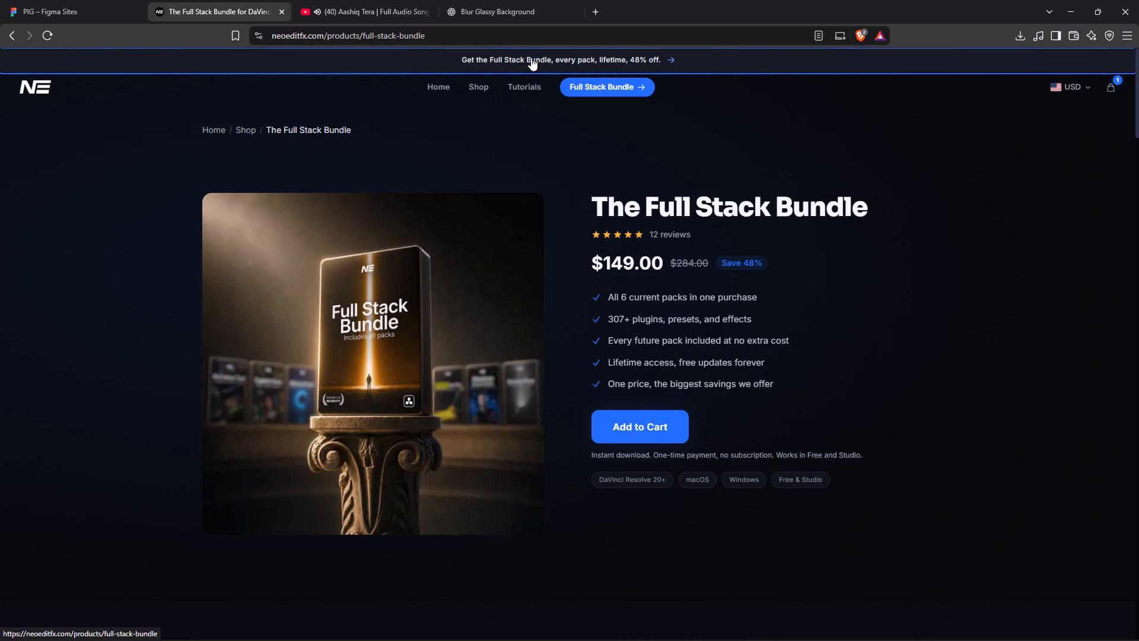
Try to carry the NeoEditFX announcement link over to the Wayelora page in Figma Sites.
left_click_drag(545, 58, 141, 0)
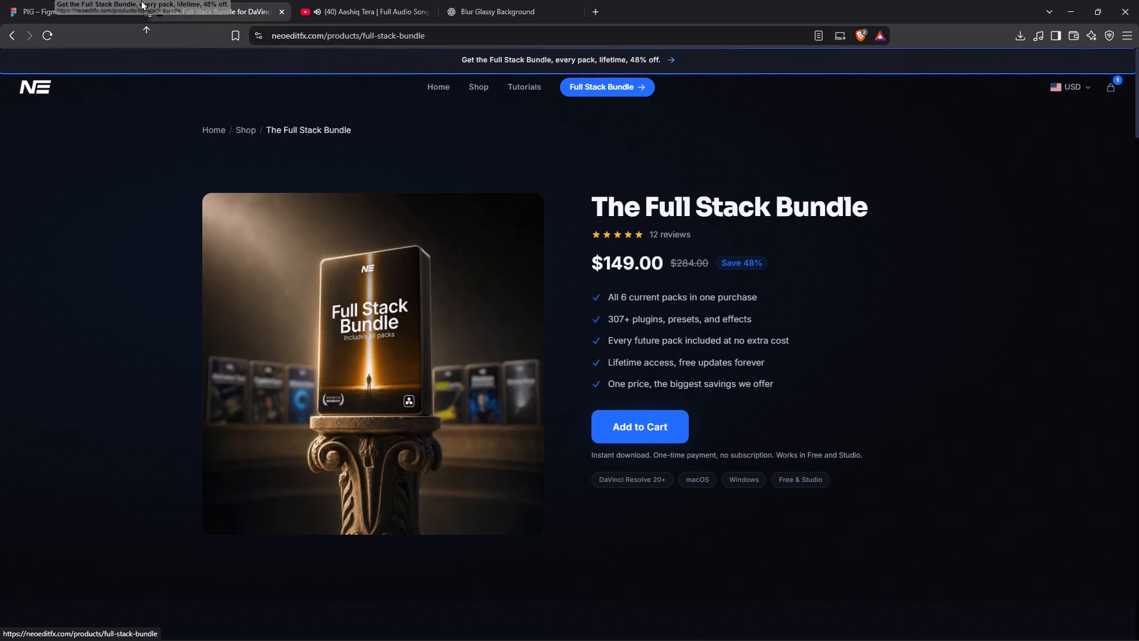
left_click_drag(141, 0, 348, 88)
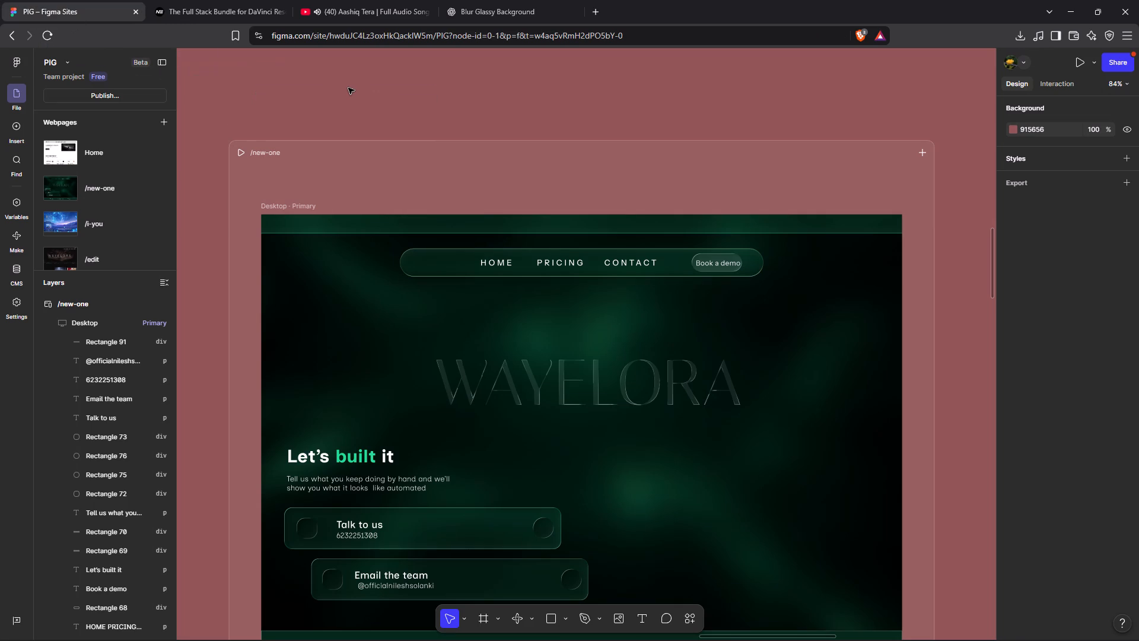
Look over the Wayelora /new-one page from the header strip to the footer.
scroll(348, 88, "up", 3)
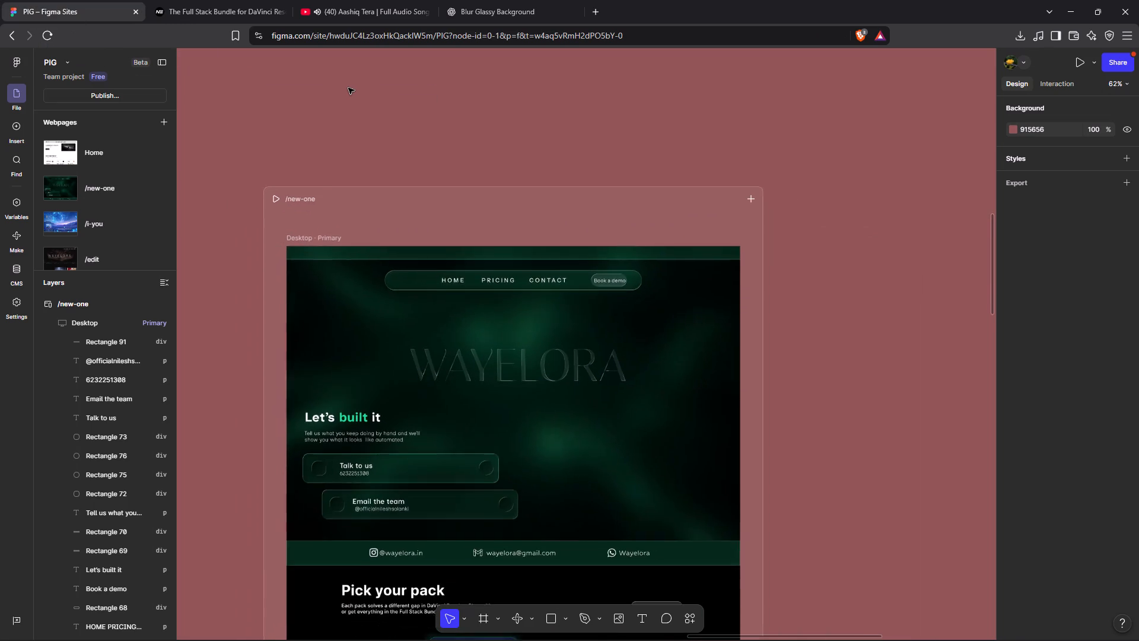
scroll(468, 192, "up", 6)
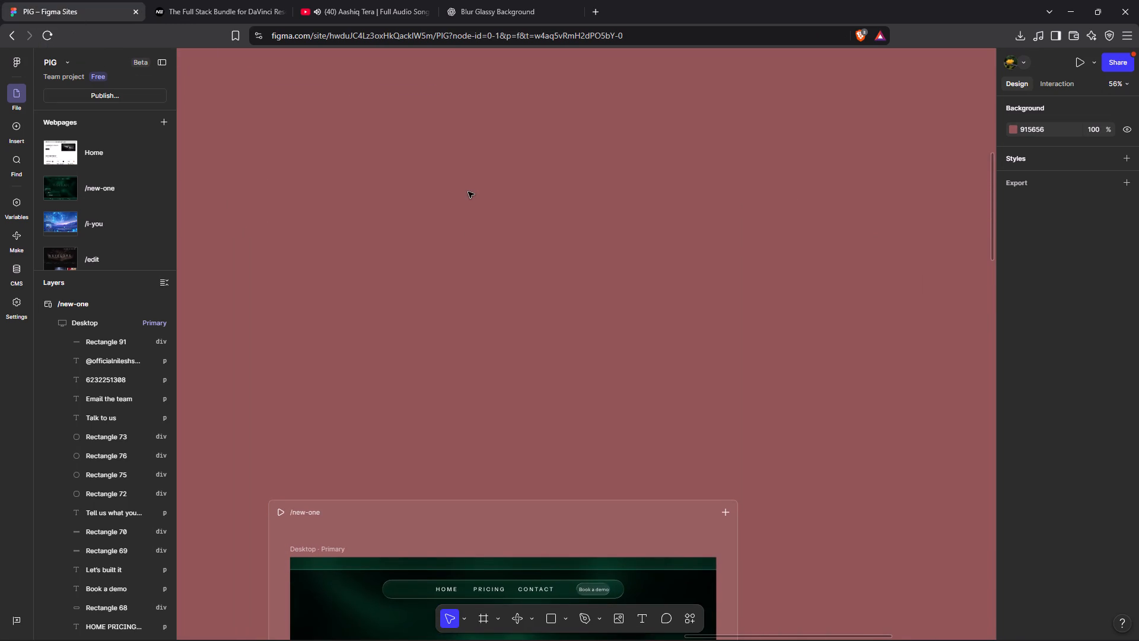
scroll(468, 192, "down", 9)
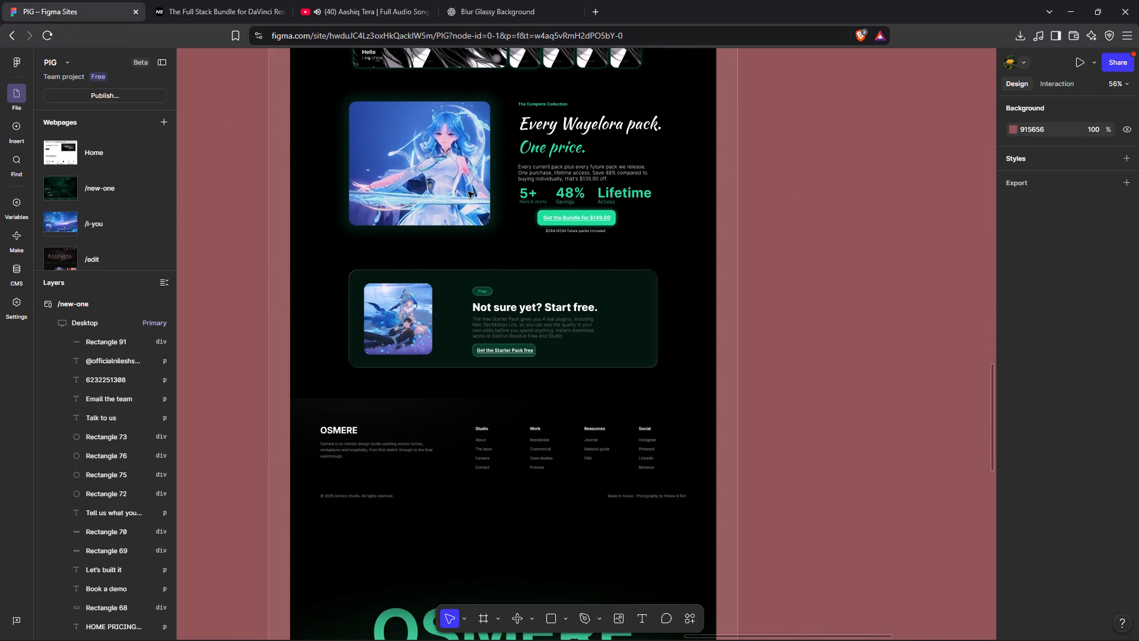
scroll(468, 192, "down", 1)
scroll(468, 192, "up", 4)
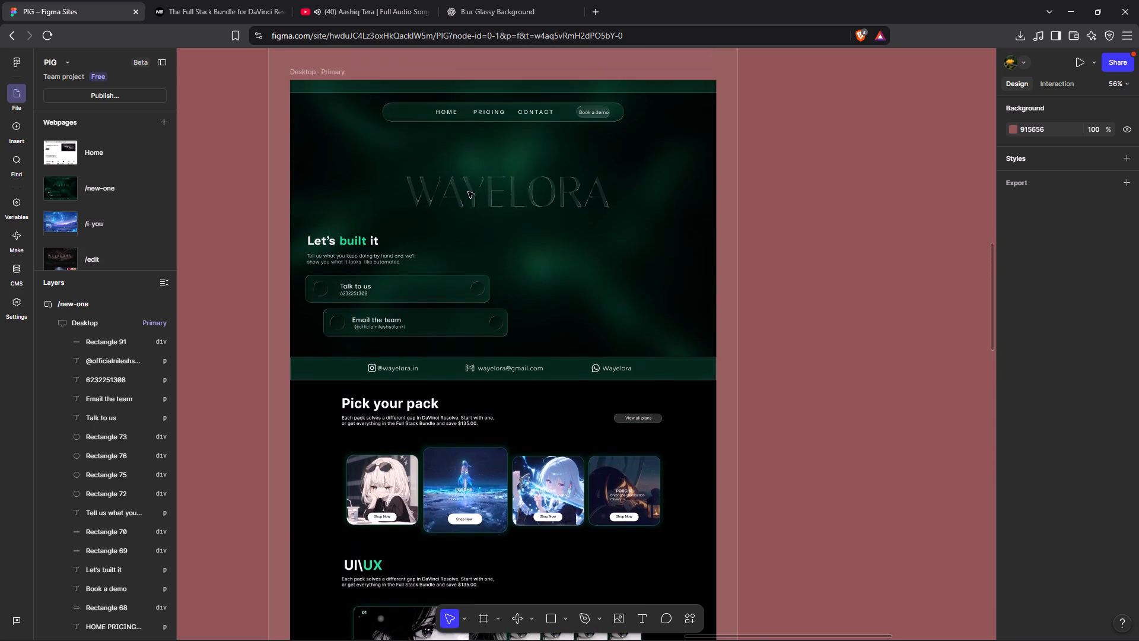
scroll(468, 192, "up", 3)
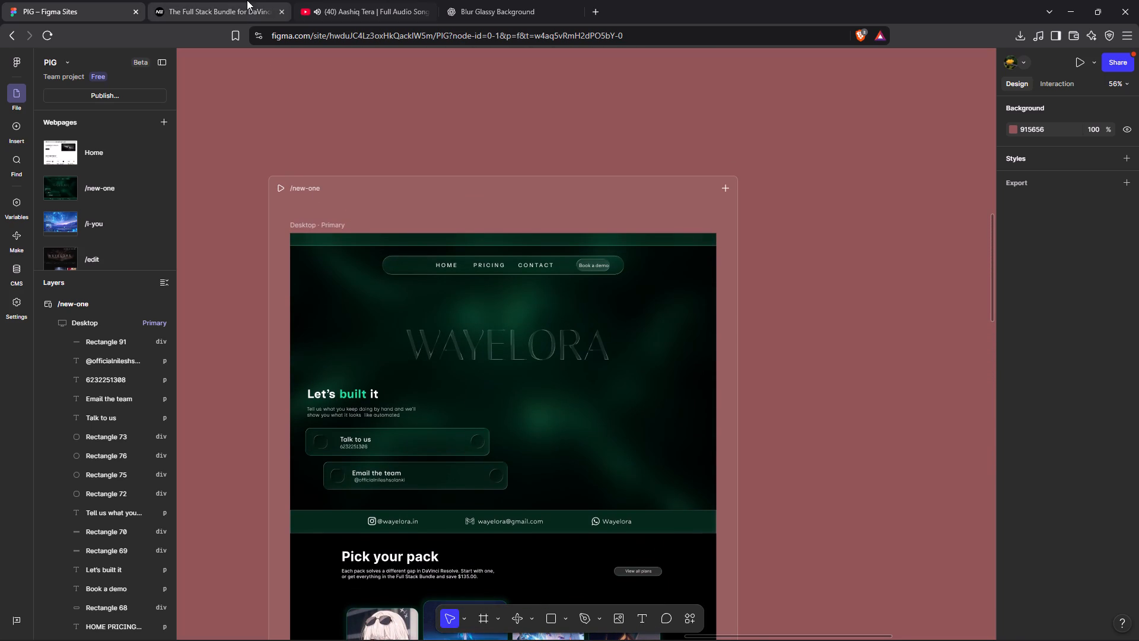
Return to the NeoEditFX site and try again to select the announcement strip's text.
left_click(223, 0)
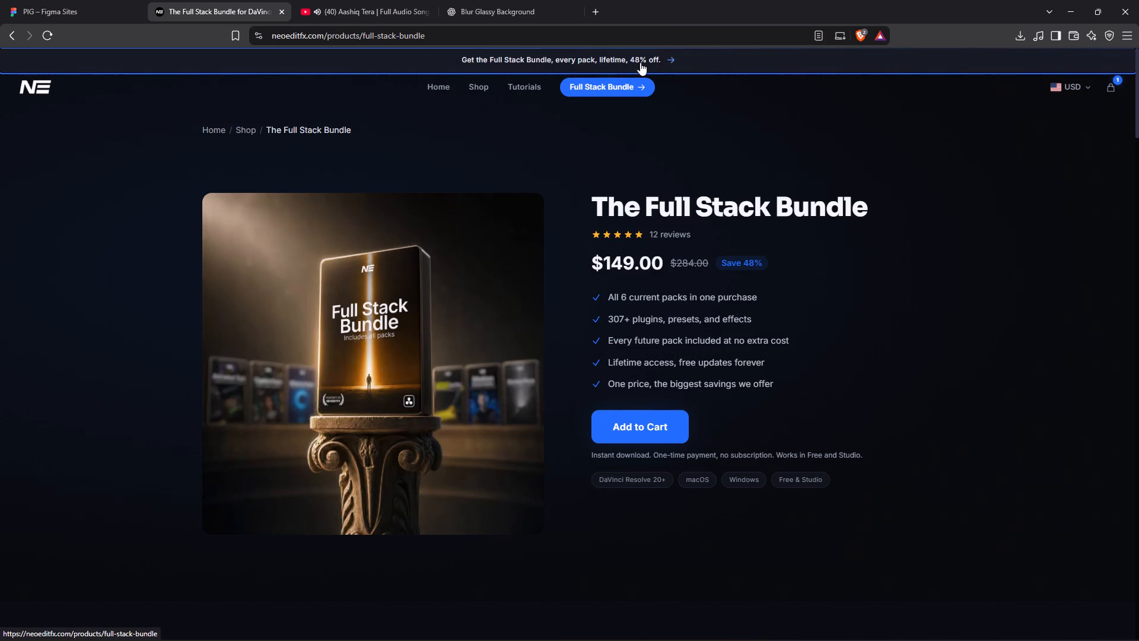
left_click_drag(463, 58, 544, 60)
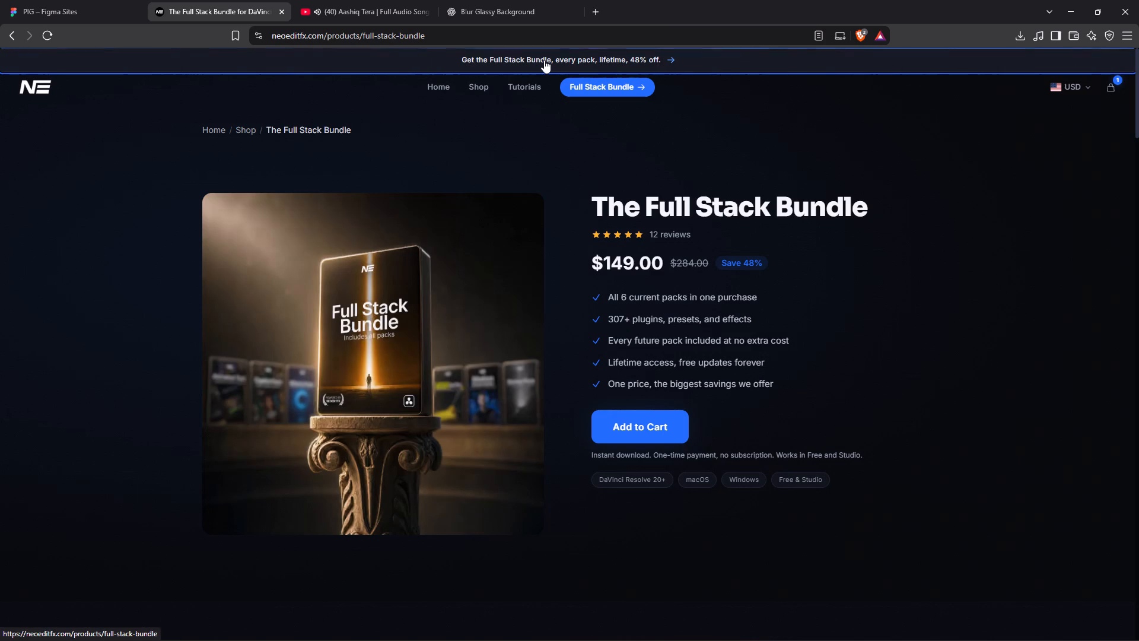
Examine the layout of the Full Stack Bundle product page, including its pack cards, reviews, Quick answers and footer.
scroll(599, 300, "down", 16)
scroll(599, 300, "down", 10)
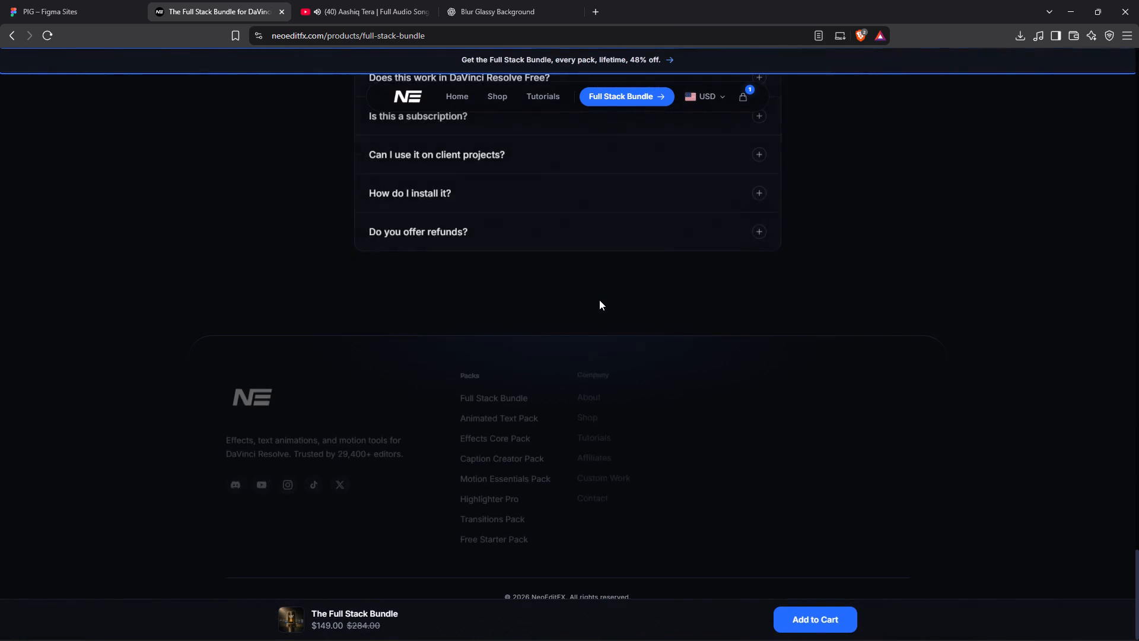
scroll(599, 300, "up", 15)
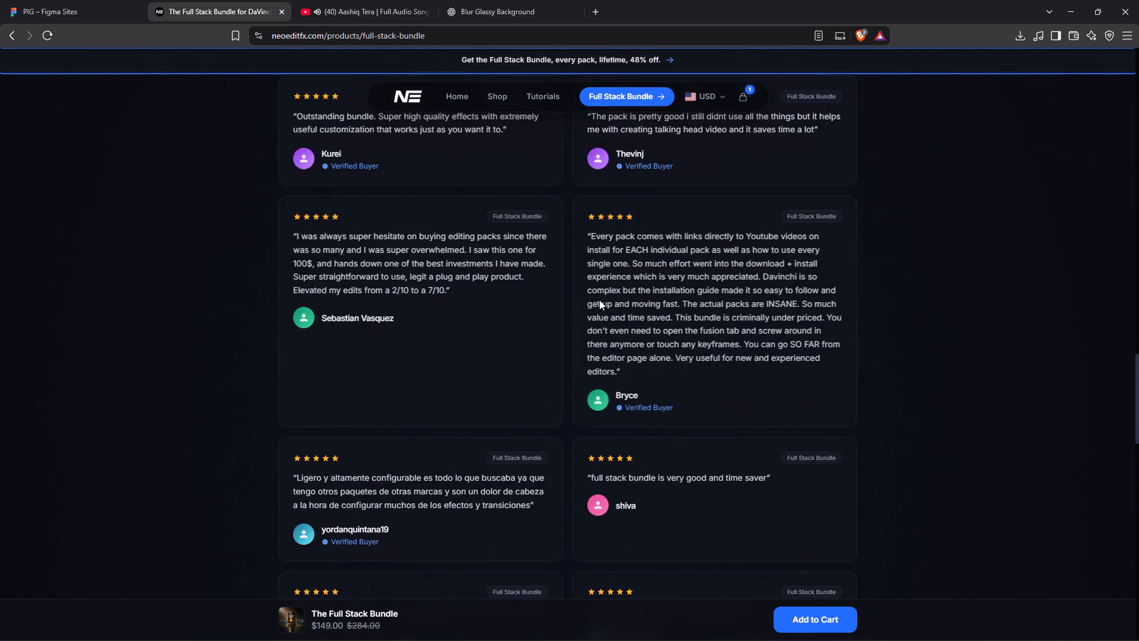
scroll(599, 300, "up", 12)
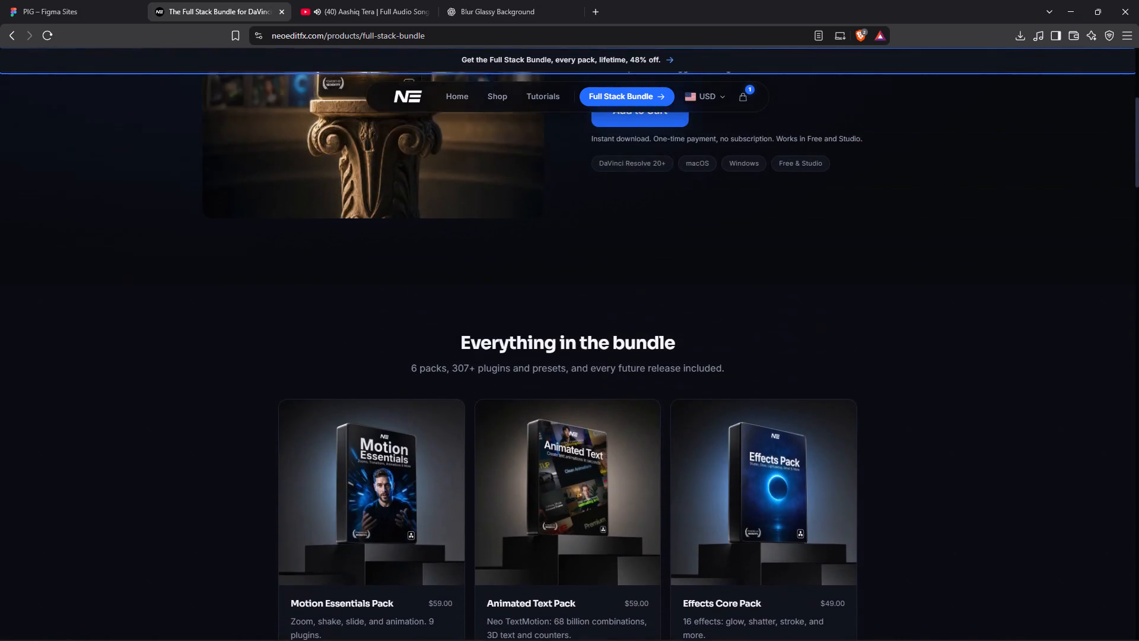
scroll(599, 300, "up", 9)
scroll(599, 300, "down", 5)
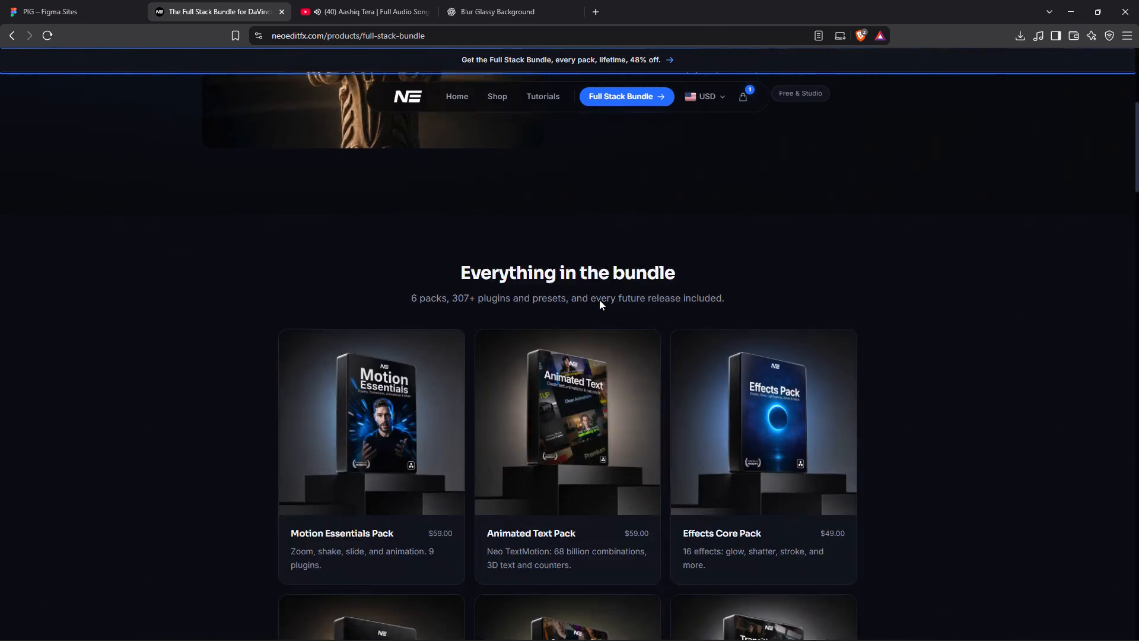
scroll(599, 300, "down", 20)
scroll(599, 300, "down", 8)
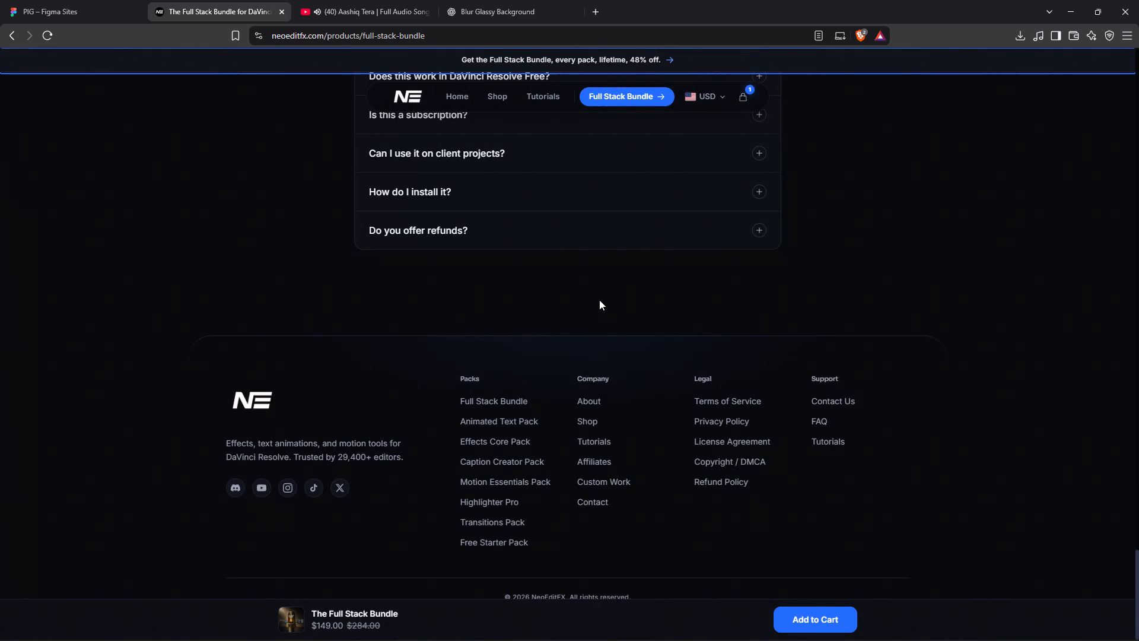
scroll(599, 300, "up", 7)
scroll(577, 430, "down", 2)
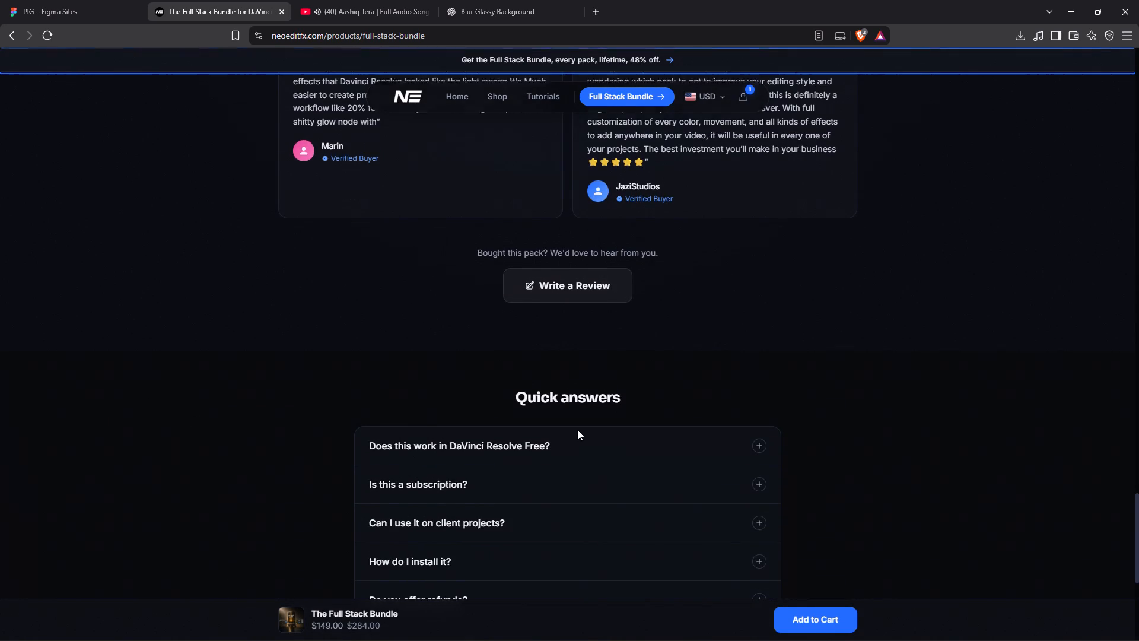
scroll(577, 430, "down", 7)
Open the NeoEditFX home page and examine its sections, from the hero and reviews to the FAQ and Starter Pack card.
left_click(459, 96)
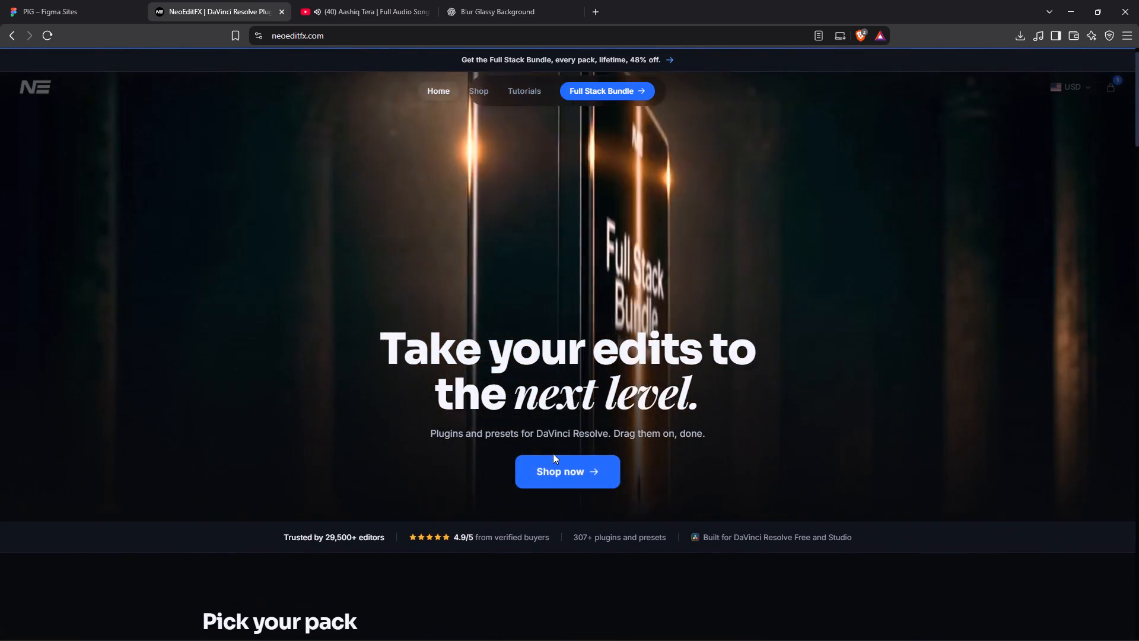
scroll(553, 453, "down", 16)
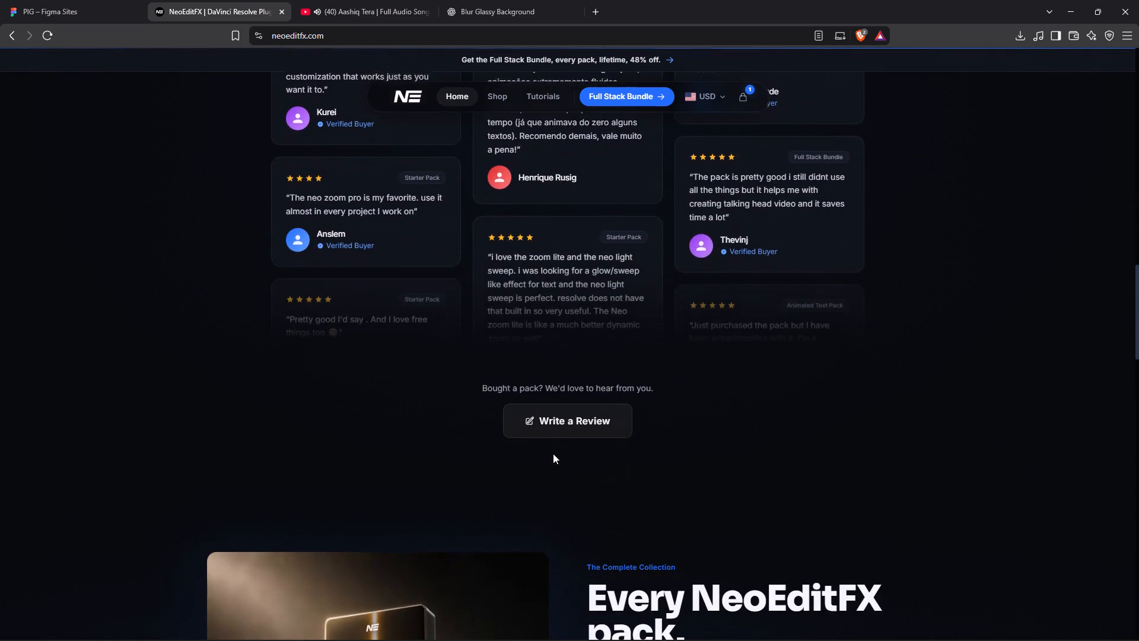
scroll(553, 453, "down", 10)
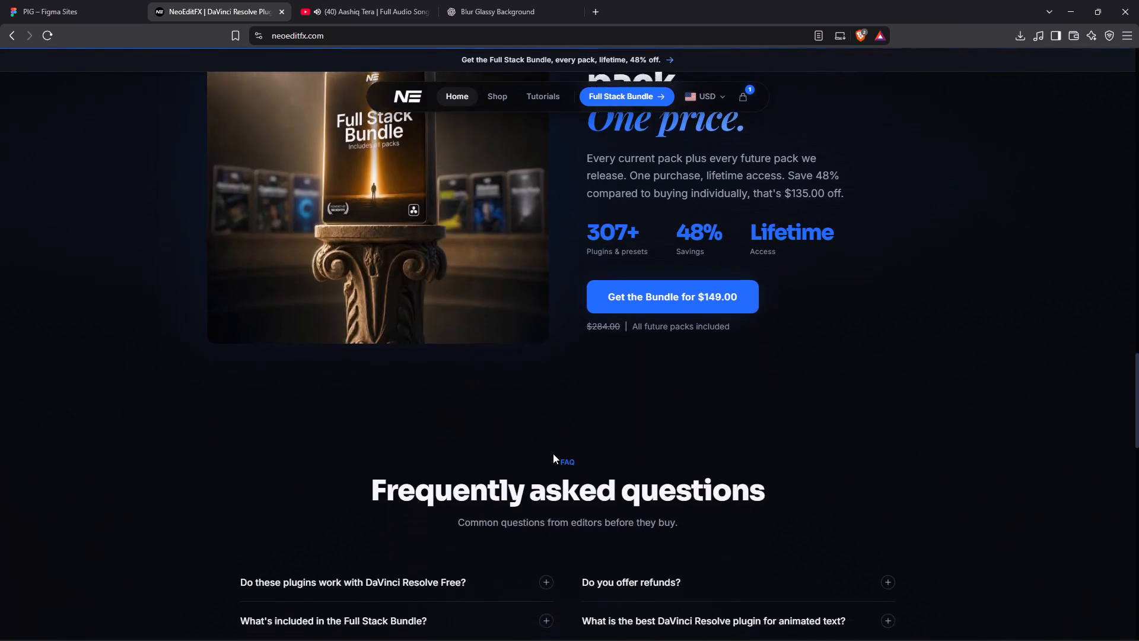
scroll(553, 453, "down", 9)
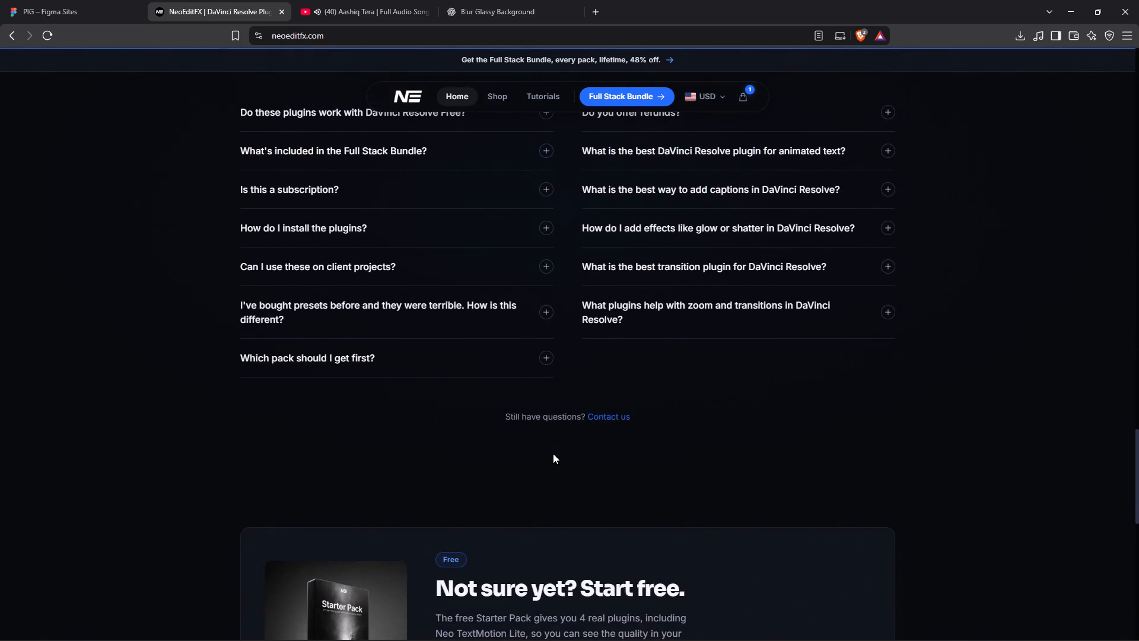
scroll(553, 453, "down", 4)
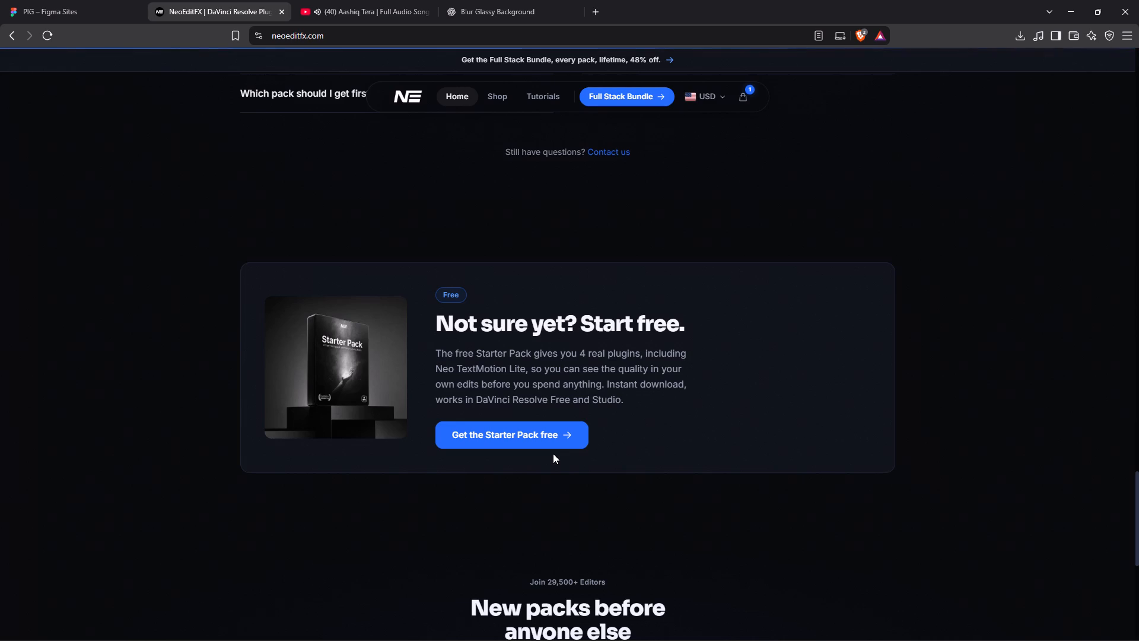
right_click(553, 453)
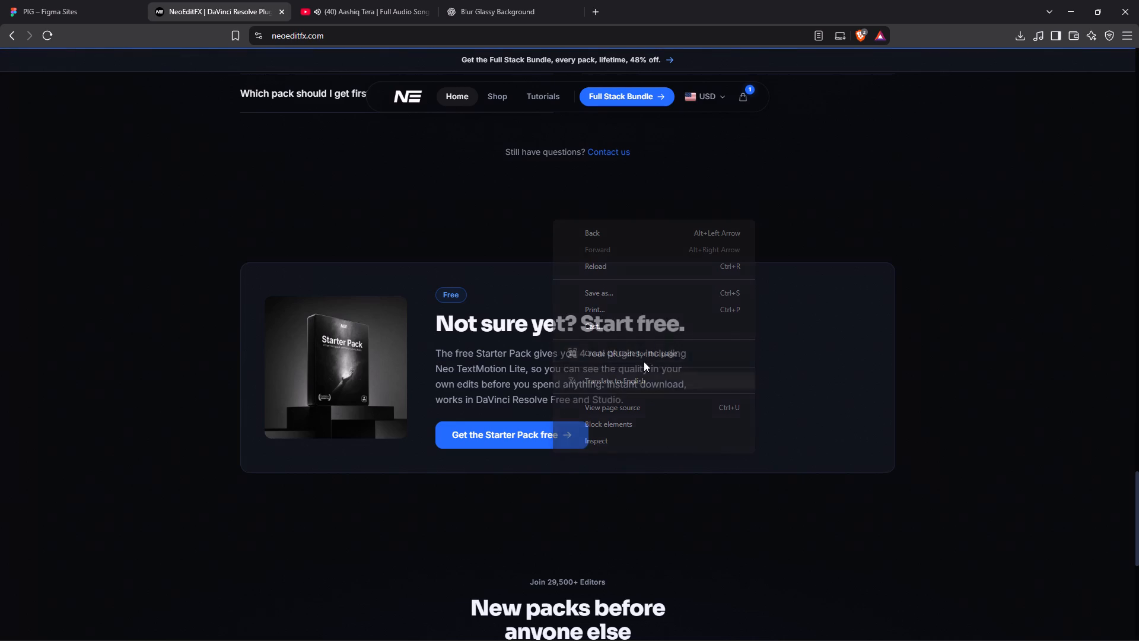
left_click(873, 183)
scroll(873, 183, "up", 8)
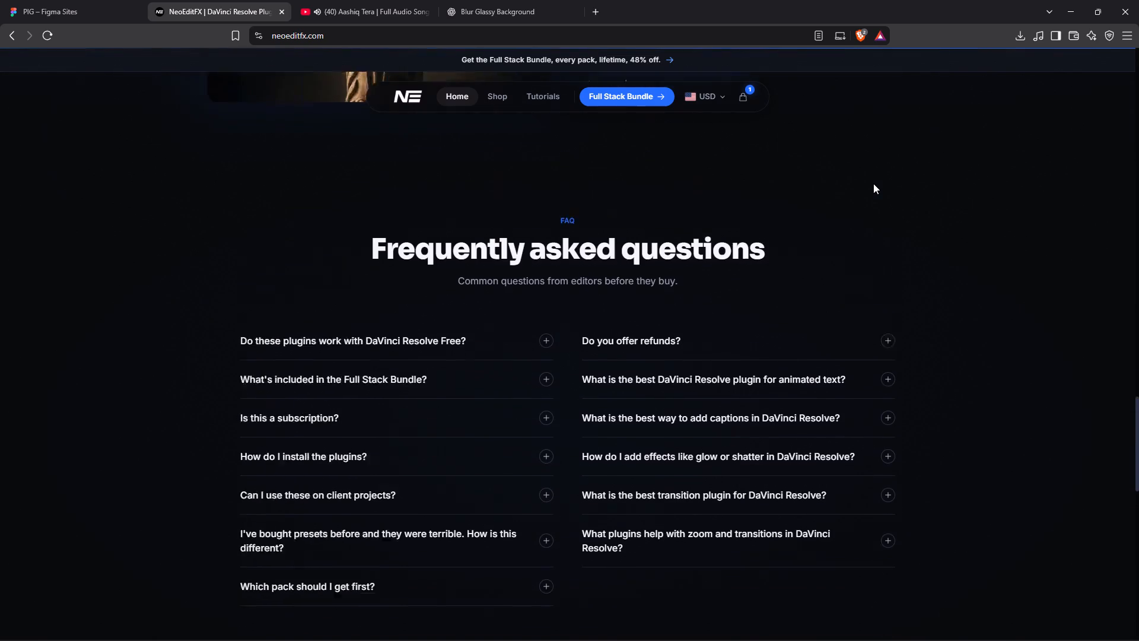
scroll(873, 183, "up", 4)
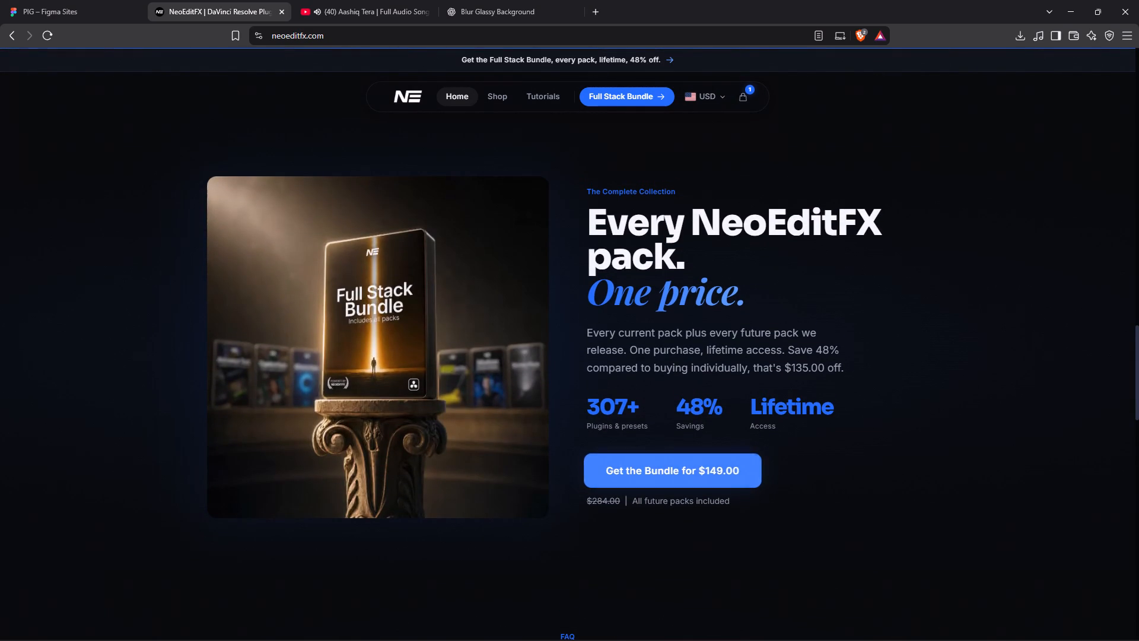
scroll(637, 431, "up", 18)
scroll(637, 431, "up", 4)
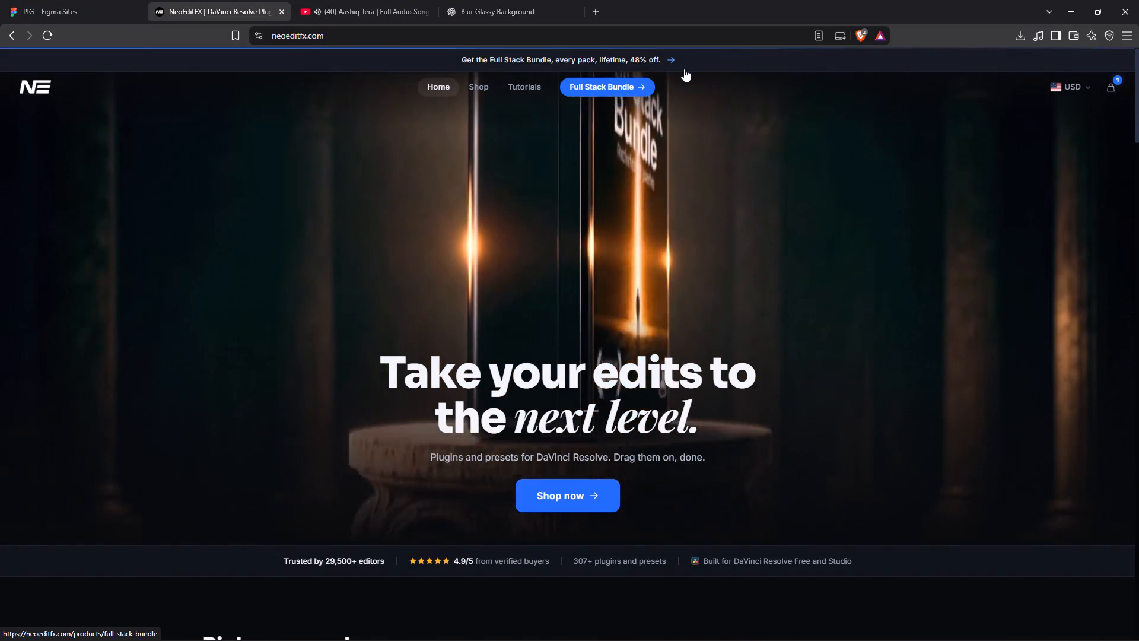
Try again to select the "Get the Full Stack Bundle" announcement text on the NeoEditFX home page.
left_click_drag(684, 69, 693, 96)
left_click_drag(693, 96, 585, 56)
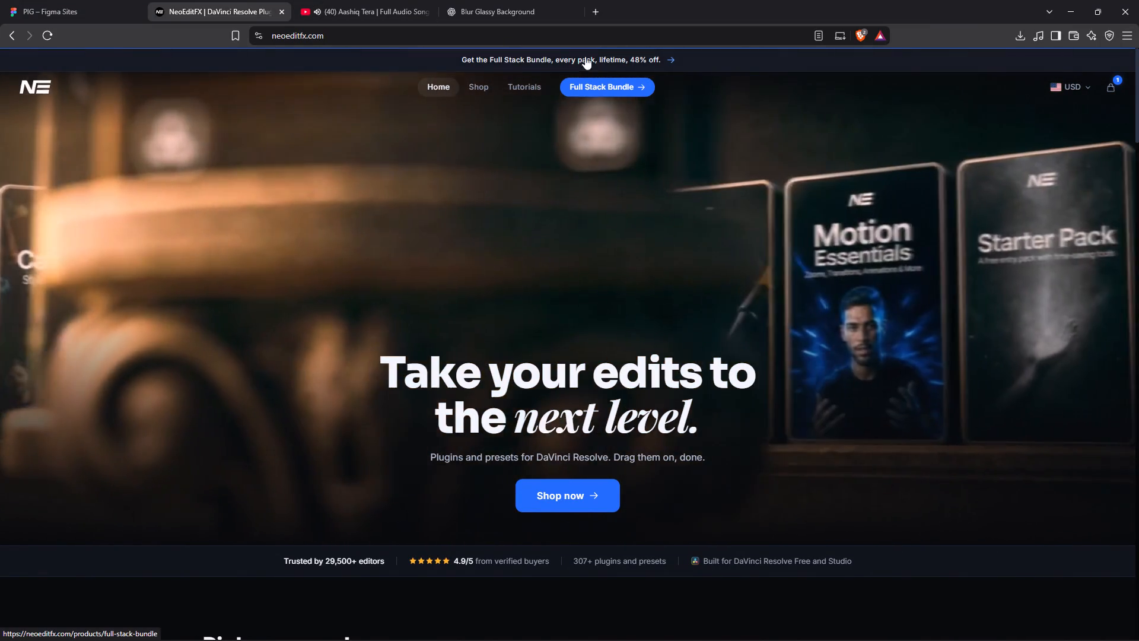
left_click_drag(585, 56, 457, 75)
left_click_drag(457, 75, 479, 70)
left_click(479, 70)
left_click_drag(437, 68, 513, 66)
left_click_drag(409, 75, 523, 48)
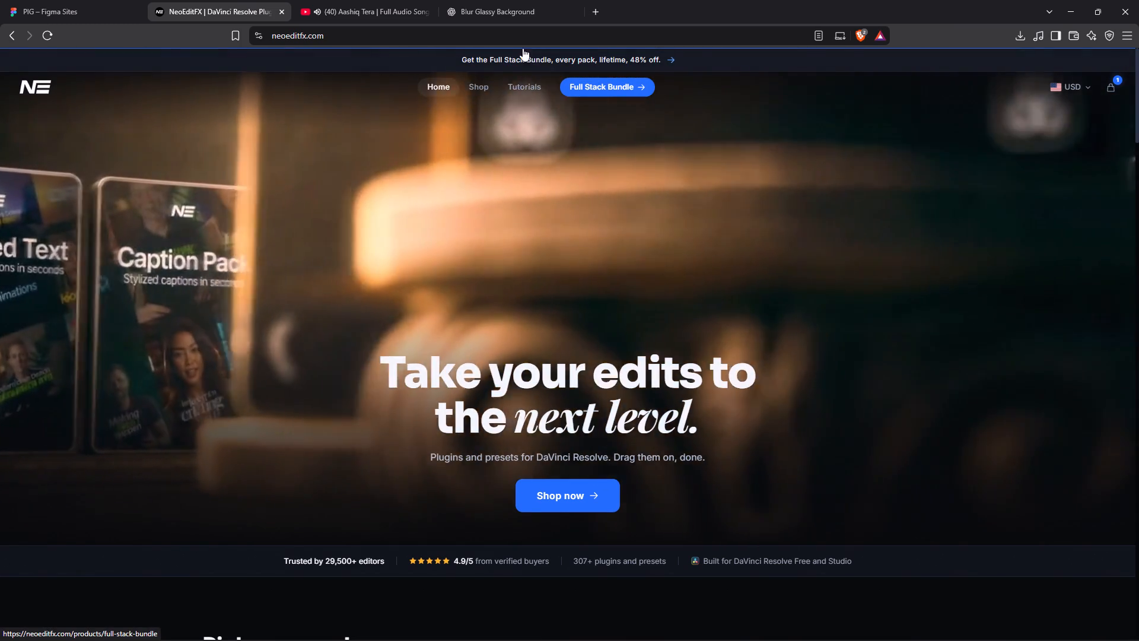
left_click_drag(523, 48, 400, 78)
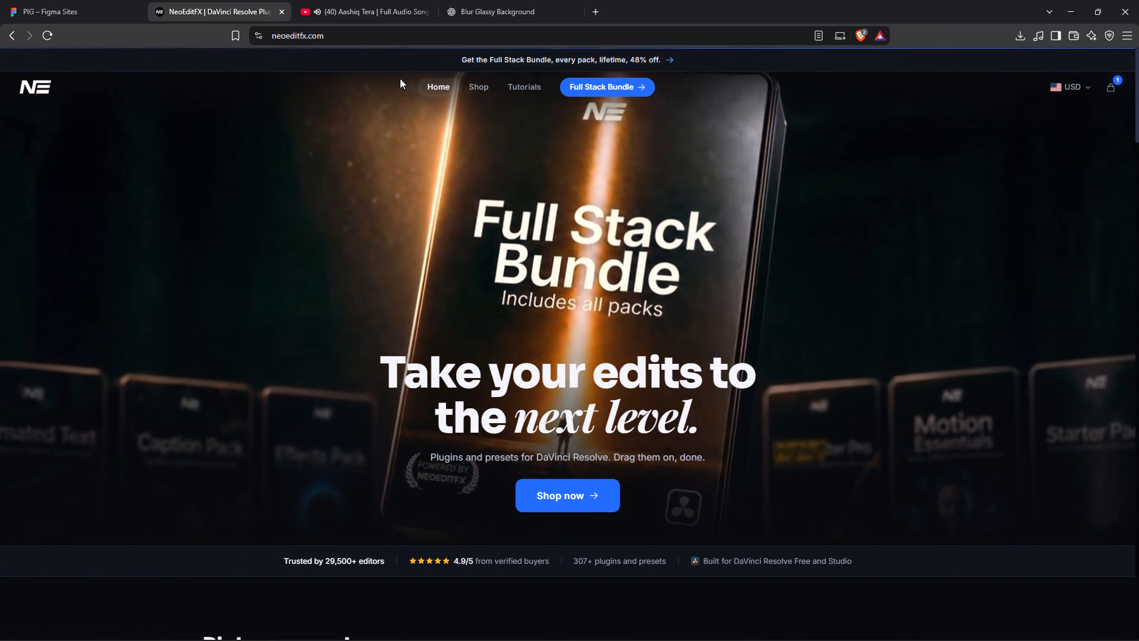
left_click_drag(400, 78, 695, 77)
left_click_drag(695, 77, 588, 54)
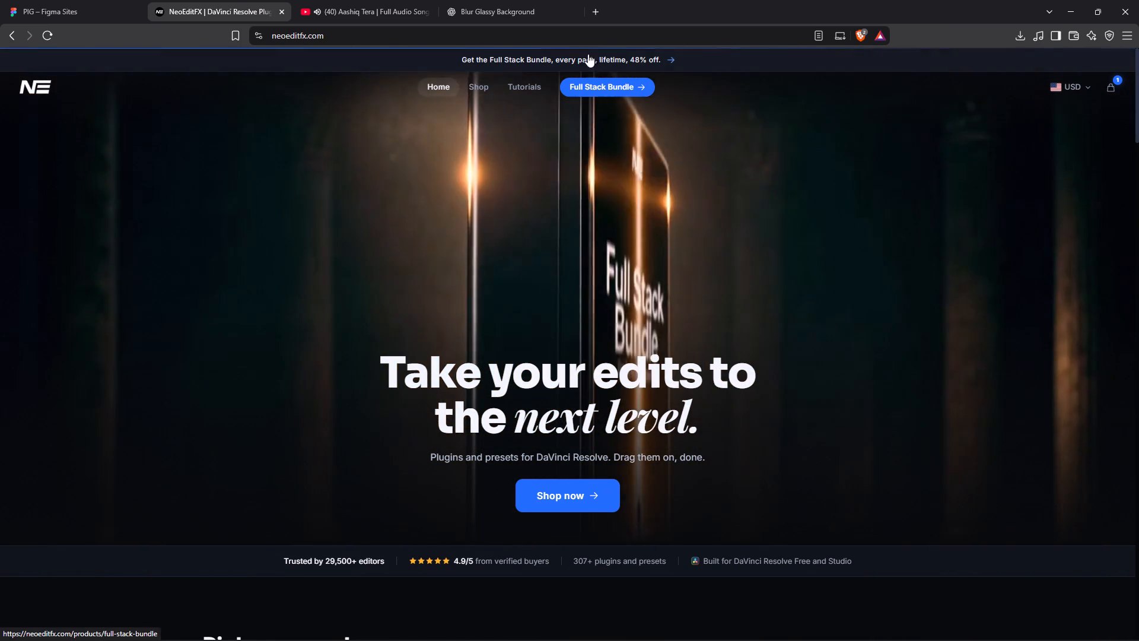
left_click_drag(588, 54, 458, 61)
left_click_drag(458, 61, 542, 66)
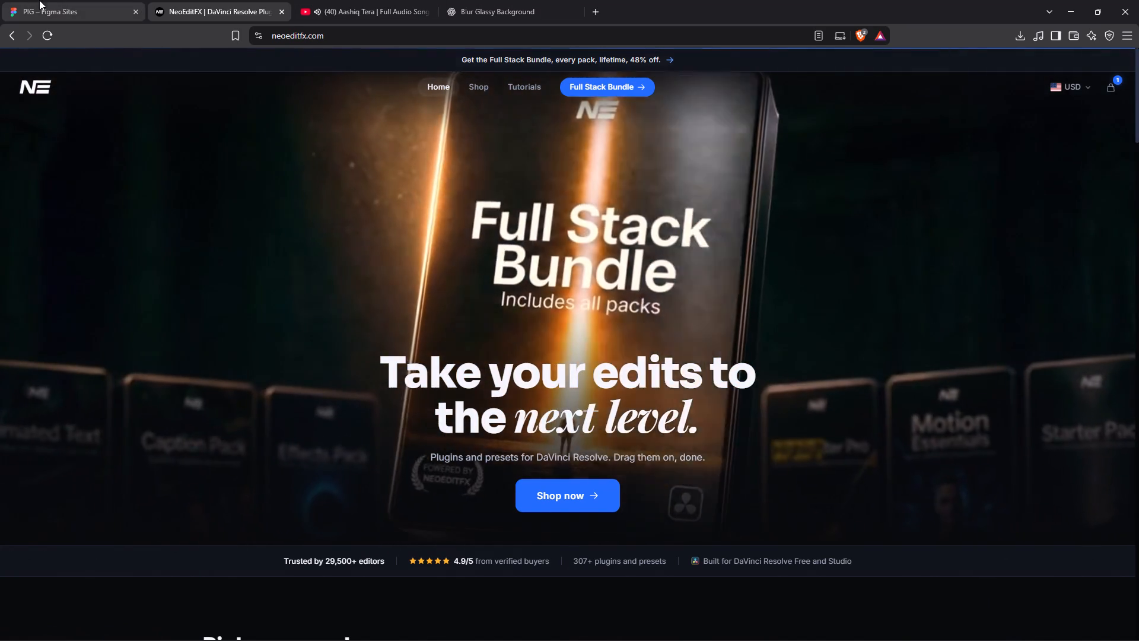
Switch to Figma Sites and add a text reading "Get the full stack bunndel" in the /new-one header strip, at about 580, 8.
left_click(39, 0)
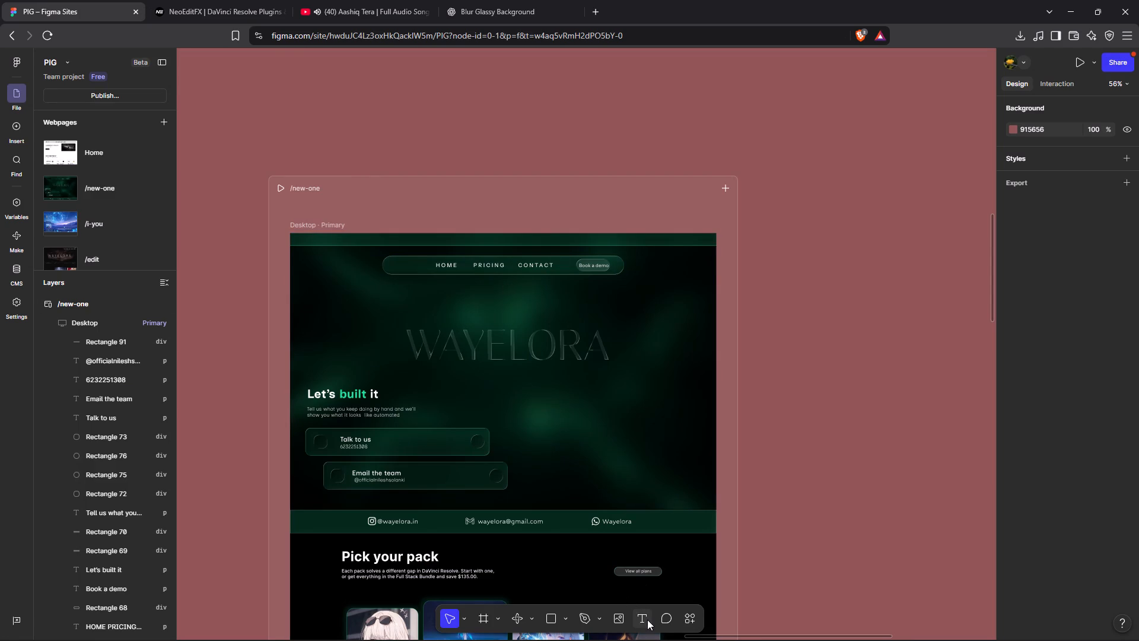
left_click(647, 620)
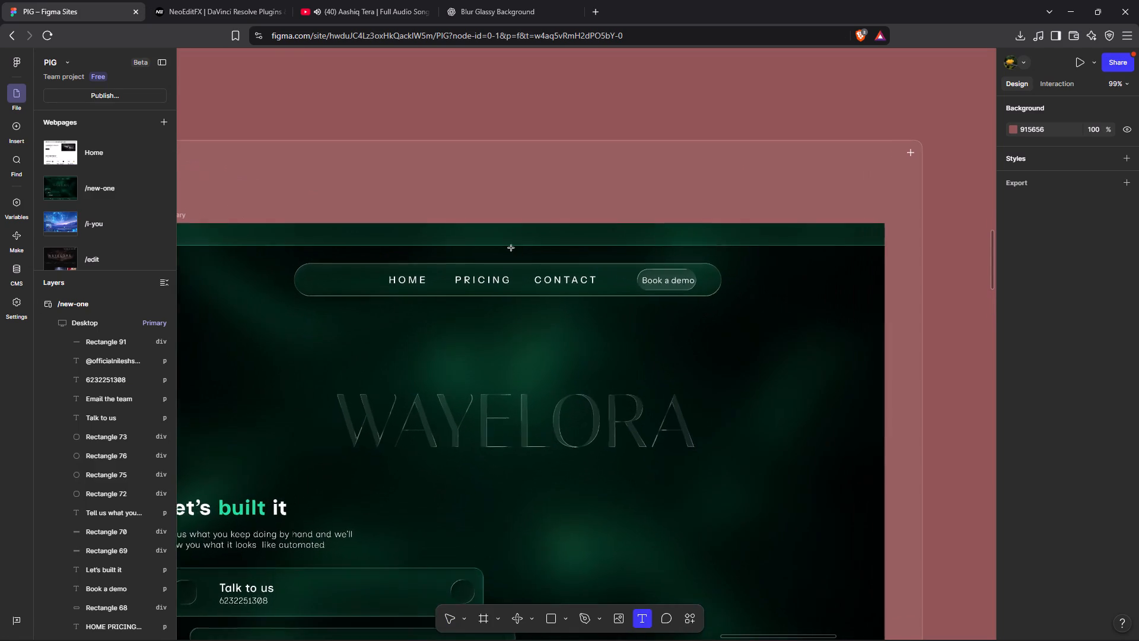
scroll(532, 257, "right", 2)
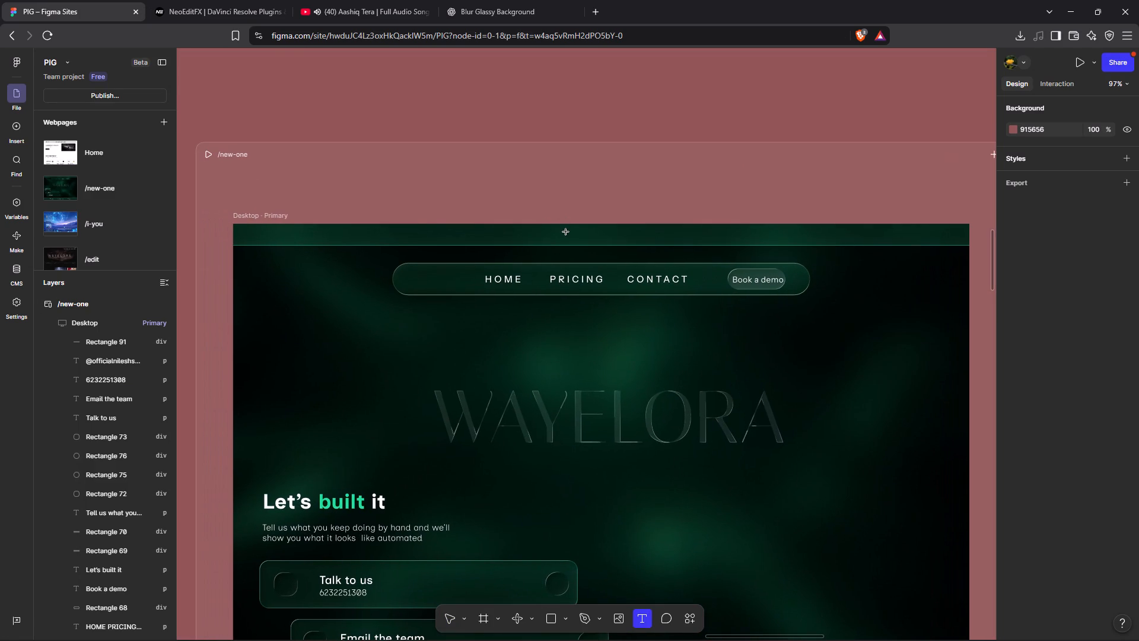
left_click(567, 233)
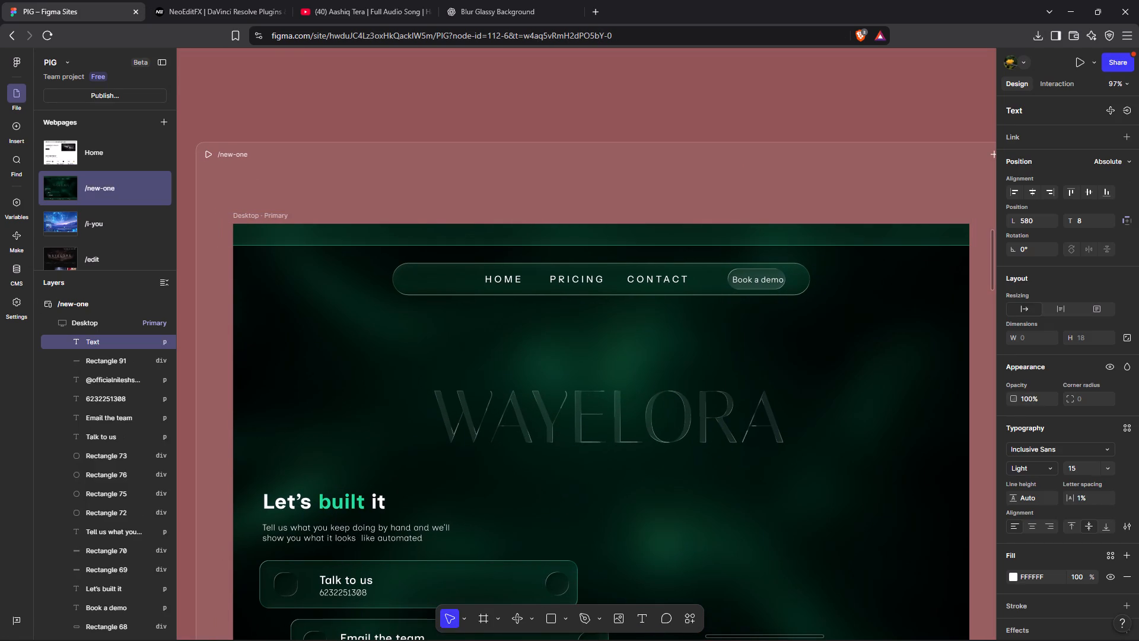
type("Get the full")
key("space")
key("space")
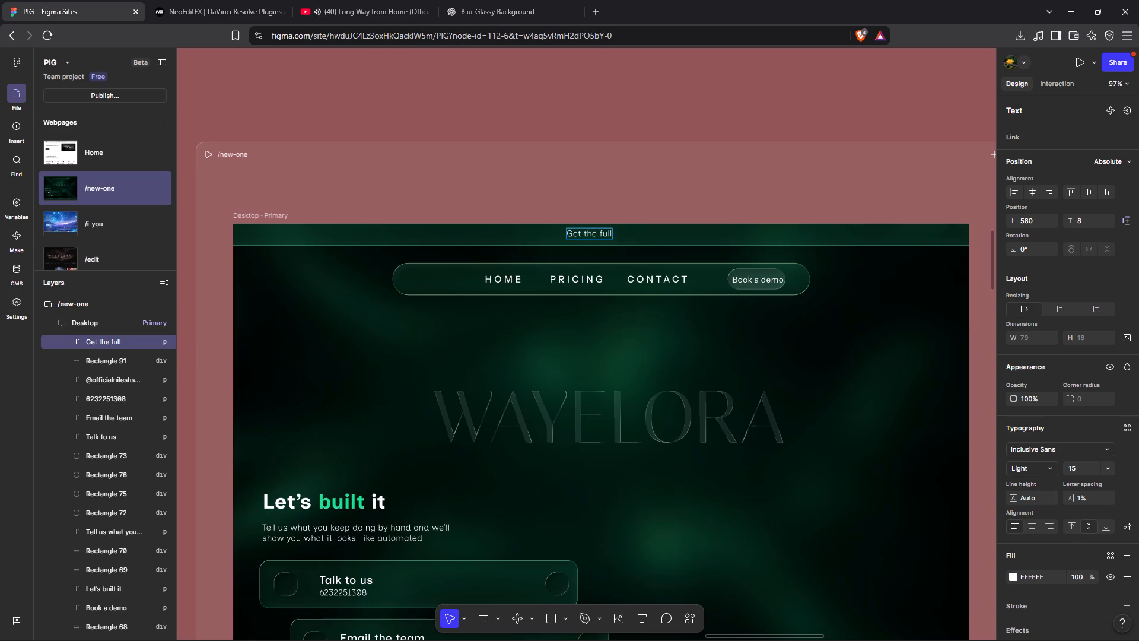
key("s")
type("tack bunndel")
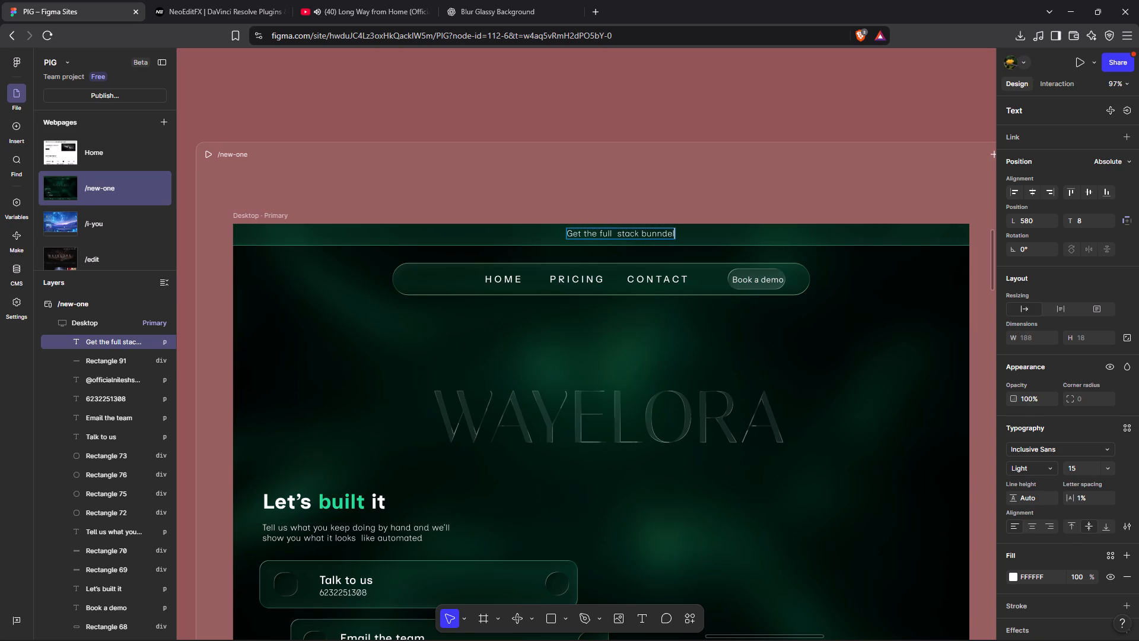
key("space")
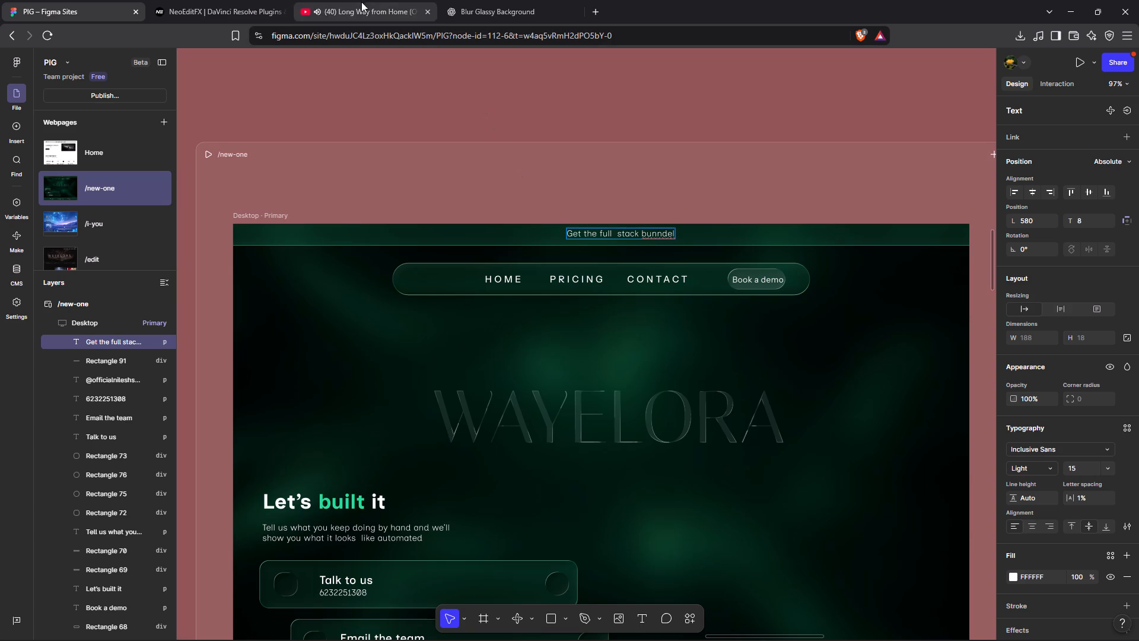
Check the wording on the NeoEditFX site, change the strip text's last word to "bunndle" and append ", every pack , life time".
left_click(250, 0)
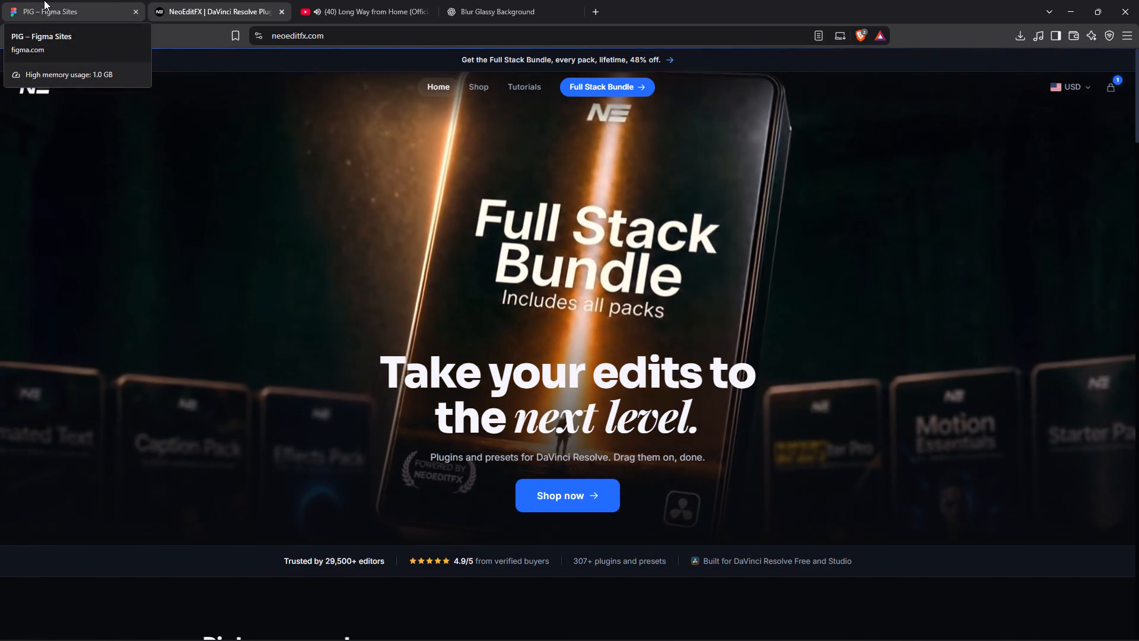
left_click(44, 0)
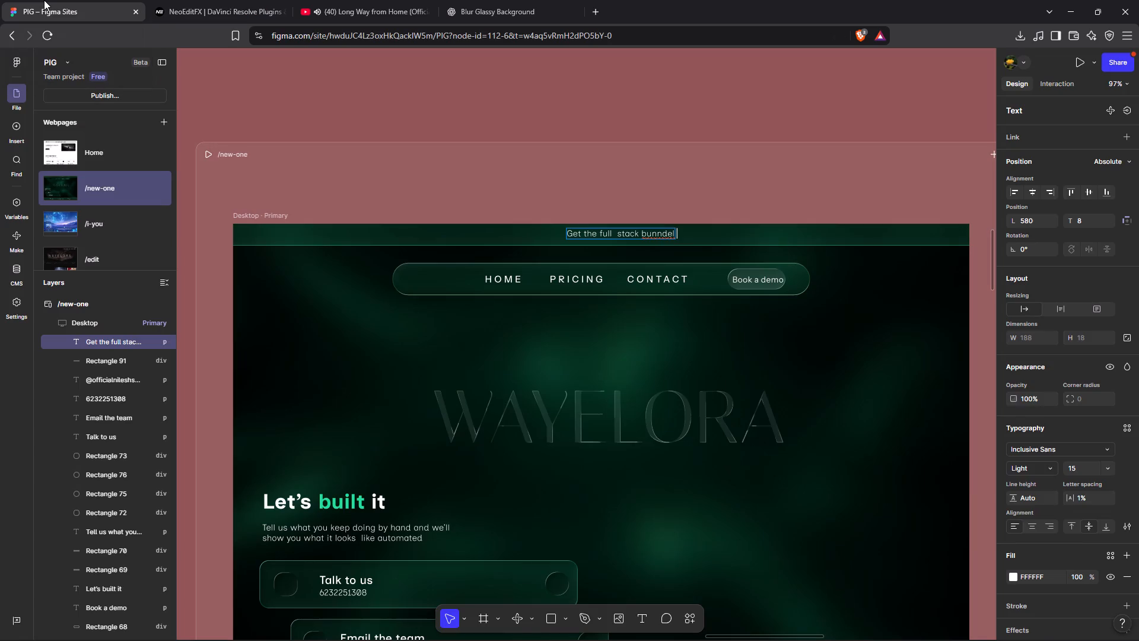
key("BackSpace")
key("BackSpace")
key("BackSpace")
type("le , every pack li")
key("BackSpace")
key("BackSpace")
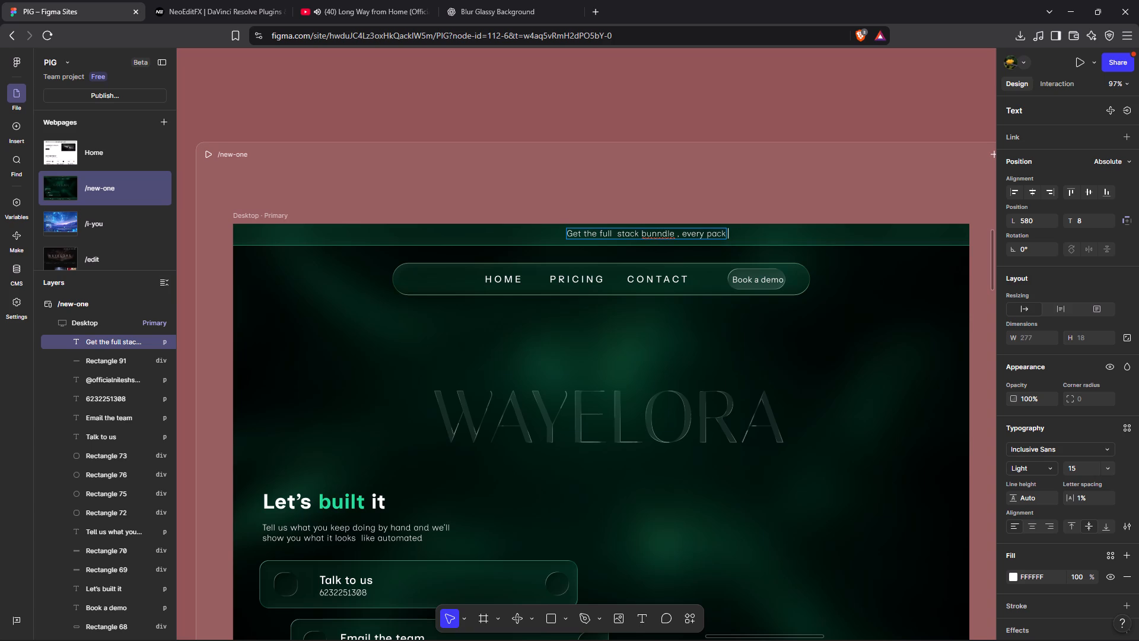
type(", life time")
key("space")
Compare with the NeoEditFX announcement, join "life time" into "lifetime" in the strip text and add a comma after it.
left_click(243, 0)
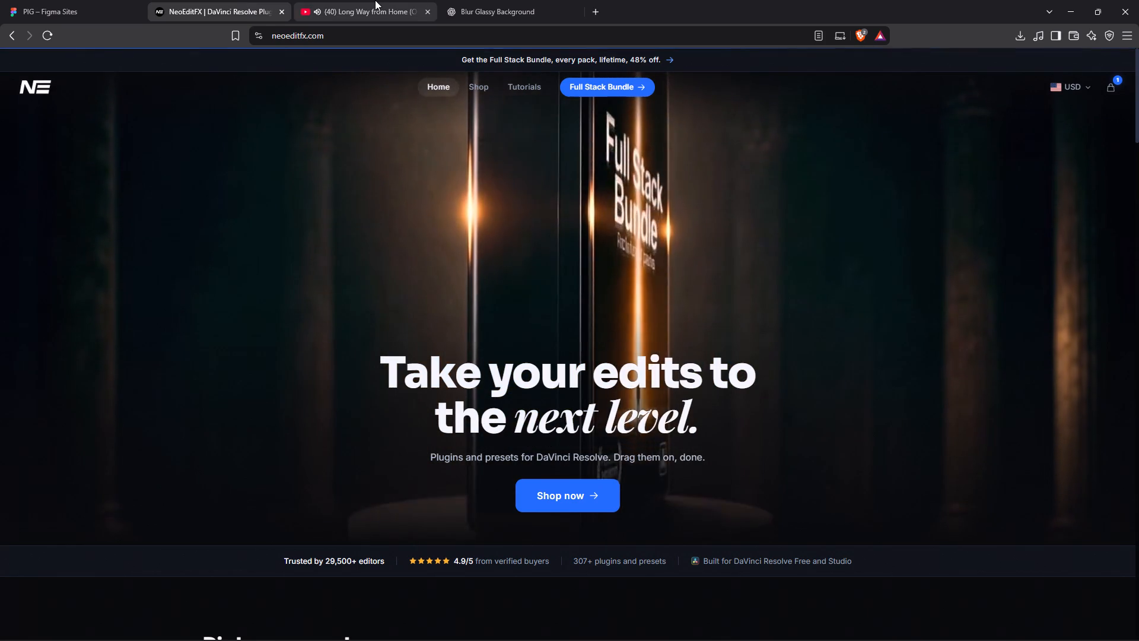
left_click(375, 0)
left_click(217, 0)
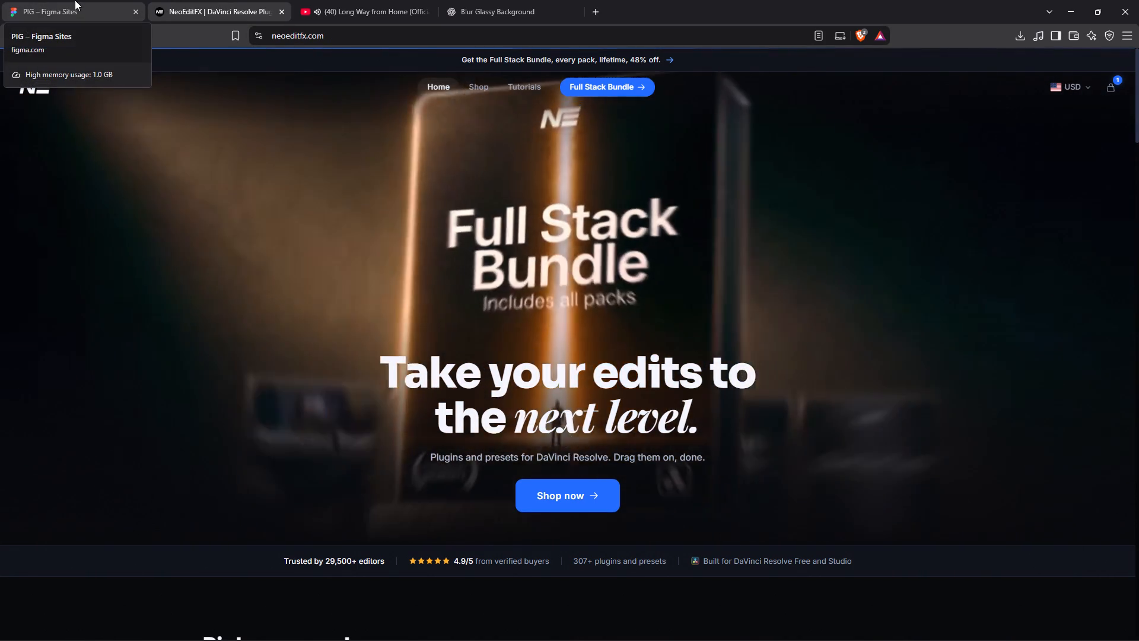
left_click(75, 0)
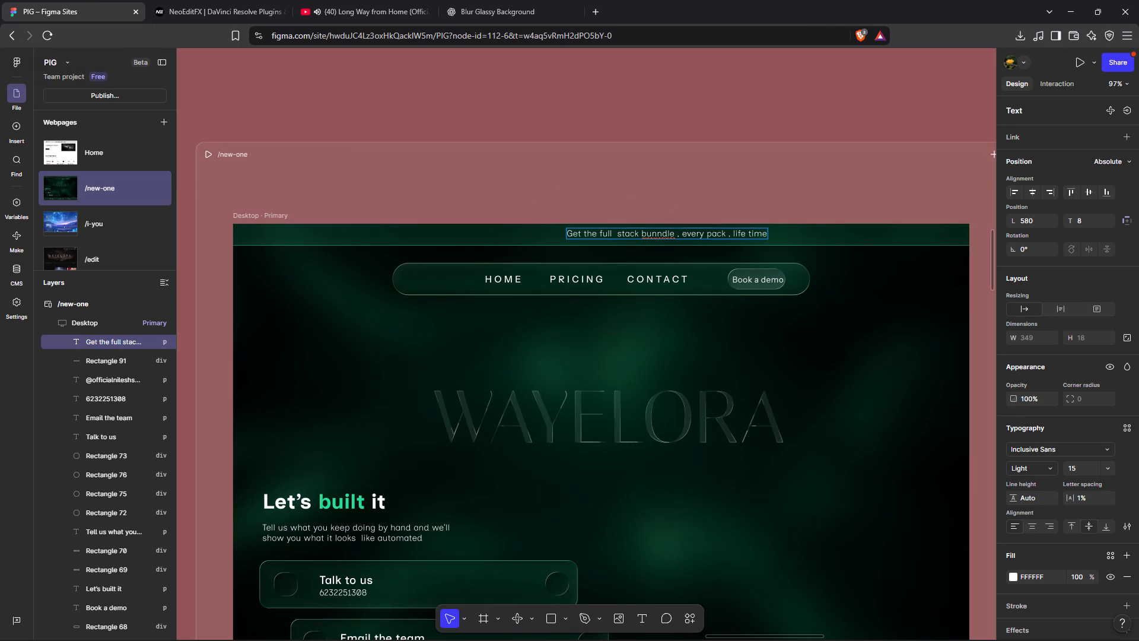
left_click(749, 236)
key("BackSpace")
key("Right")
key("Right")
key("Right")
key("Right")
key("Right")
type(",")
key("space")
Complete the strip text with "48% off.", checking the ending against the NeoEditFX announcement.
key("shift+dollar")
key("shift+BackSpace")
type("48")
type("%")
key("space")
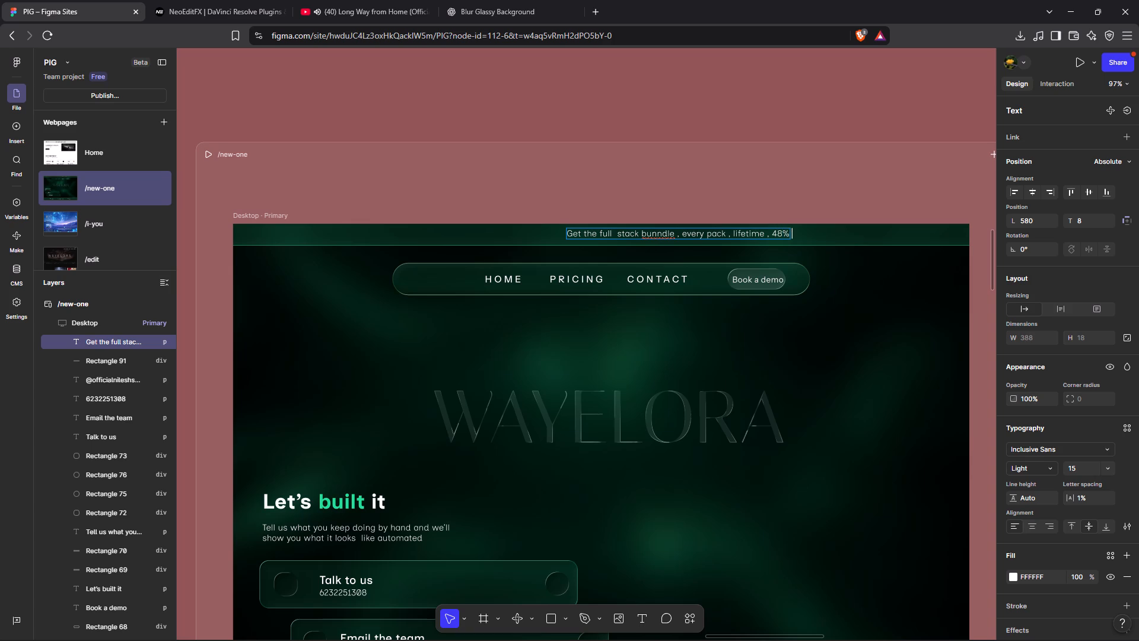
left_click(257, 0)
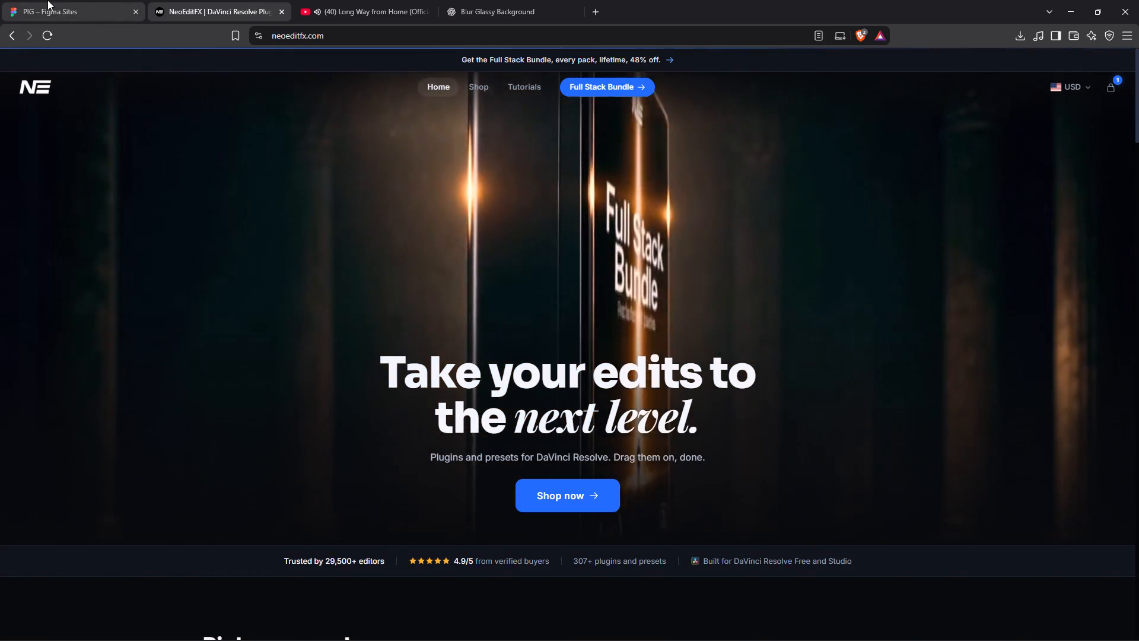
left_click(47, 0)
type("off")
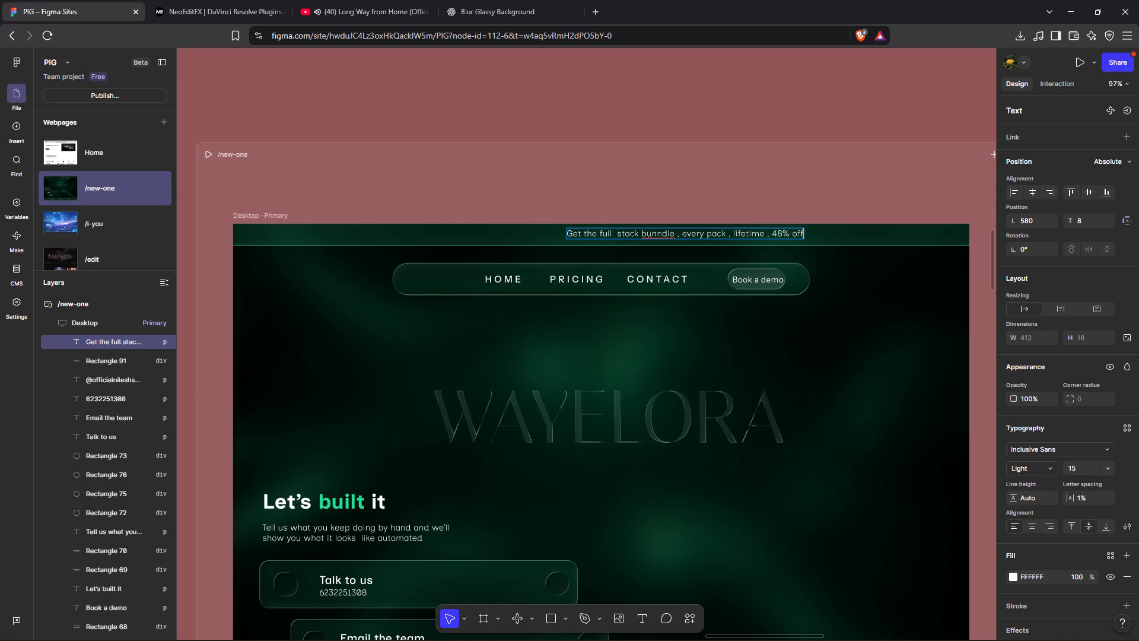
left_click(206, 0)
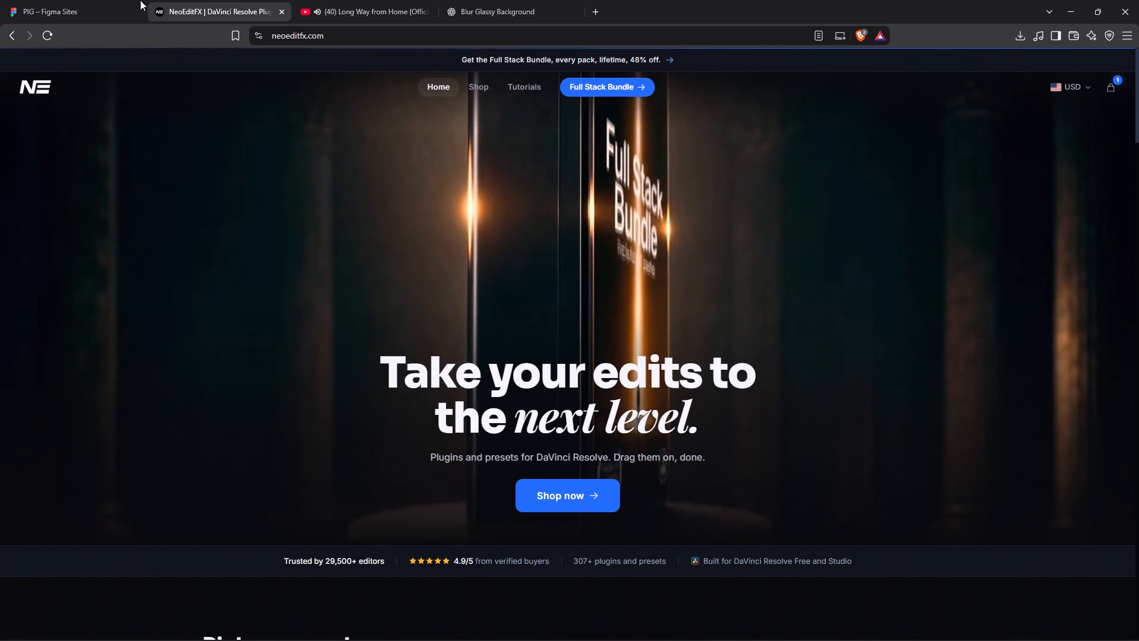
left_click(47, 0)
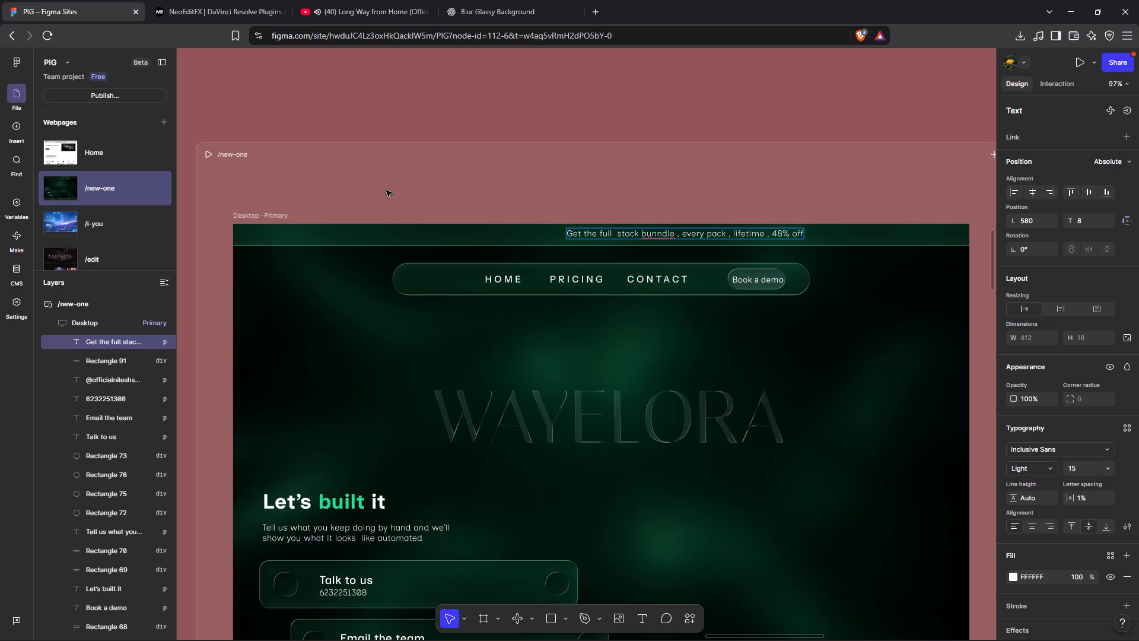
key("period")
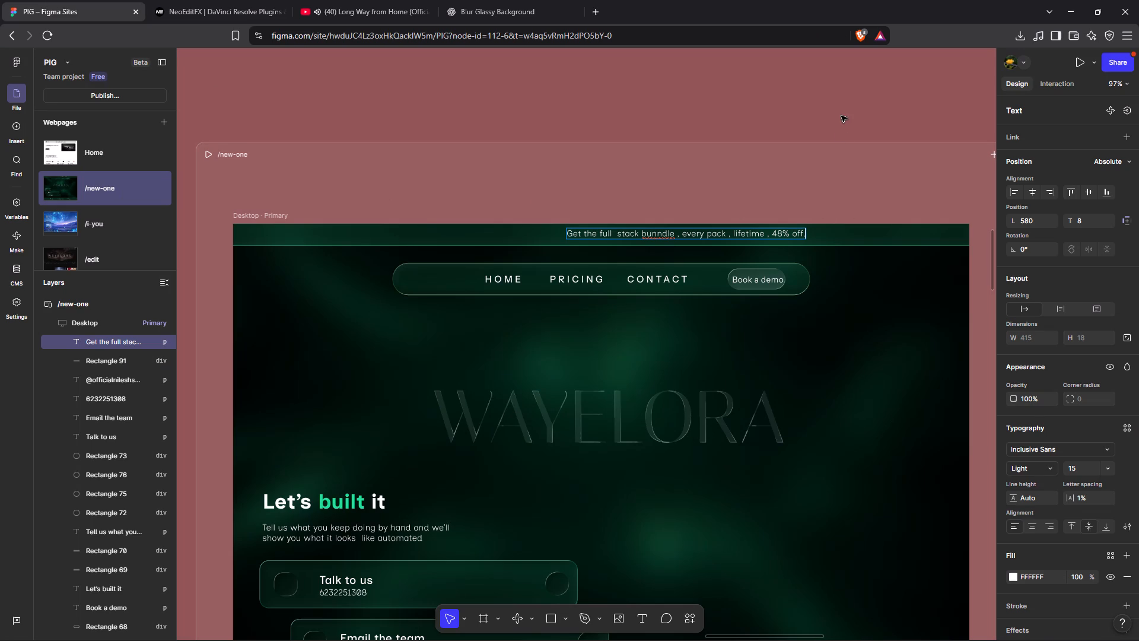
left_click(841, 116)
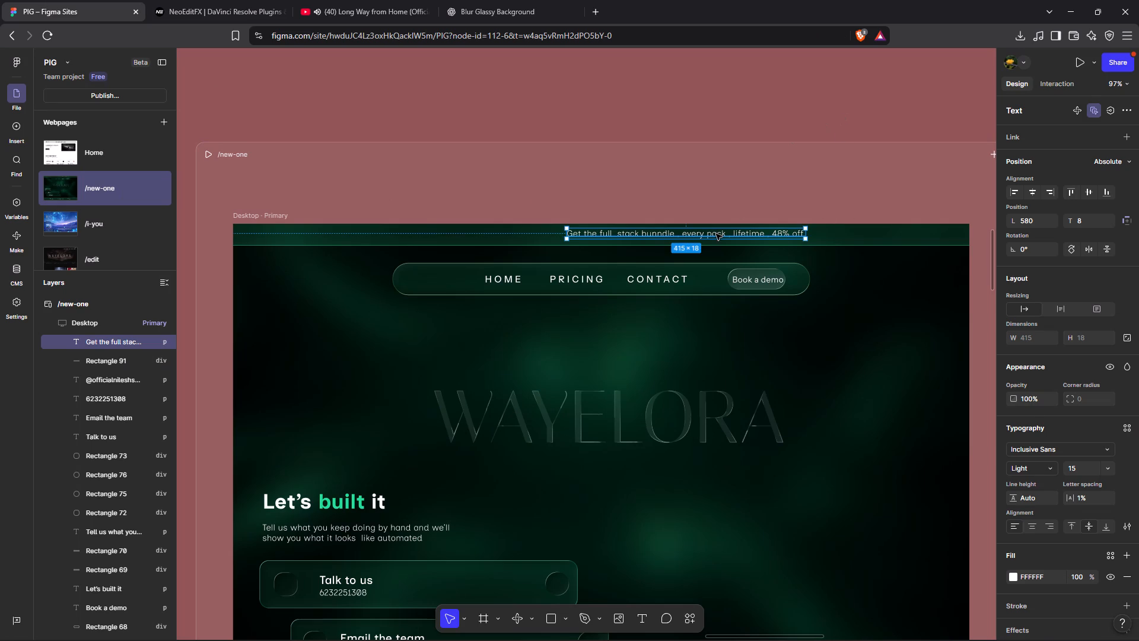
Compare with the NeoEditFX announcement's lettering and set the strip text's font weight to Medium.
left_click(257, 0)
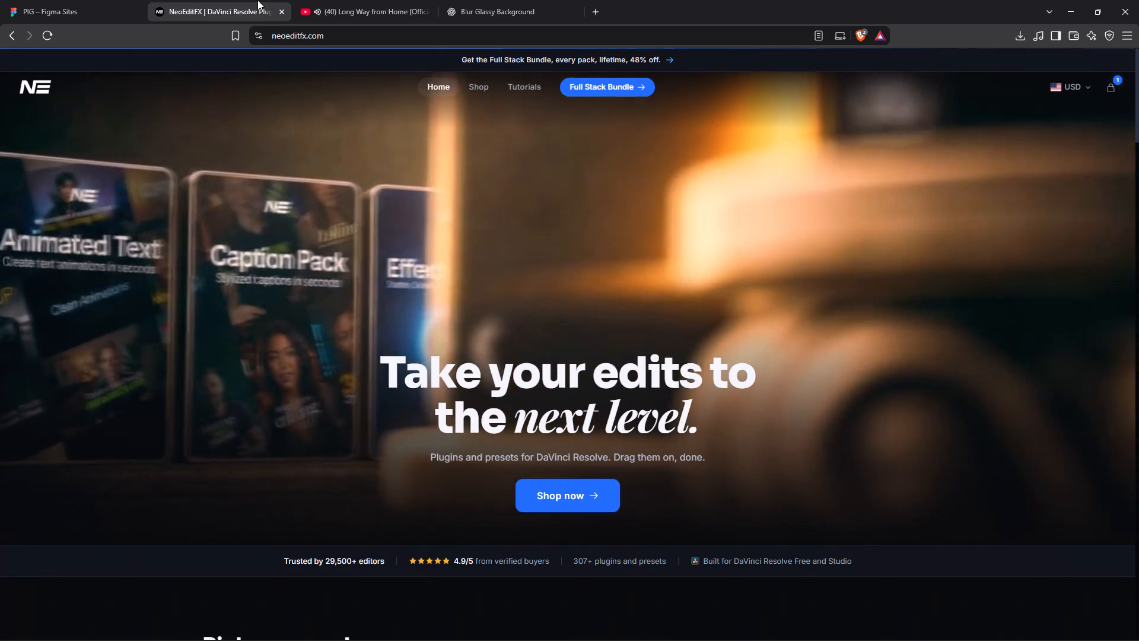
left_click(46, 0)
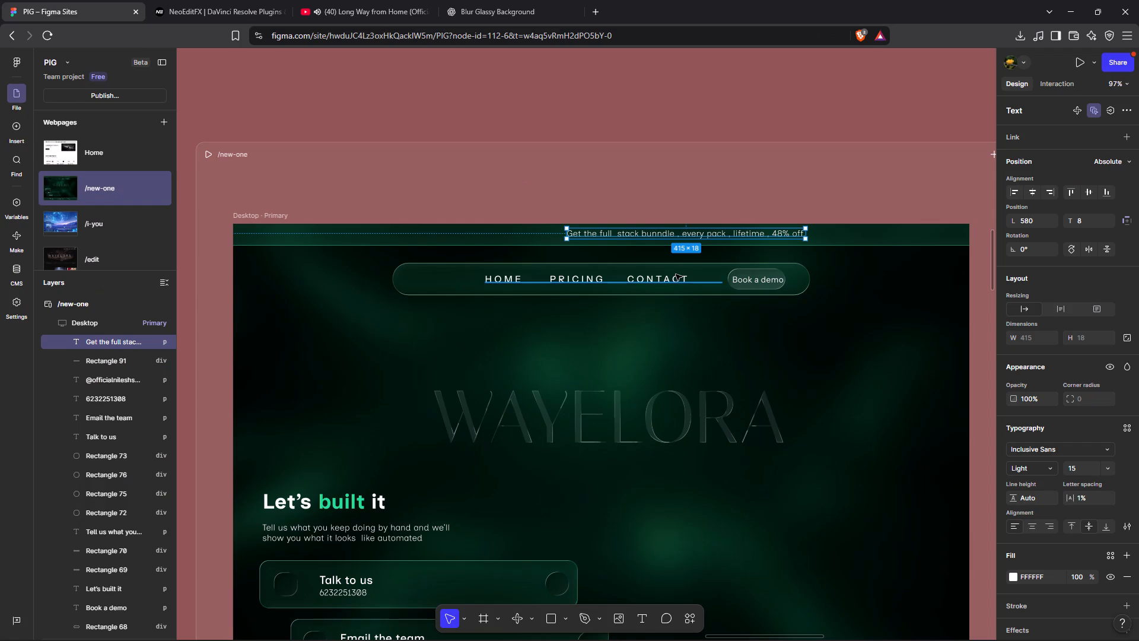
left_click(1050, 465)
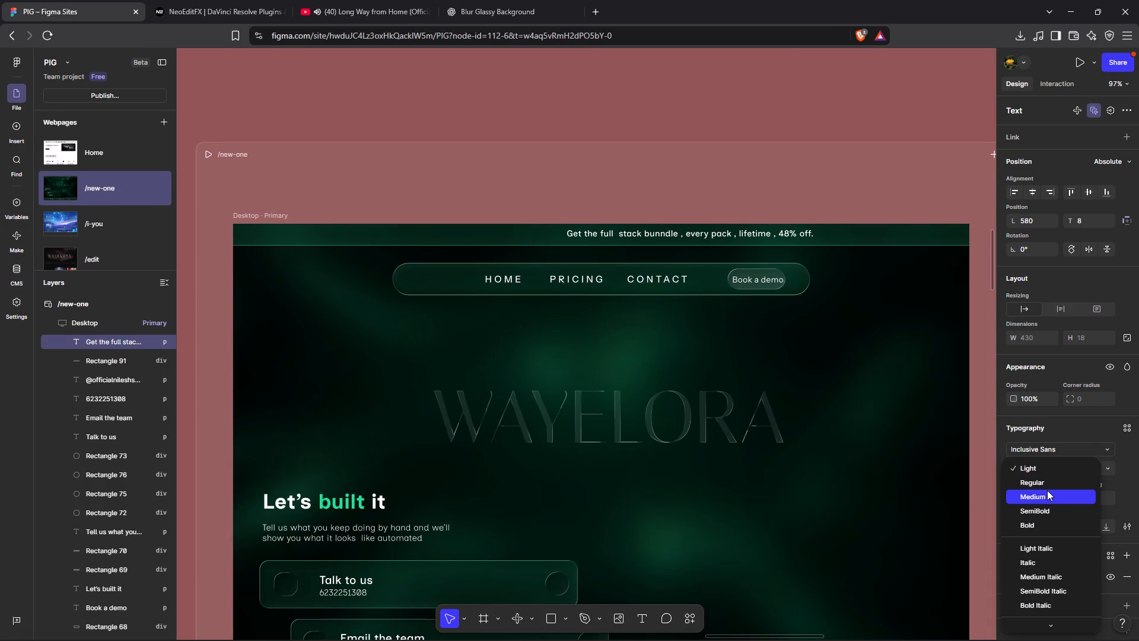
left_click(1047, 490)
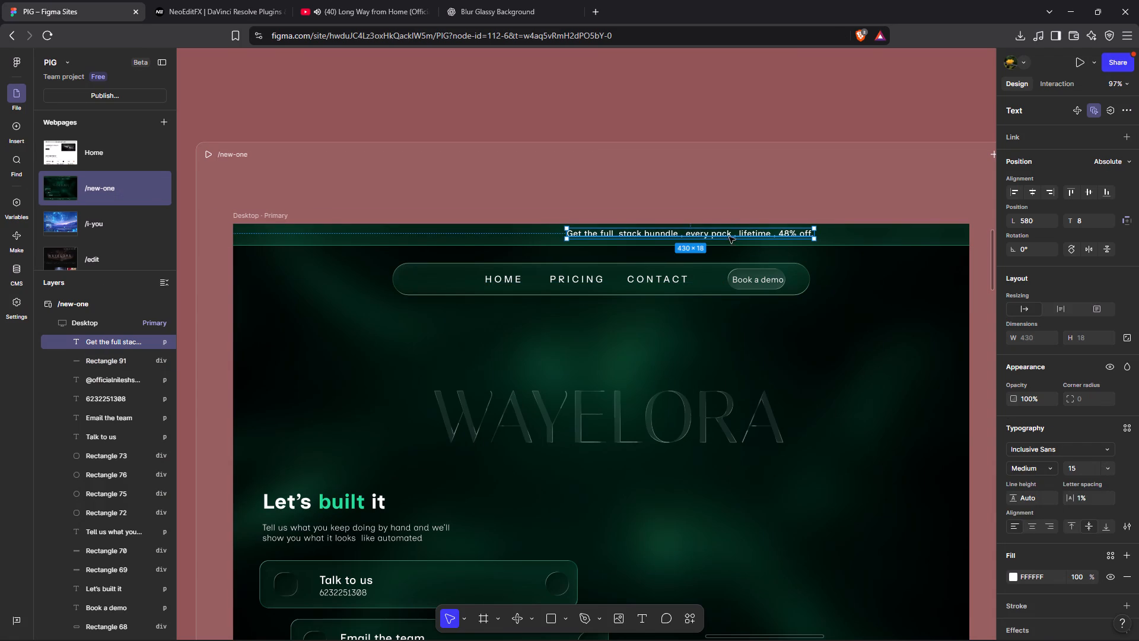
Move the bundle-offer text to the horizontal centre of the page, vertically centred within the green announcement strip.
left_click_drag(726, 234, 645, 237)
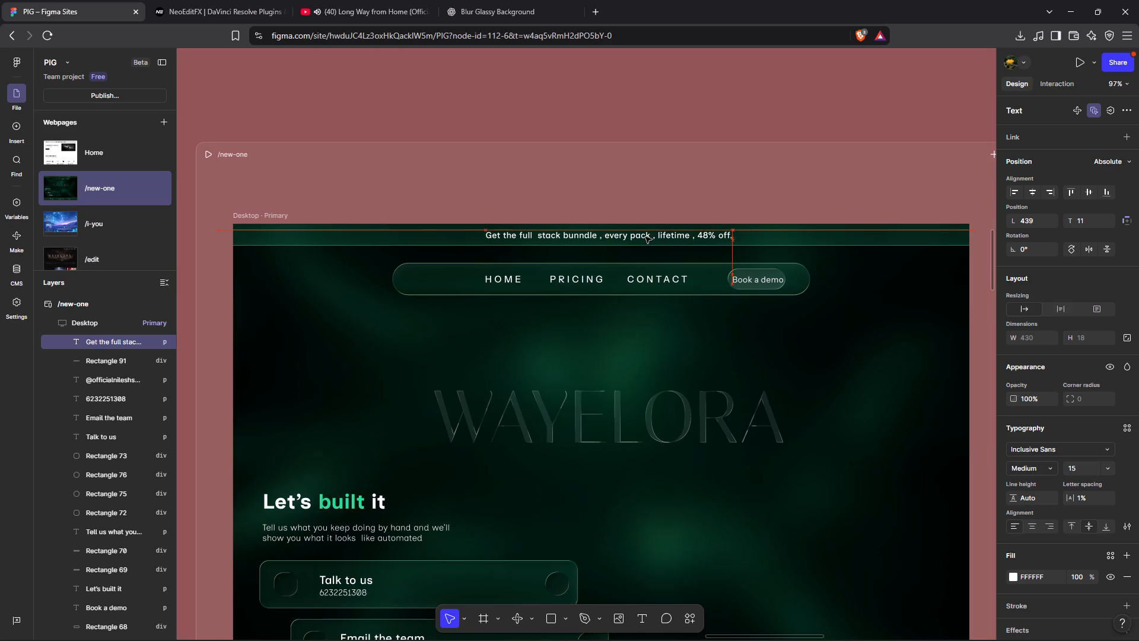
left_click_drag(645, 237, 639, 236)
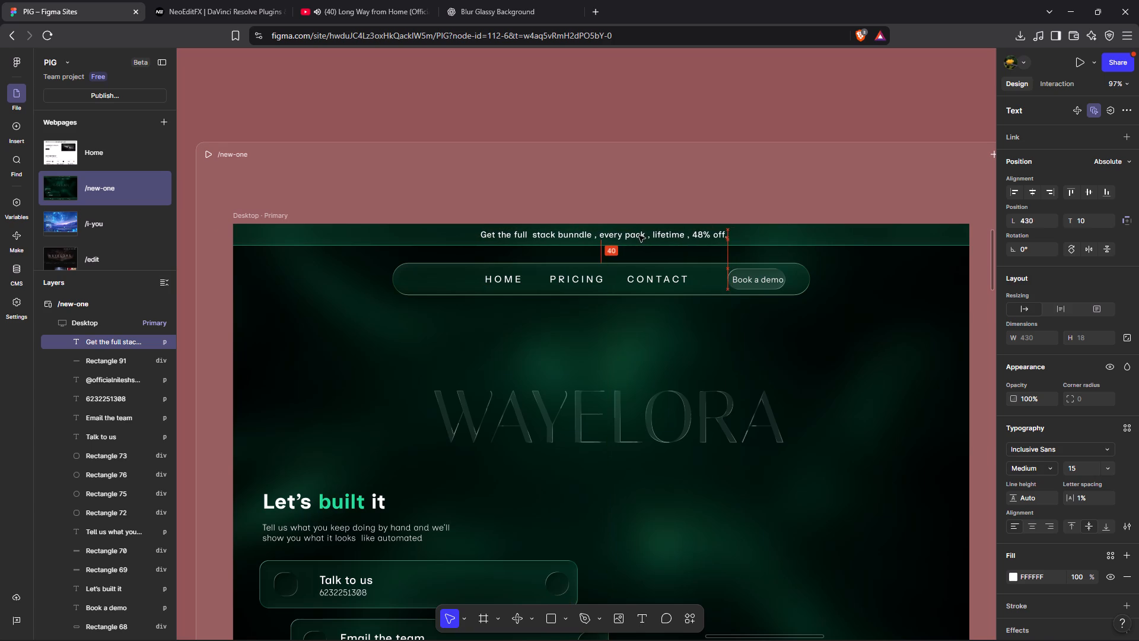
left_click_drag(639, 236, 637, 236)
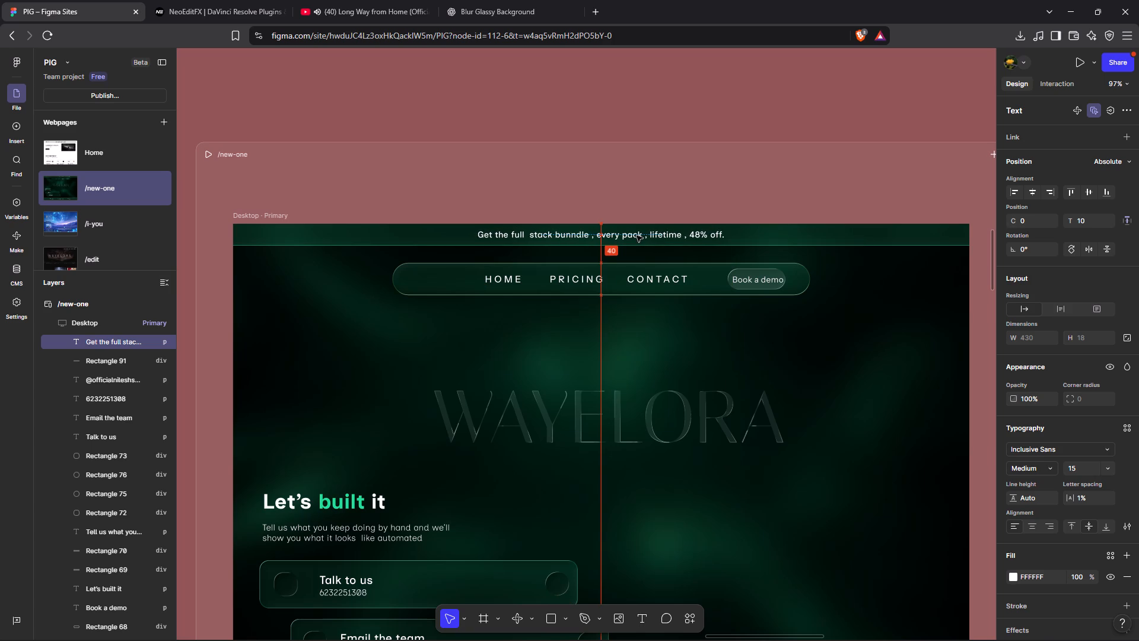
left_click_drag(637, 236, 637, 235)
left_click(670, 132)
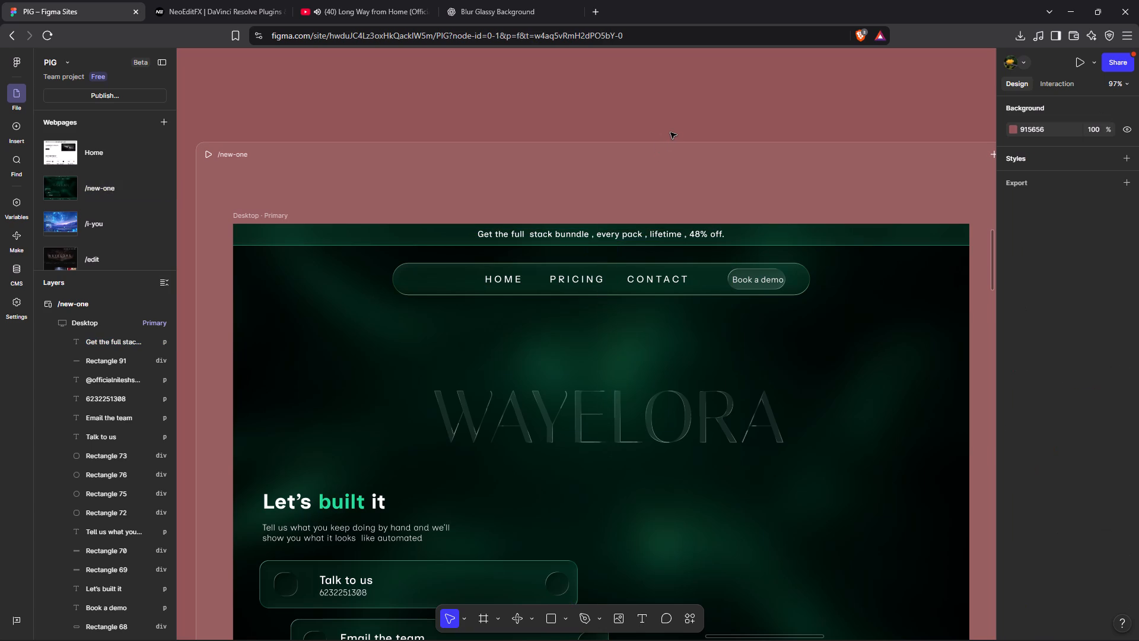
Review the whole /new-one page layout on the canvas, from the announcement strip down to the footer and back.
scroll(670, 132, "down", 1)
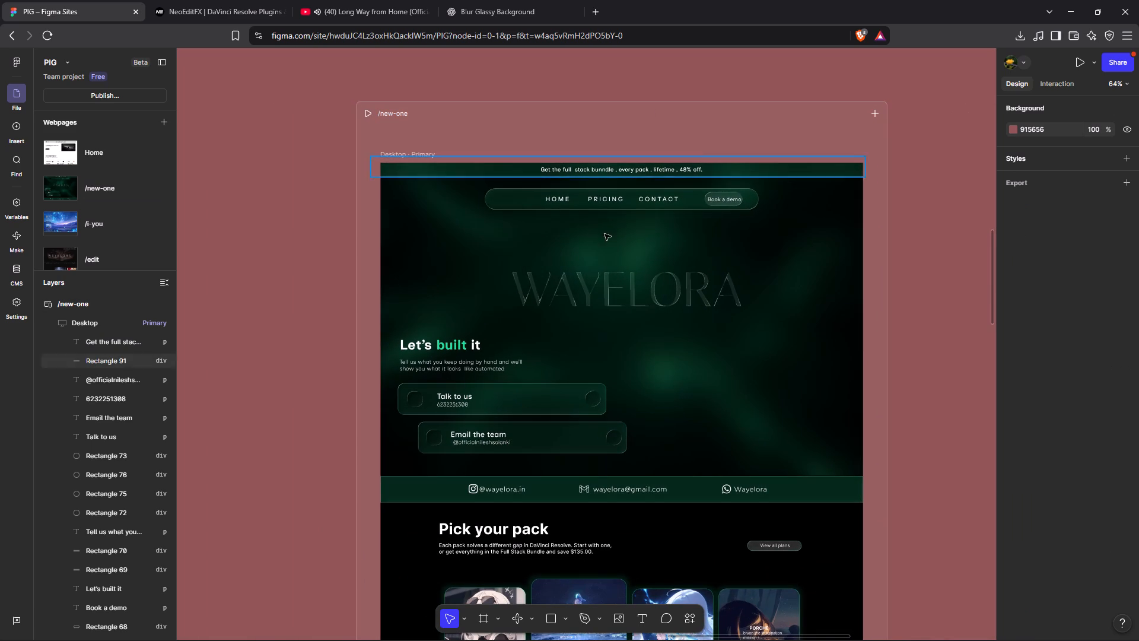
scroll(569, 404, "down", 8)
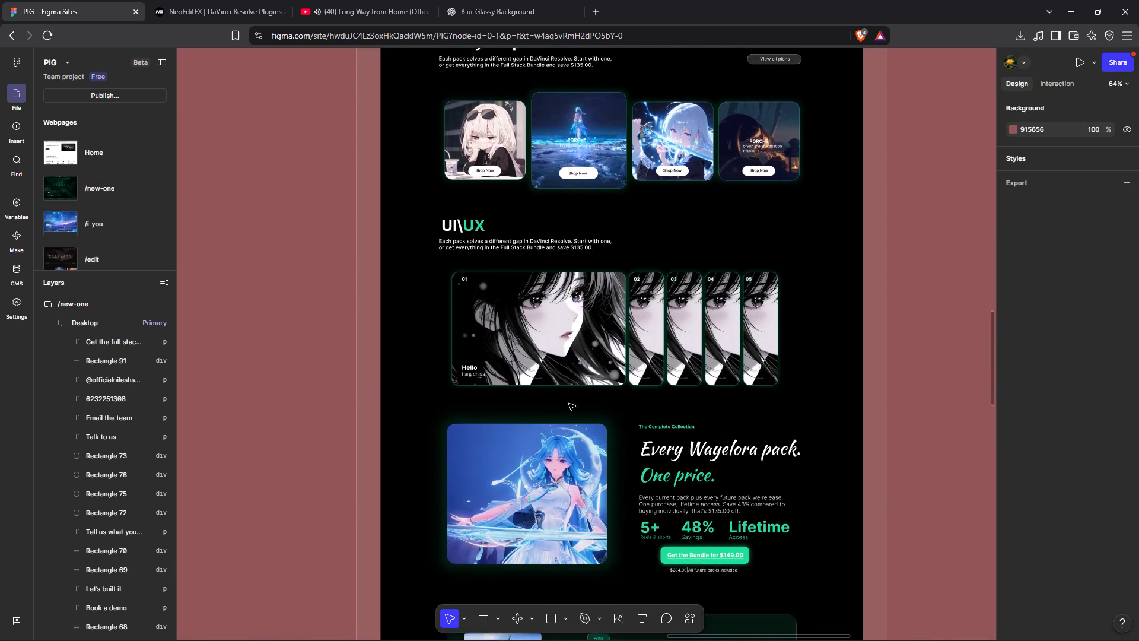
scroll(569, 404, "down", 10)
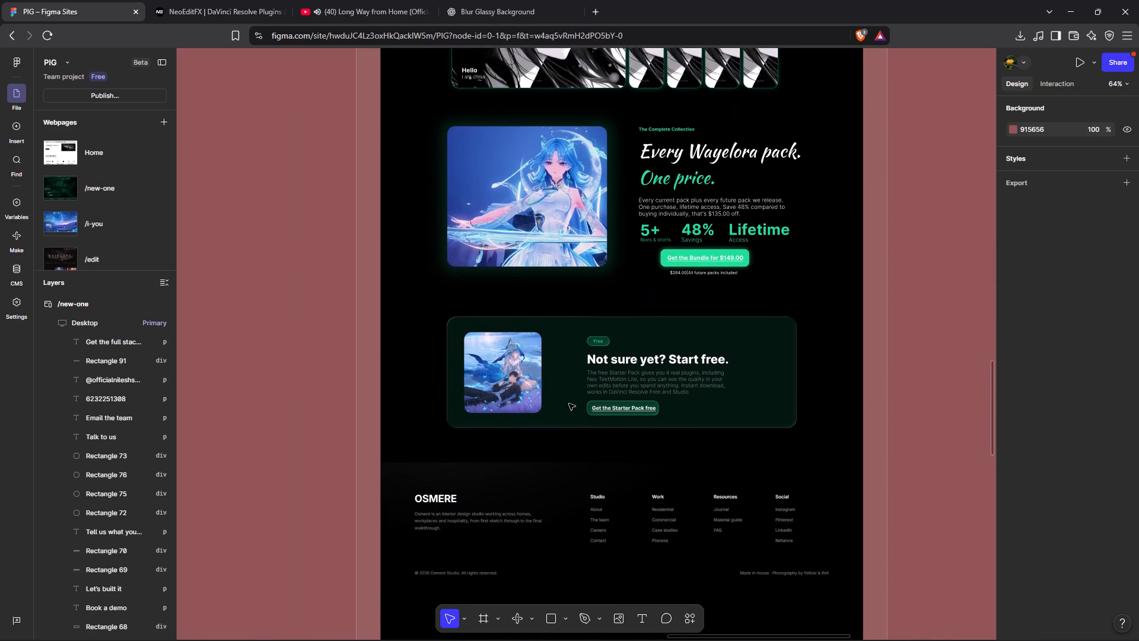
scroll(569, 404, "down", 1)
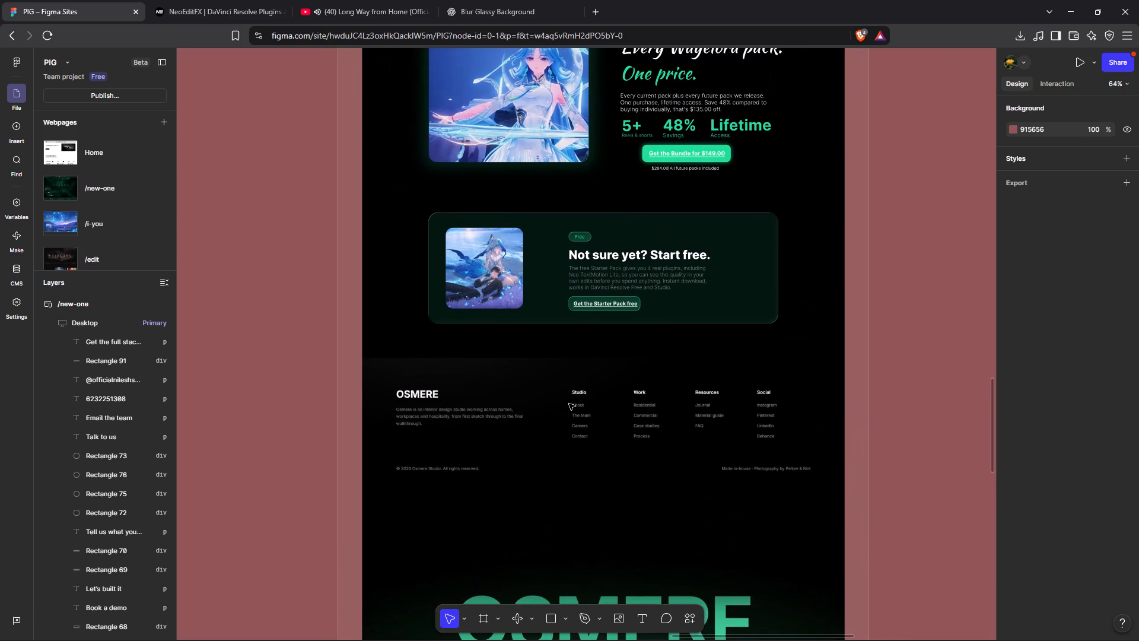
scroll(569, 404, "up", 4)
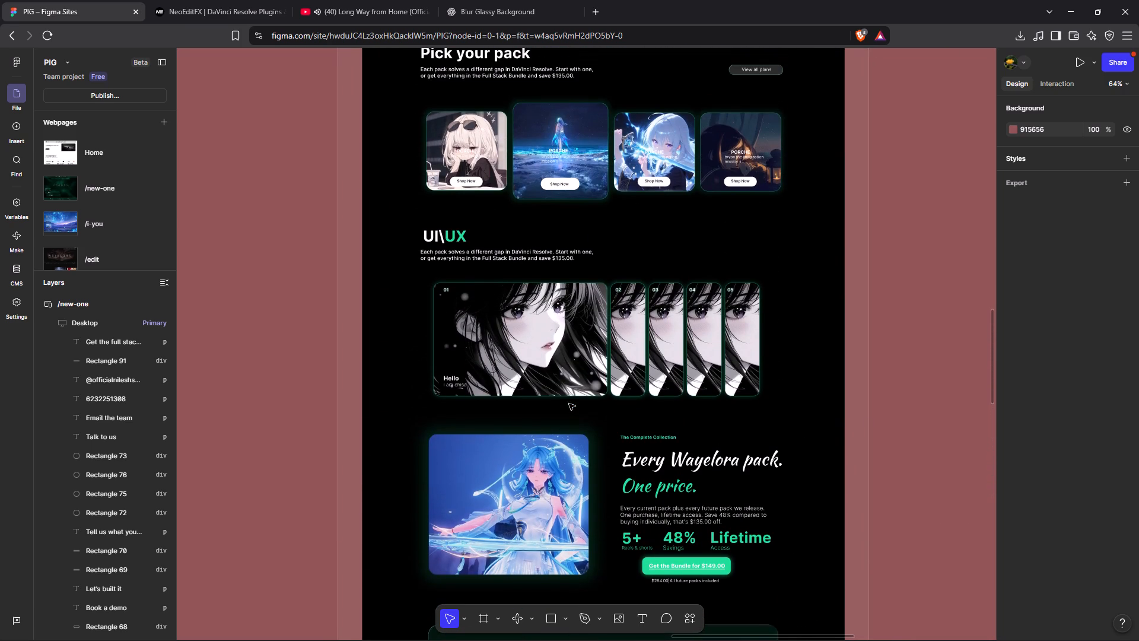
scroll(569, 404, "up", 5)
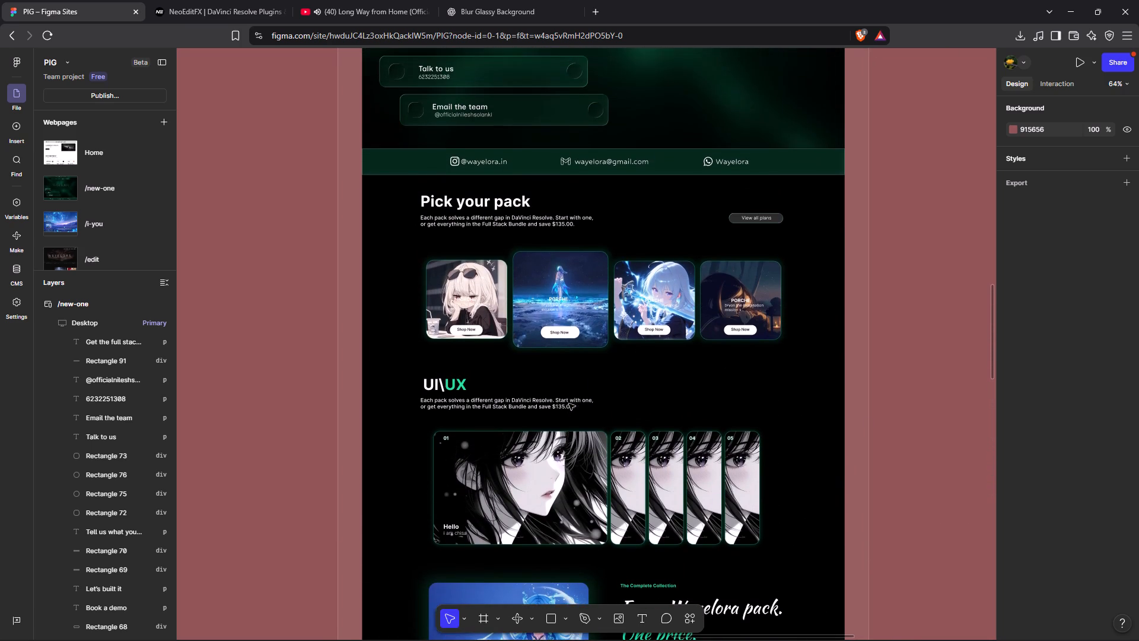
scroll(569, 404, "up", 5)
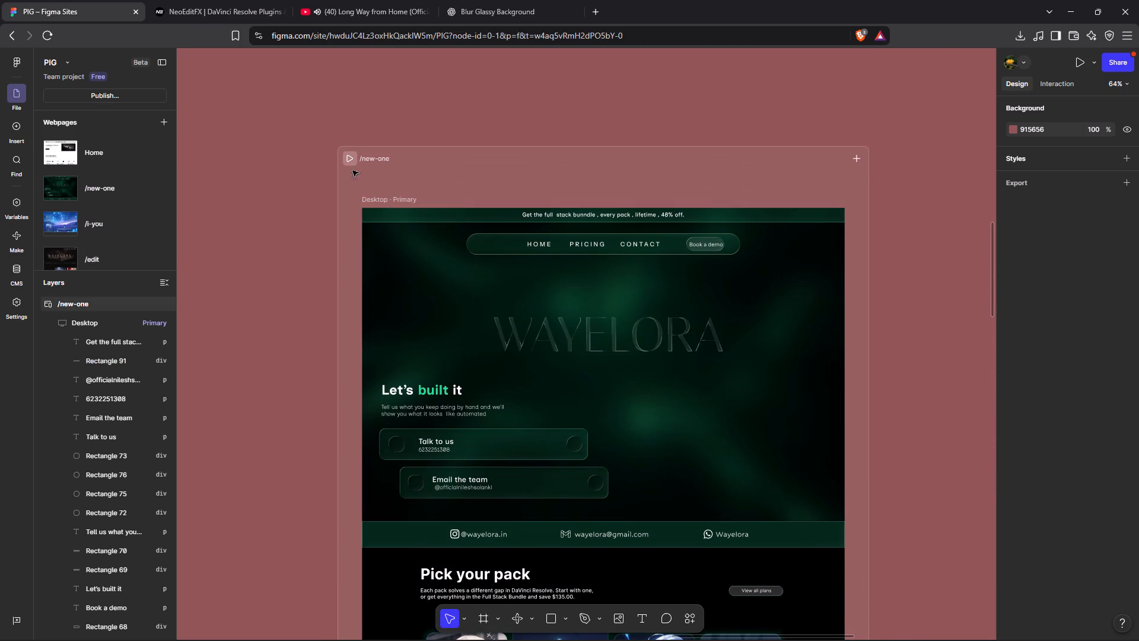
Preview the /new-one page and examine the header strip, contact section, pack cards and UI\UX section.
left_click(345, 163)
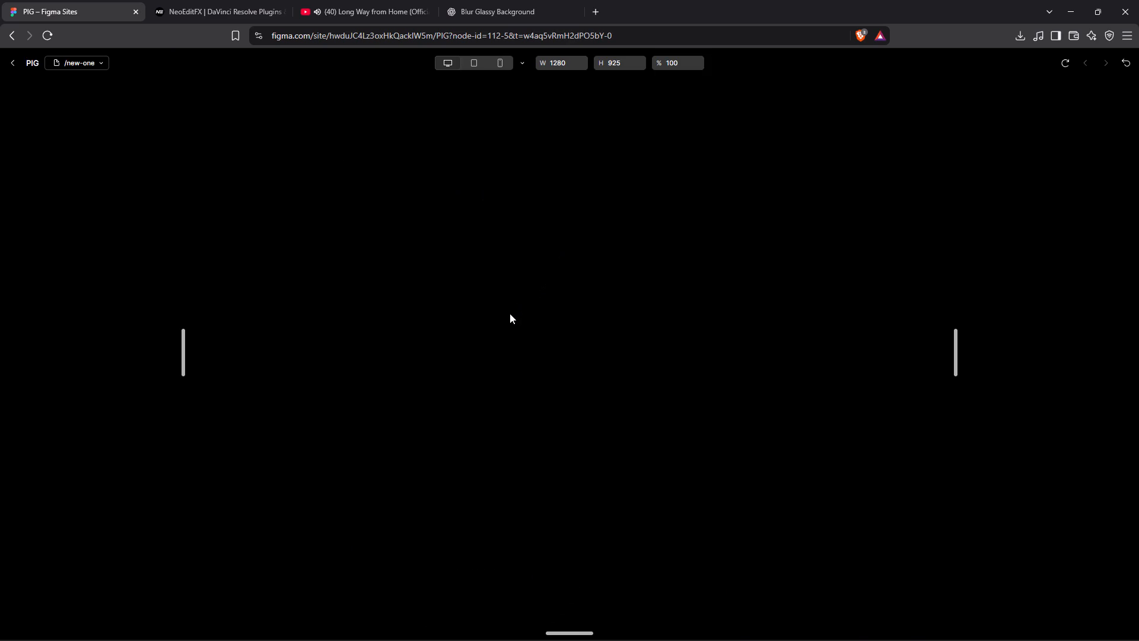
scroll(510, 313, "down", 6)
scroll(510, 313, "up", 5)
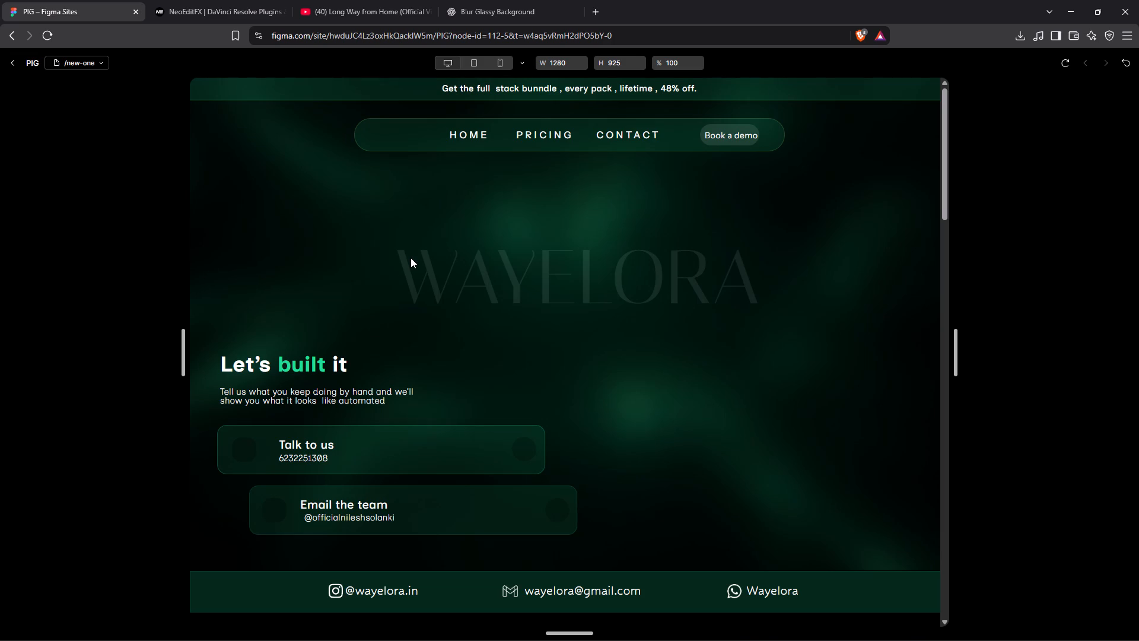
scroll(539, 361, "down", 4)
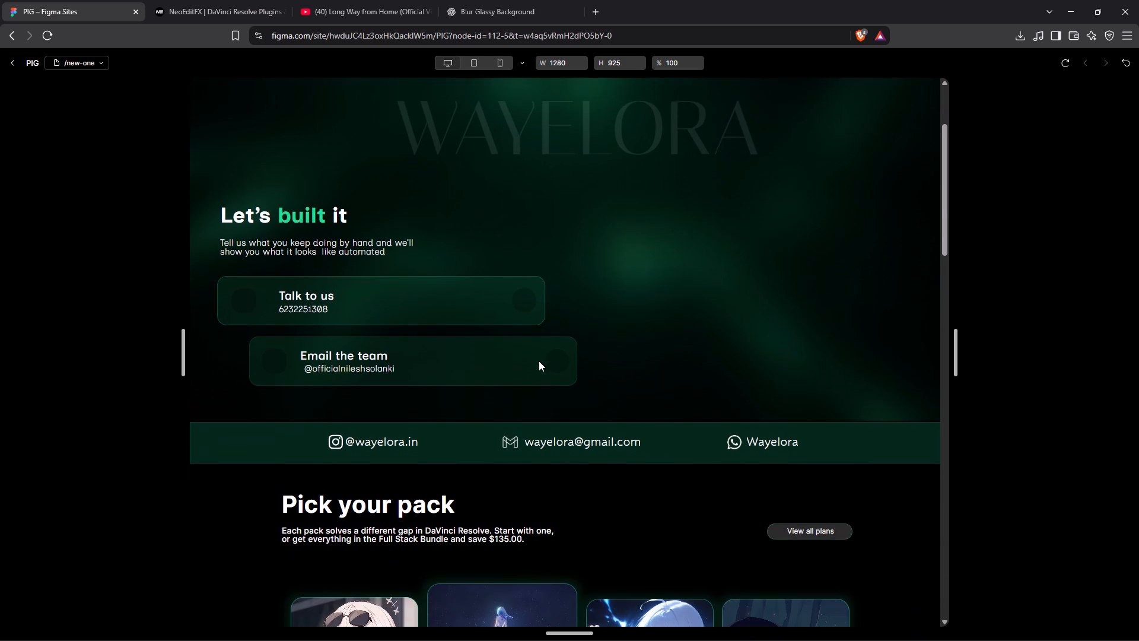
scroll(539, 361, "right", 1)
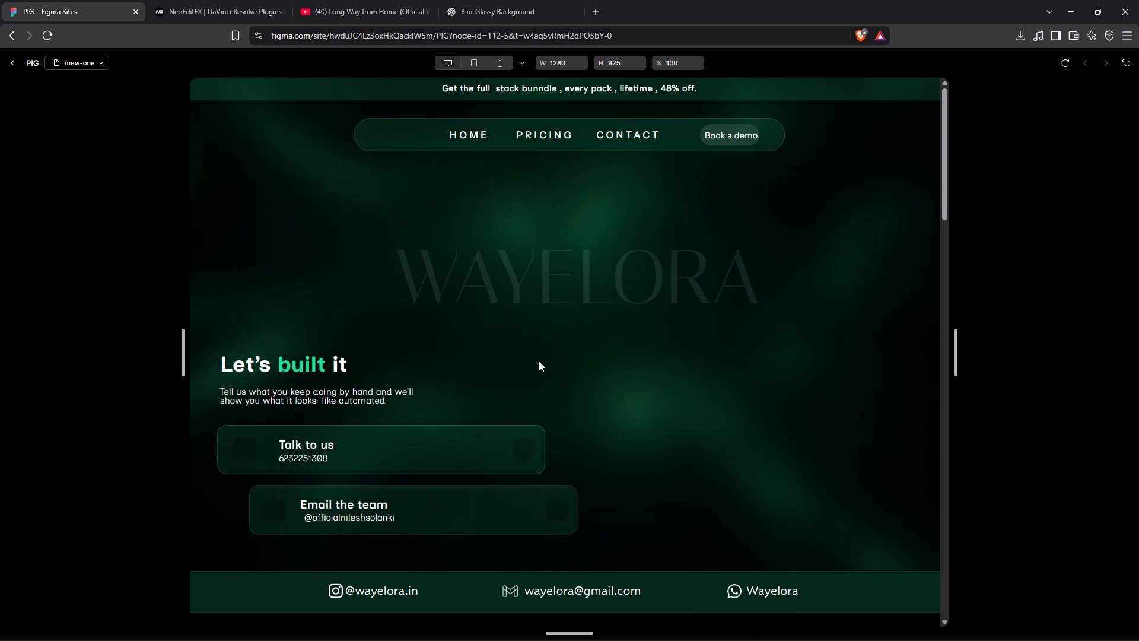
scroll(539, 361, "down", 6)
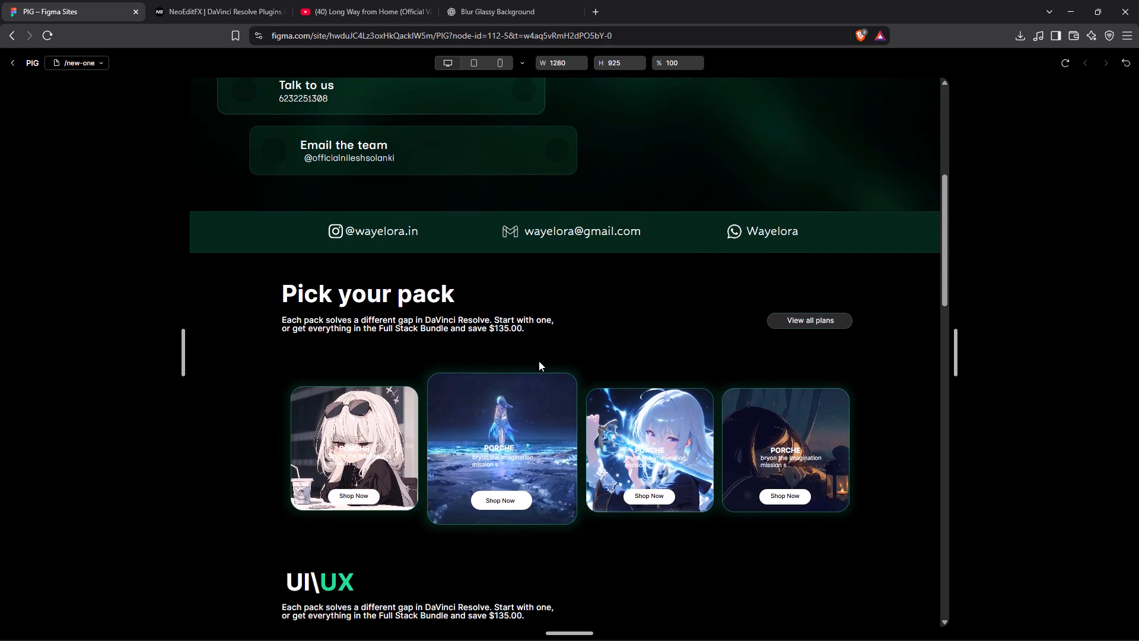
scroll(539, 361, "down", 3)
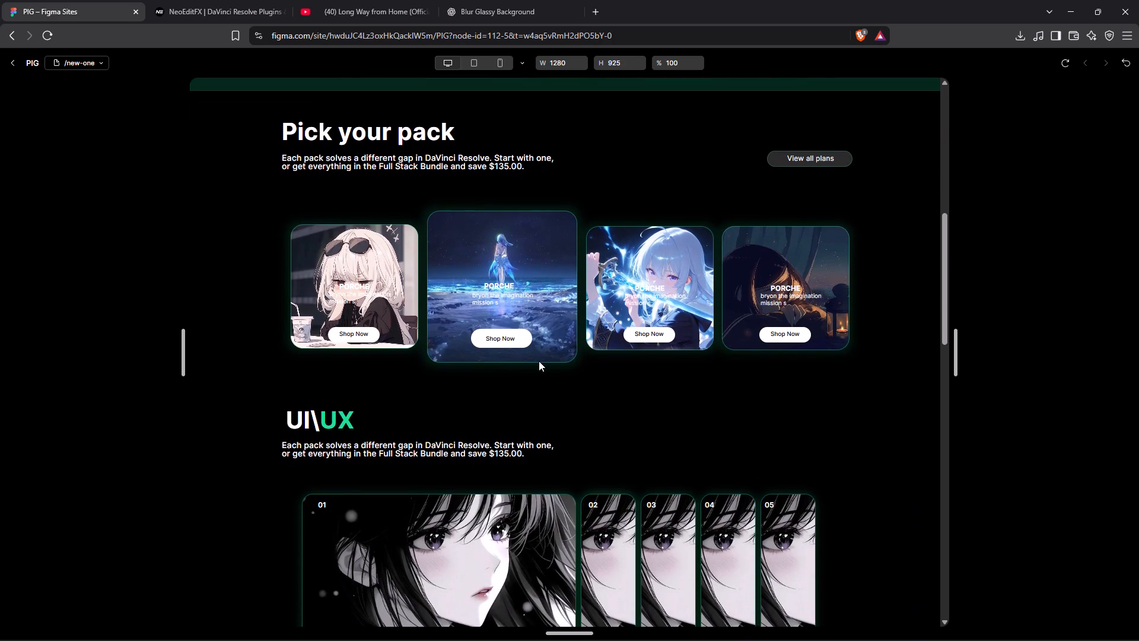
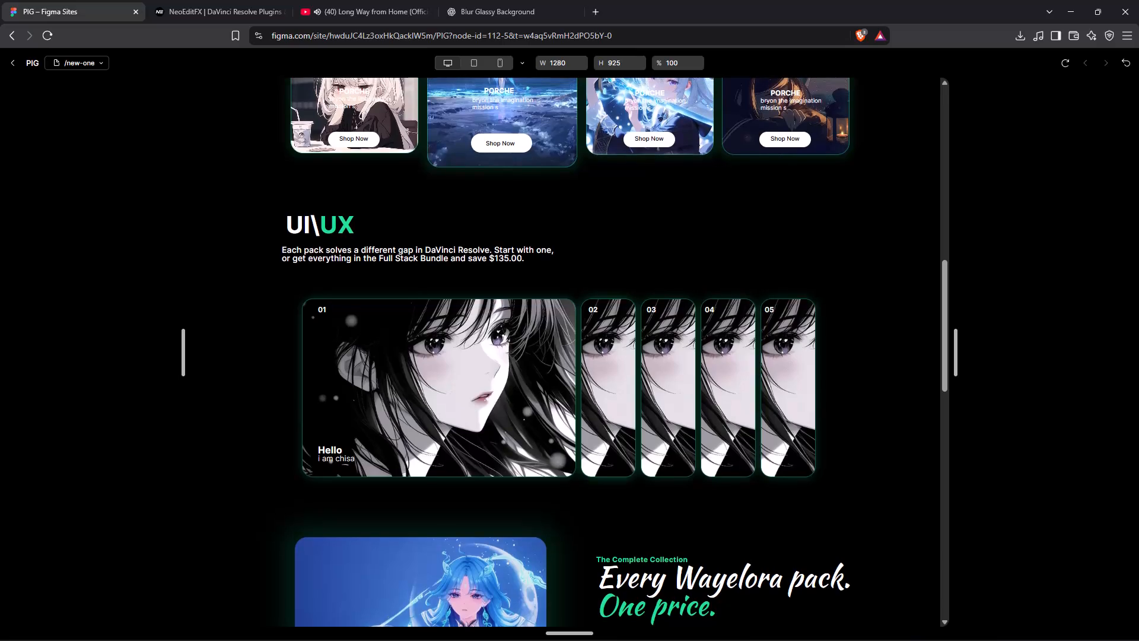
Examine the rest of the previewed page, from the UI\UX section through the bundle and free Starter Pack sections to the OSMERE footer.
scroll(508, 444, "down", 7)
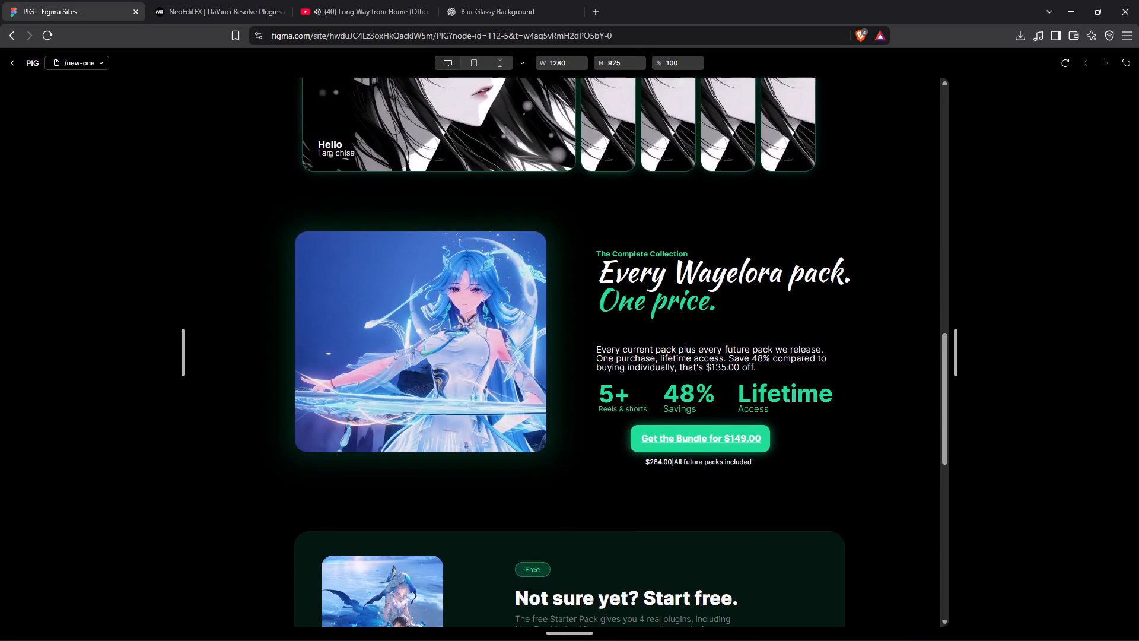
scroll(508, 444, "down", 4)
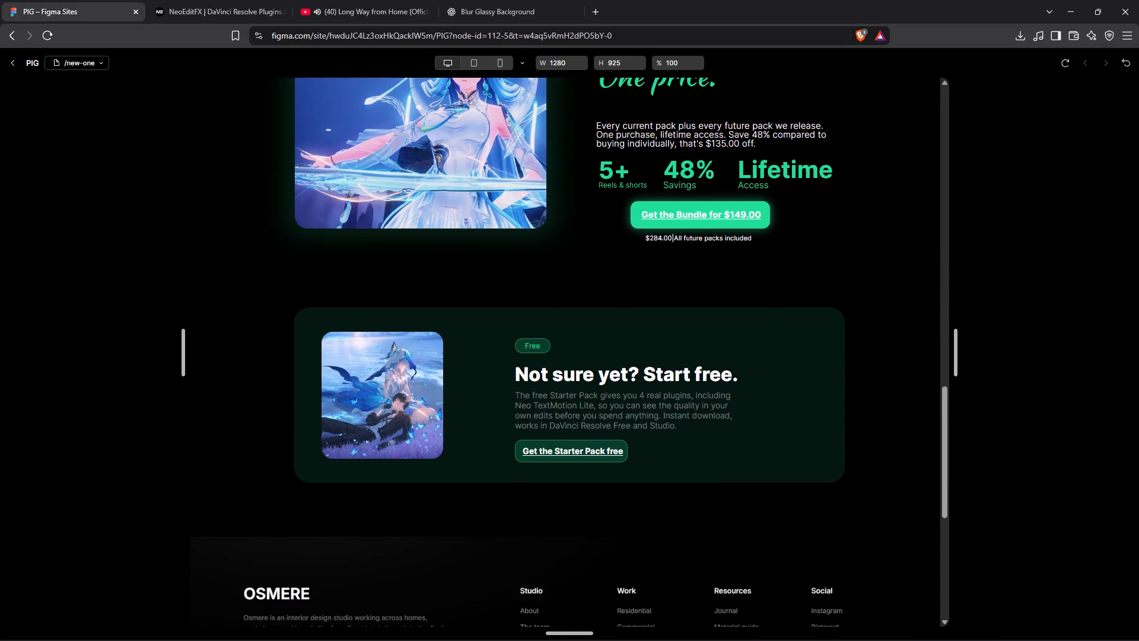
scroll(508, 444, "down", 1)
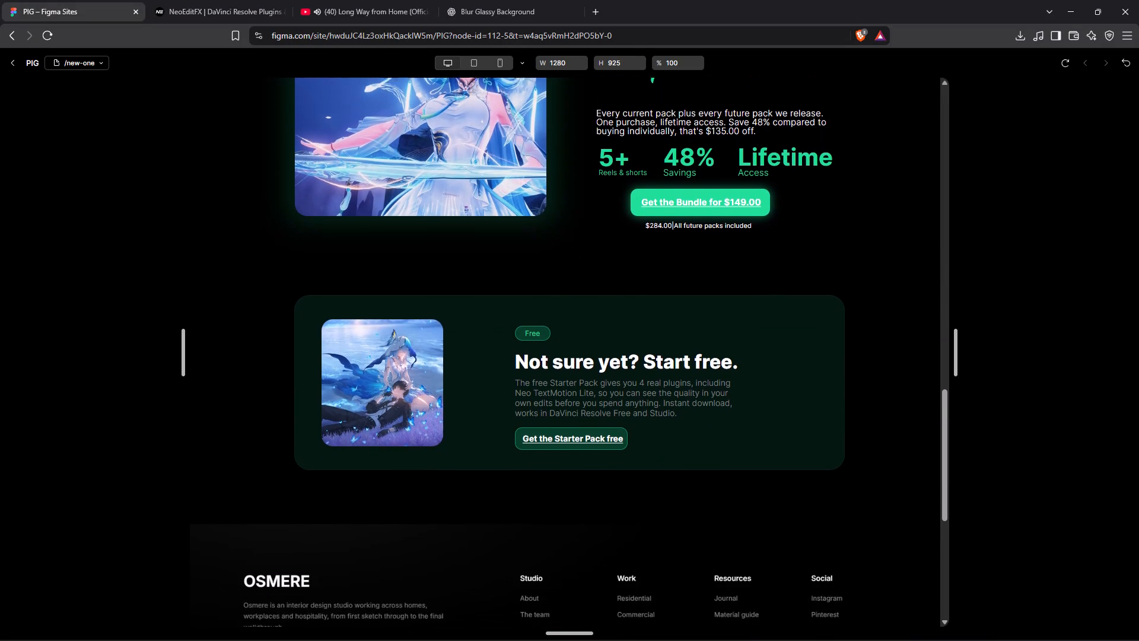
scroll(508, 444, "down", 7)
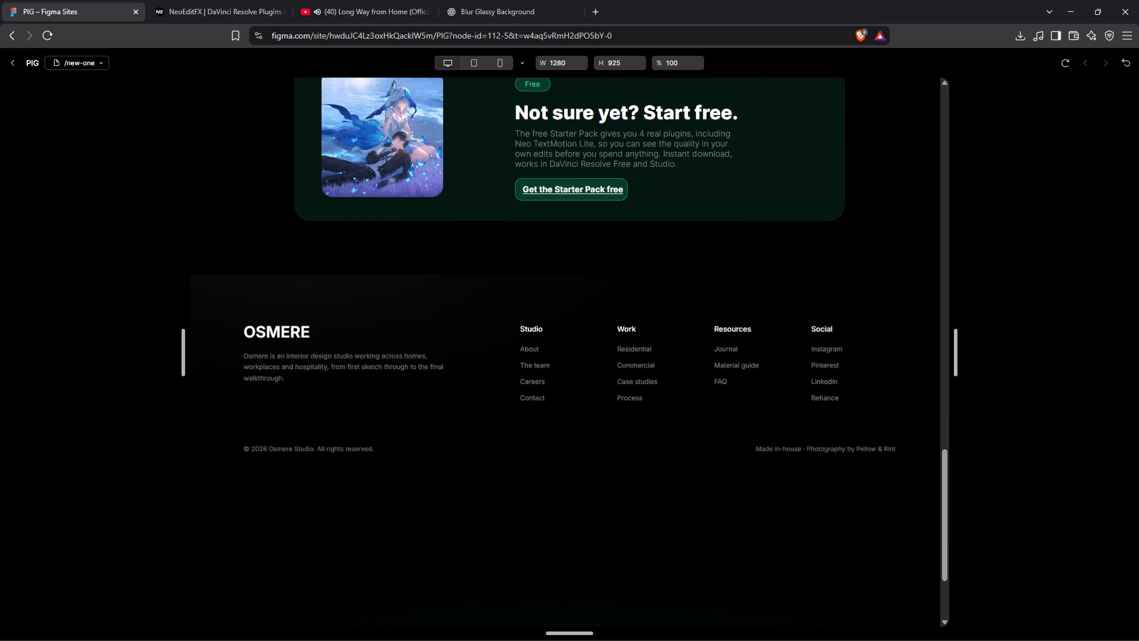
scroll(508, 444, "down", 2)
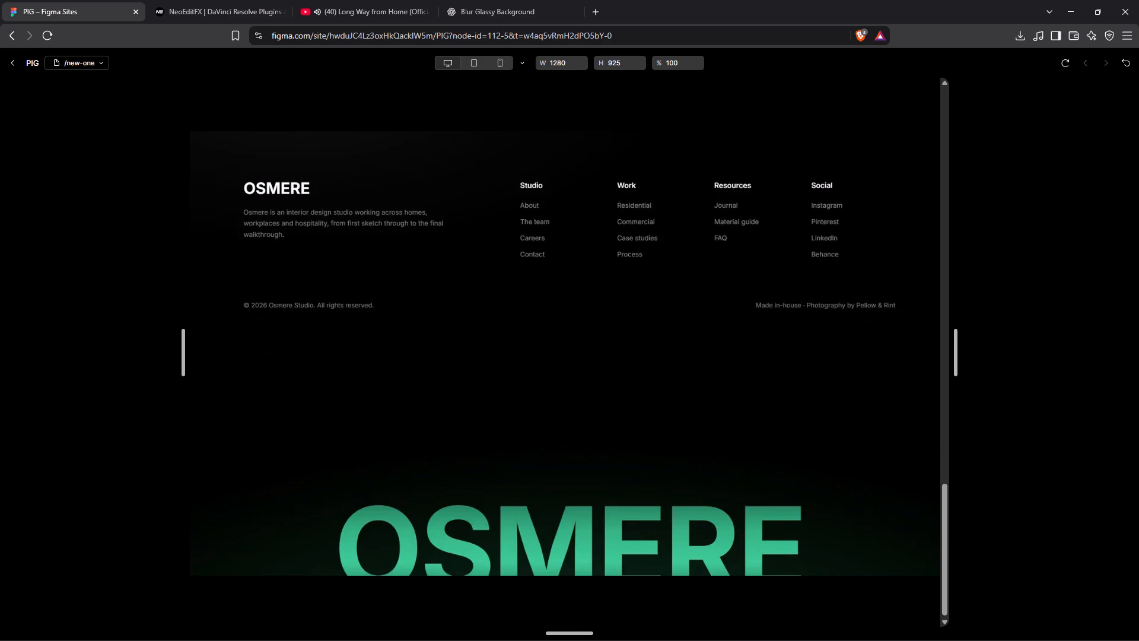
Review the previewed page from the footer back up to the header, and return to the editing canvas.
scroll(508, 444, "up", 5)
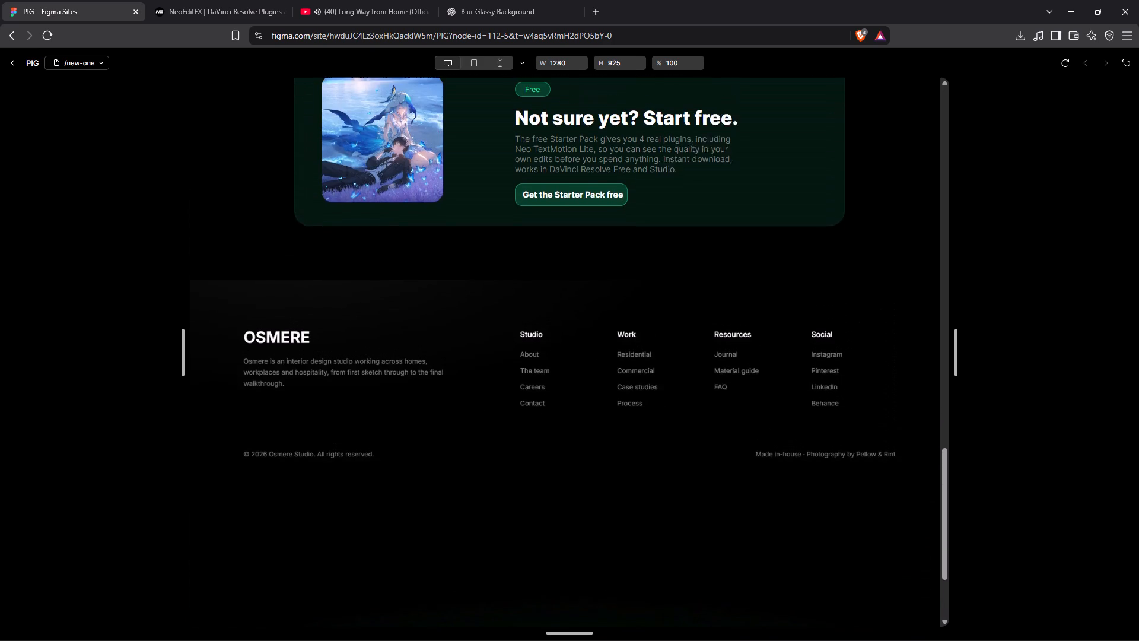
scroll(508, 444, "up", 5)
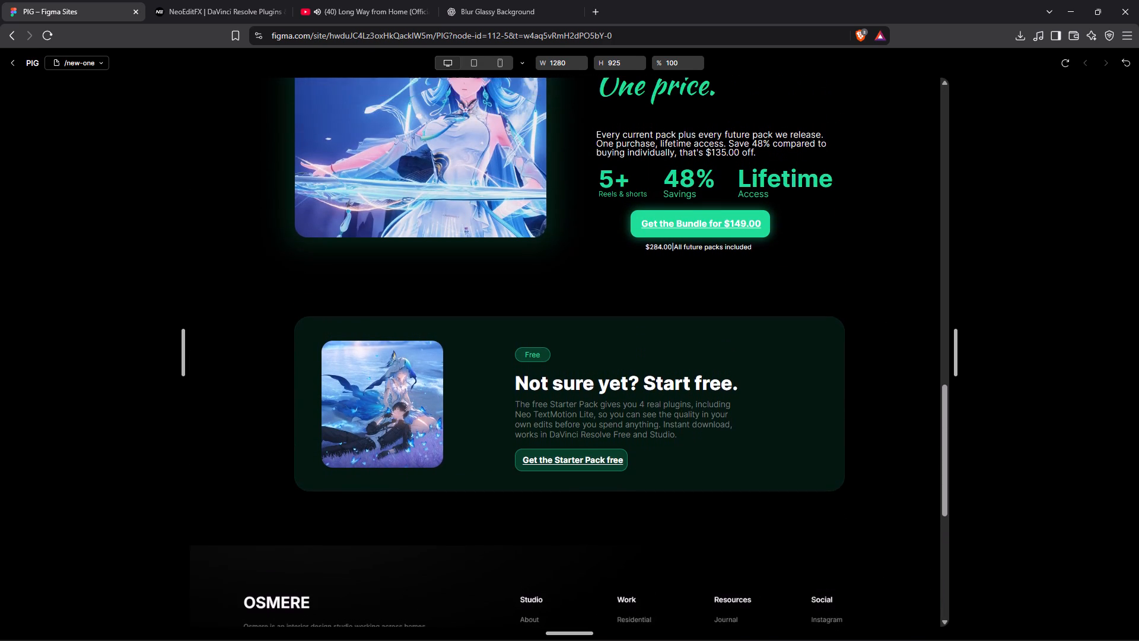
scroll(508, 444, "up", 5)
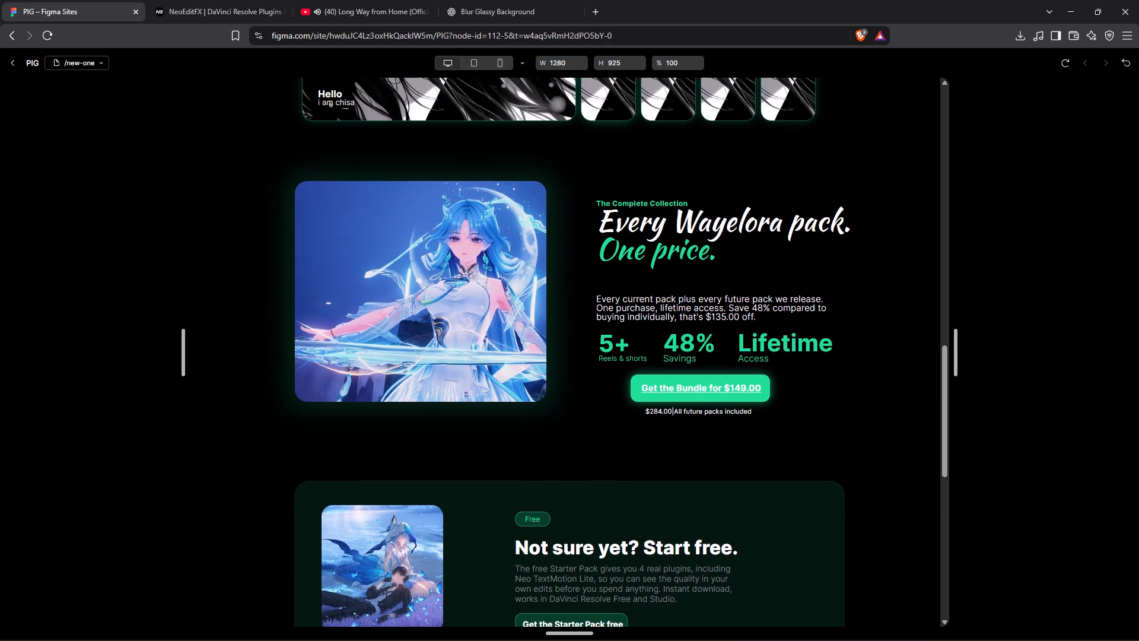
scroll(508, 444, "up", 4)
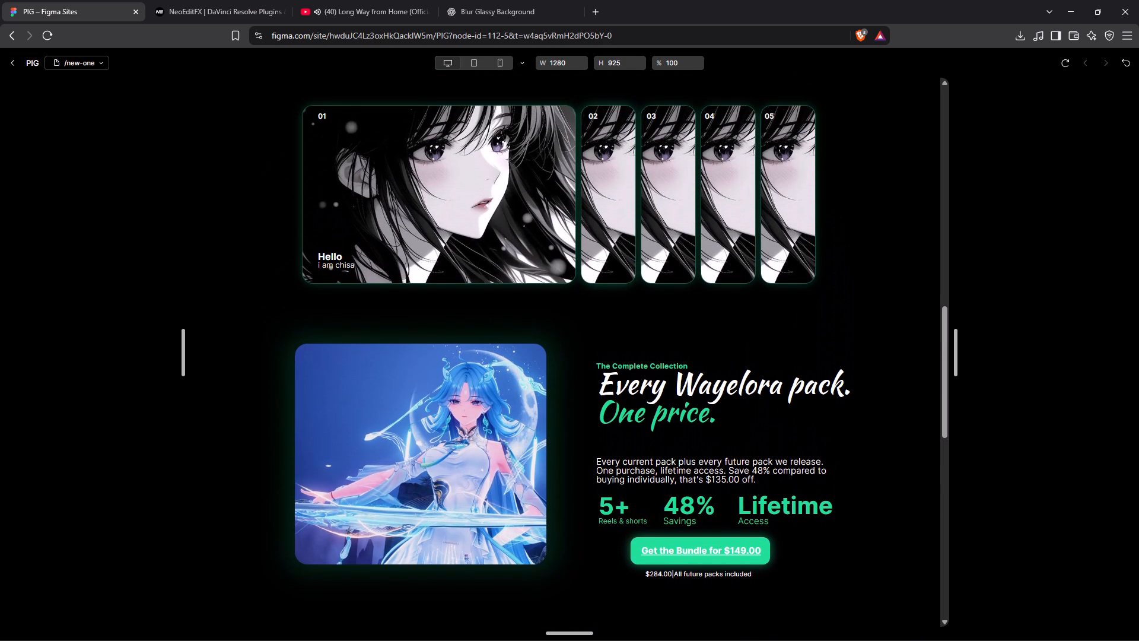
scroll(508, 444, "up", 1)
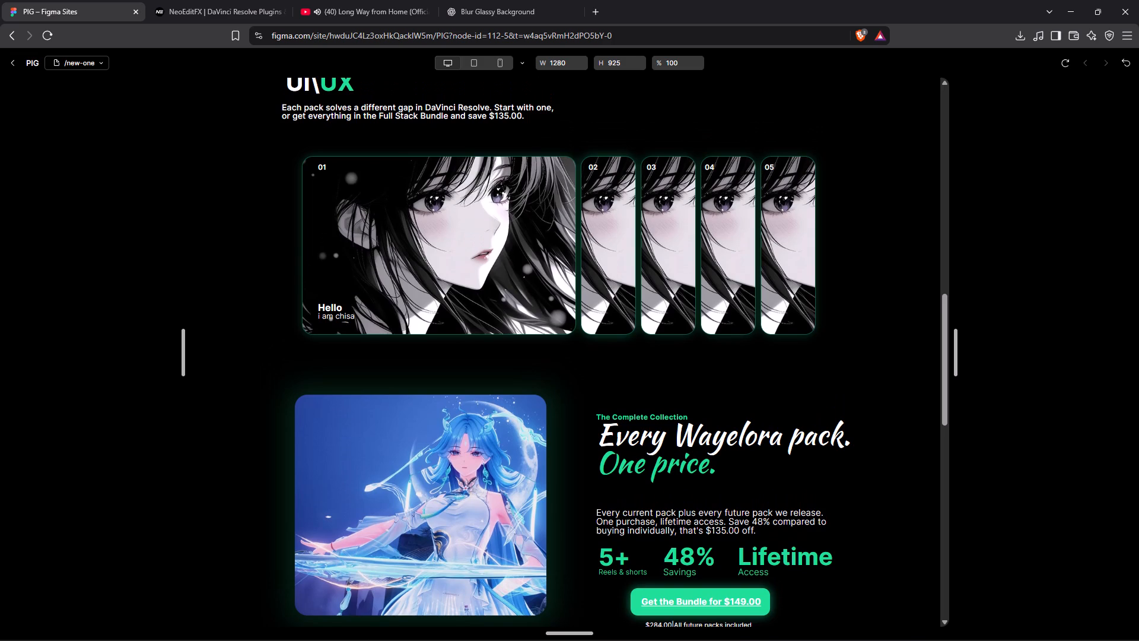
left_click(452, 416)
left_click(339, 396)
scroll(343, 249, "up", 9)
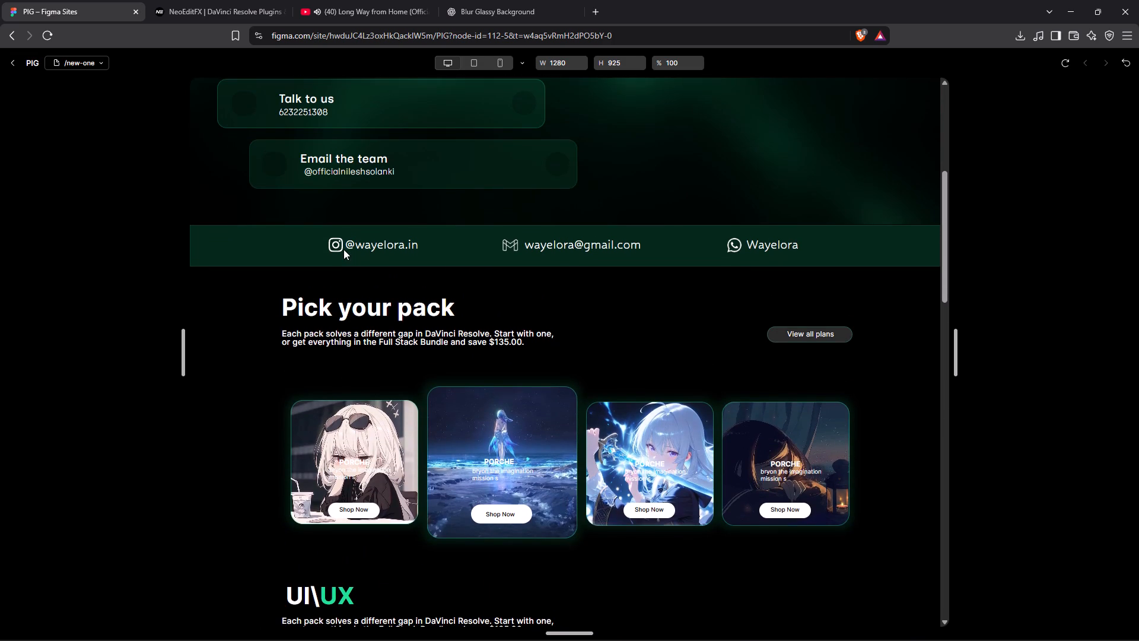
scroll(343, 249, "up", 7)
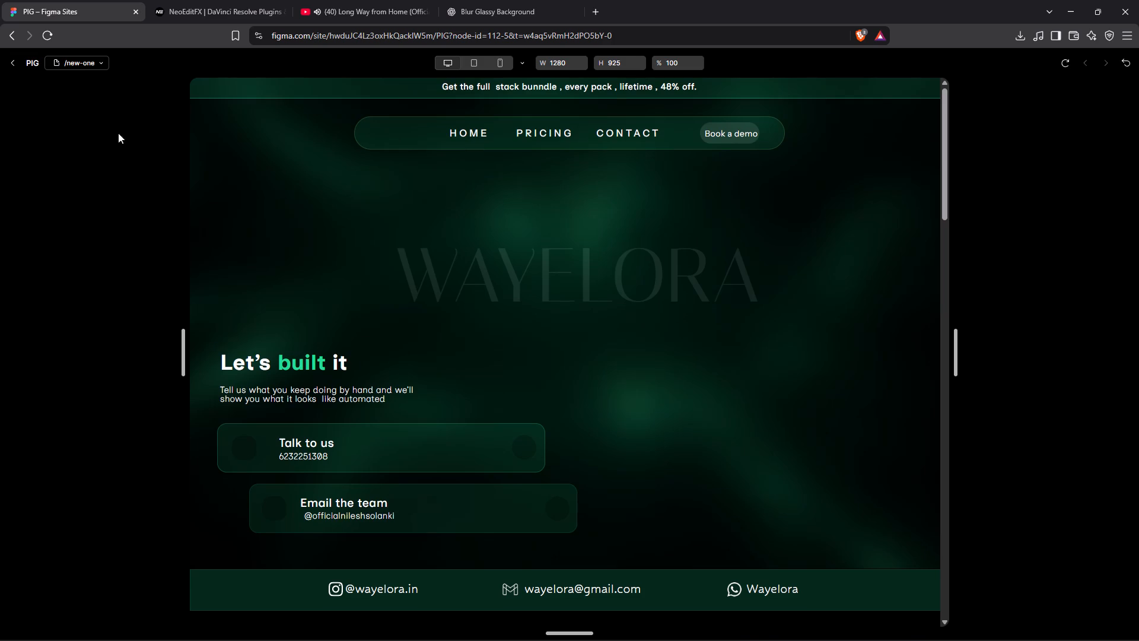
left_click(20, 58)
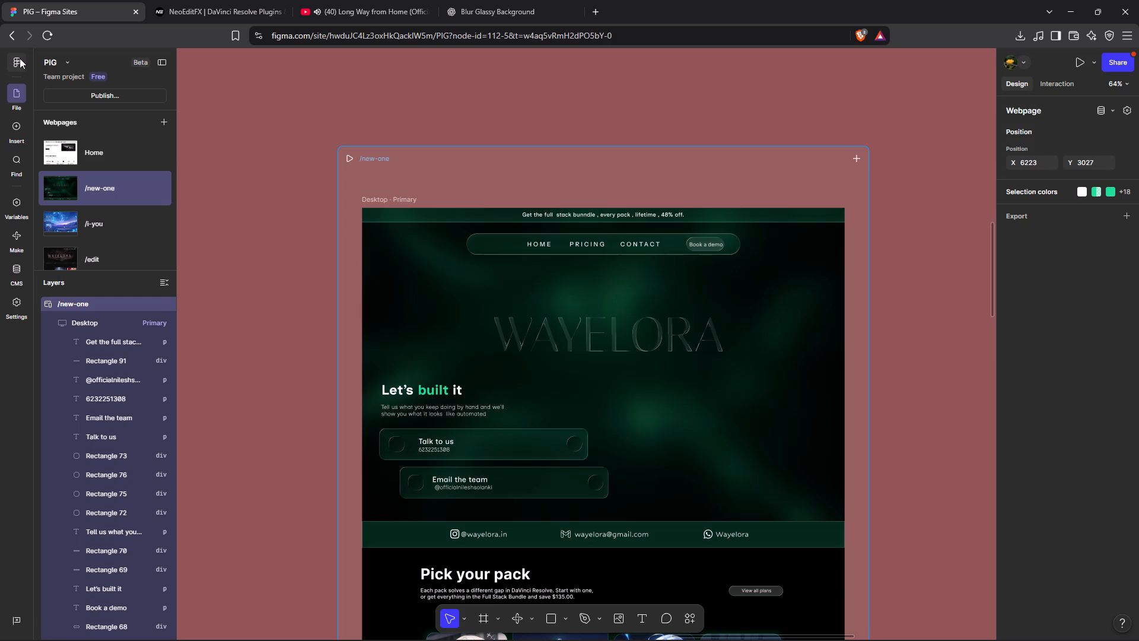
Set the font size of the navigation bar's "Book a demo" text to 13.
left_click(342, 255)
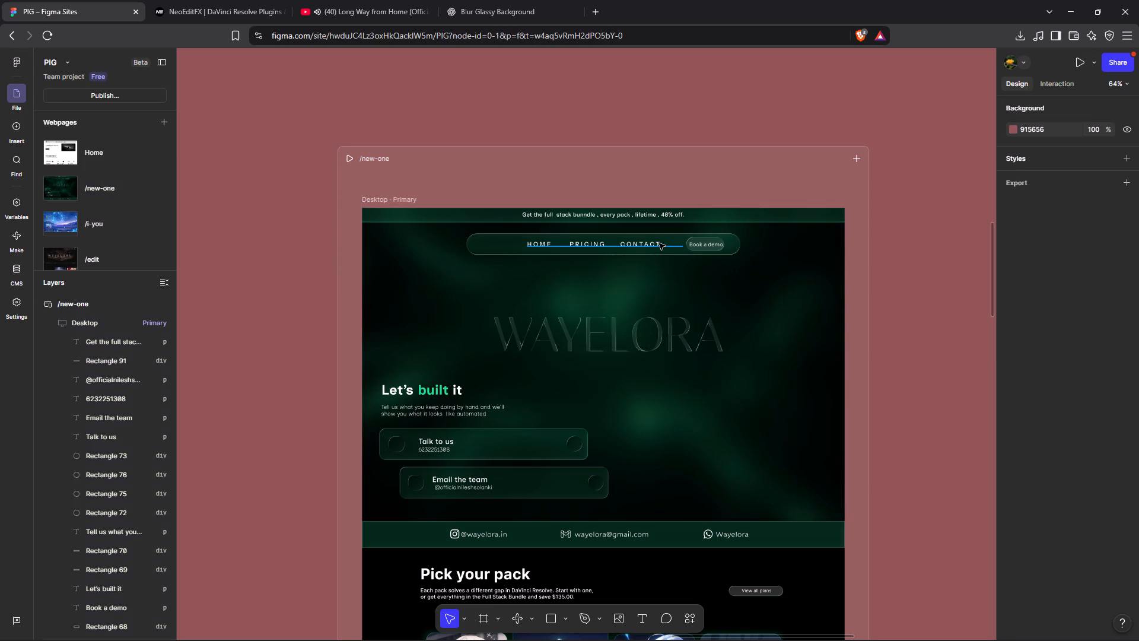
scroll(659, 243, "left", 2)
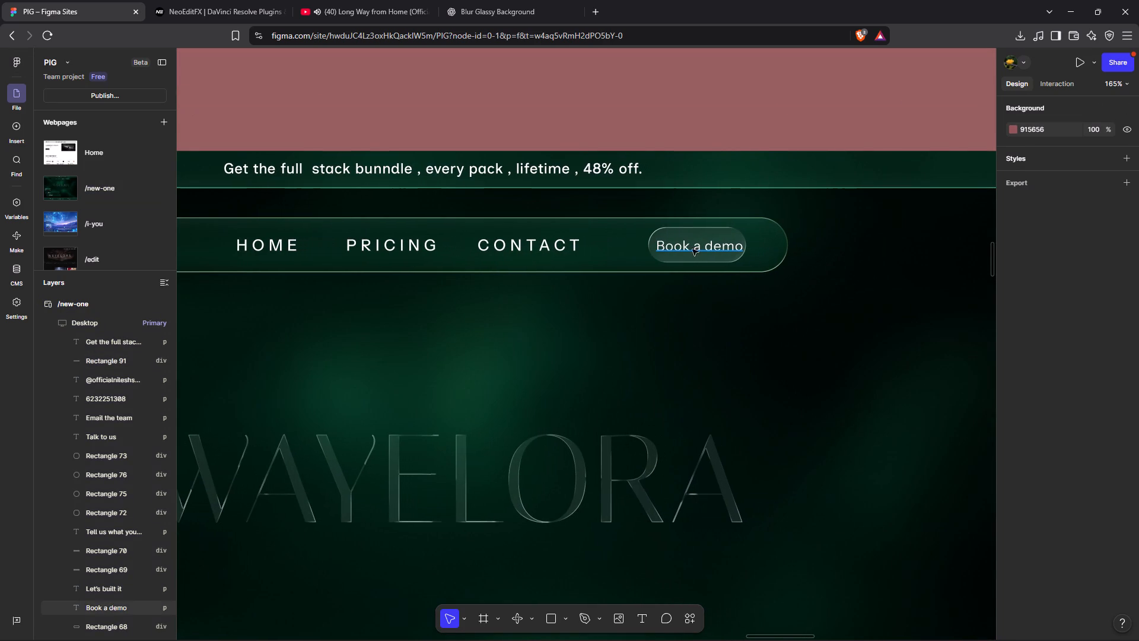
left_click(697, 248)
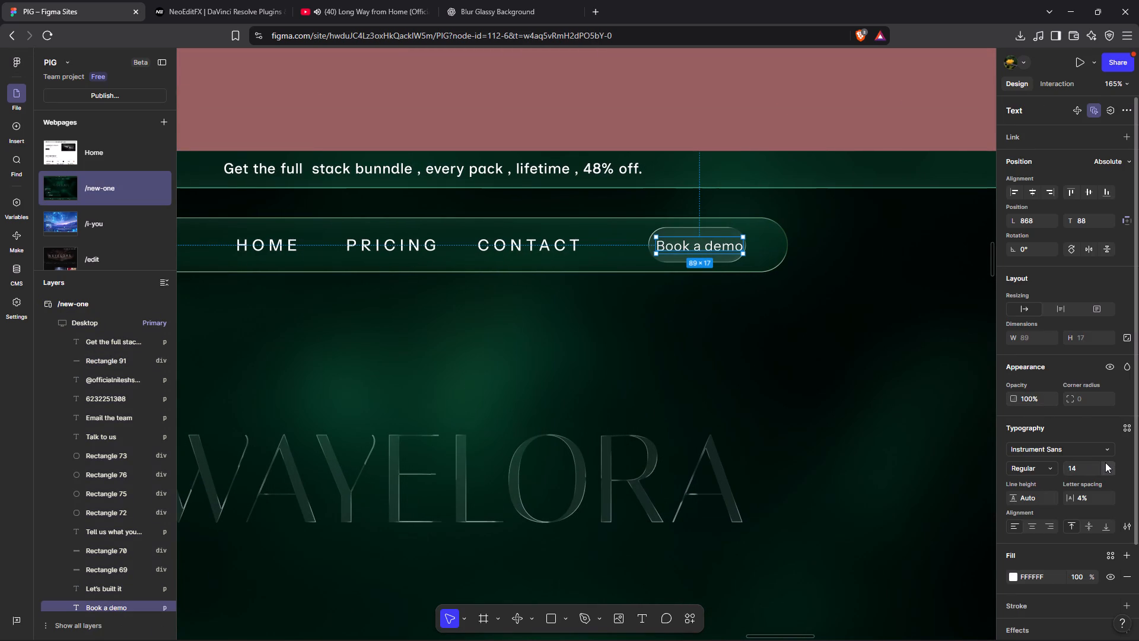
left_click(1105, 462)
left_click(1090, 427)
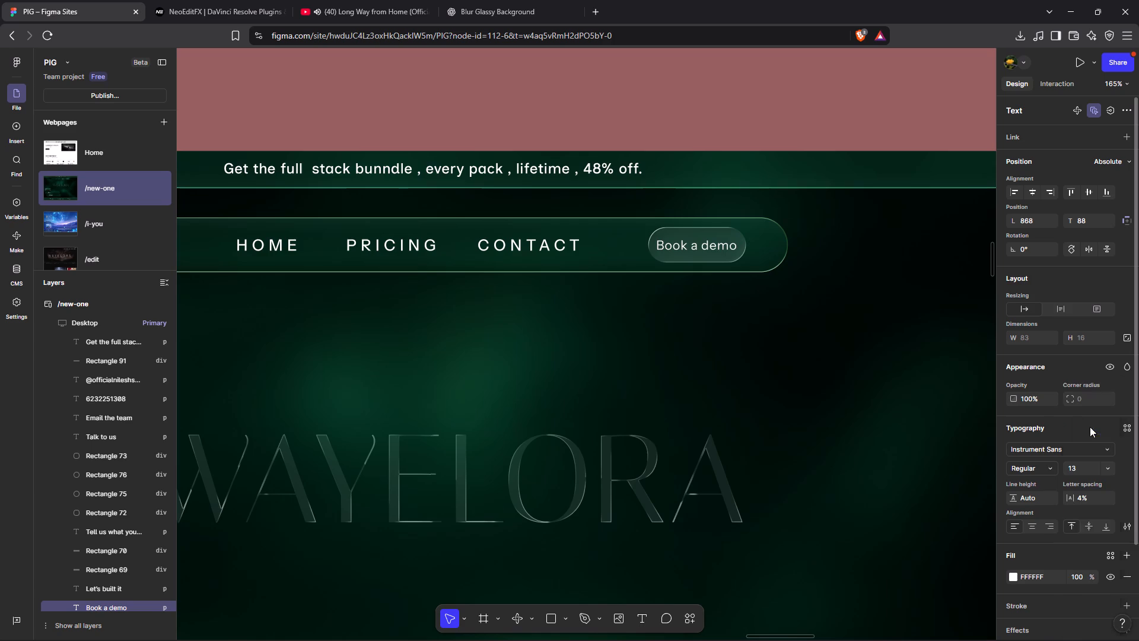
left_click(923, 136)
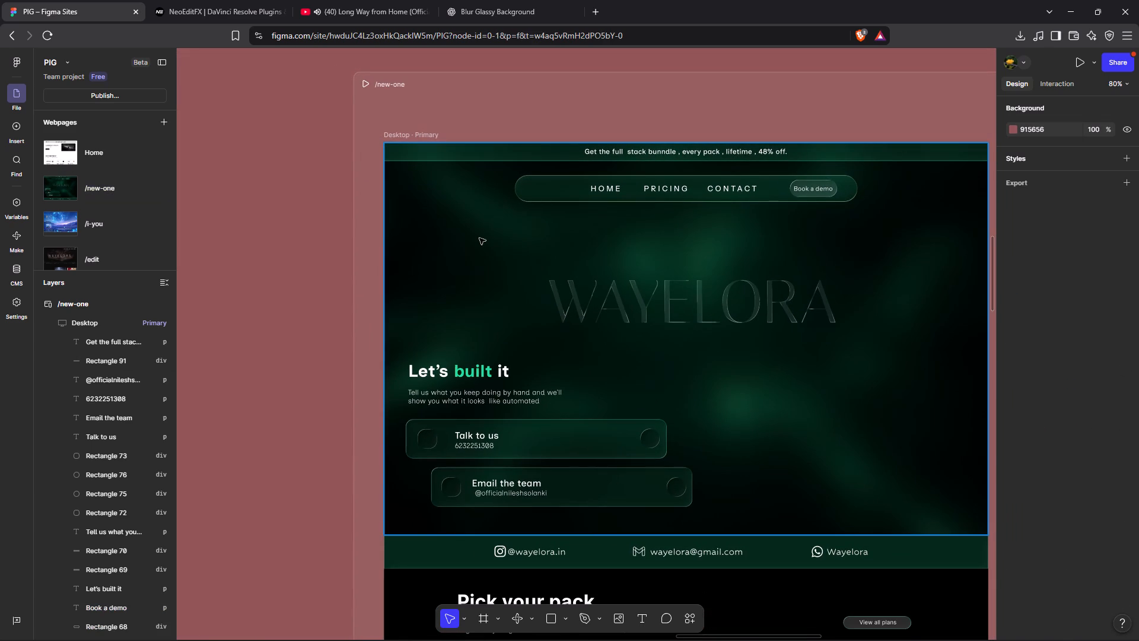
Add a text layer reading "WE" inside the navigation bar's left end, before HOME.
scroll(429, 248, "down", 1)
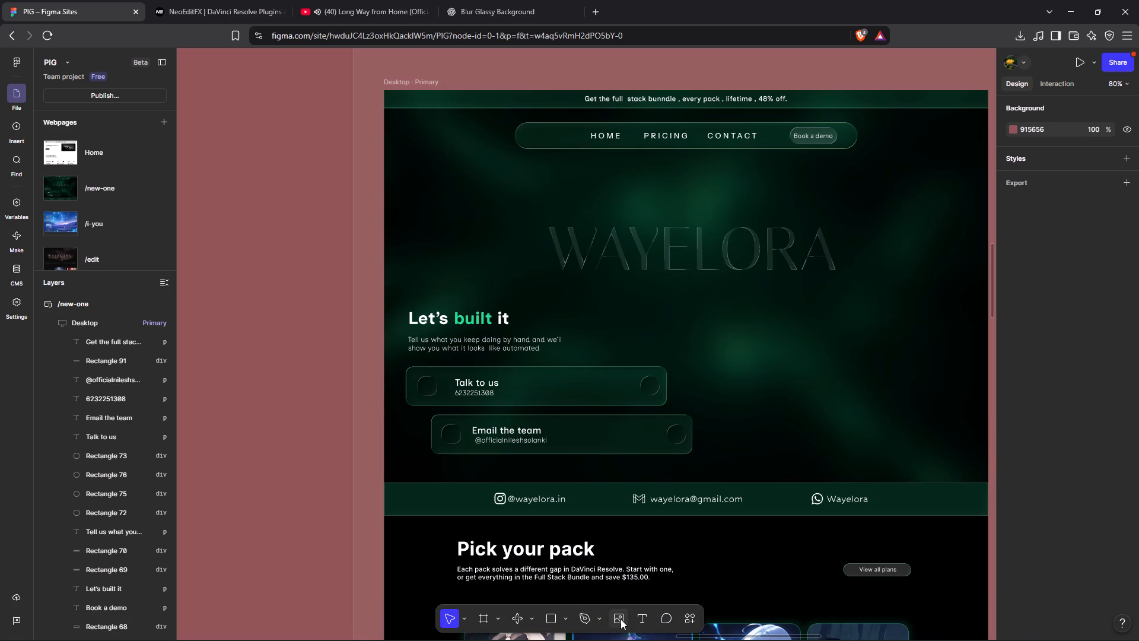
left_click(644, 614)
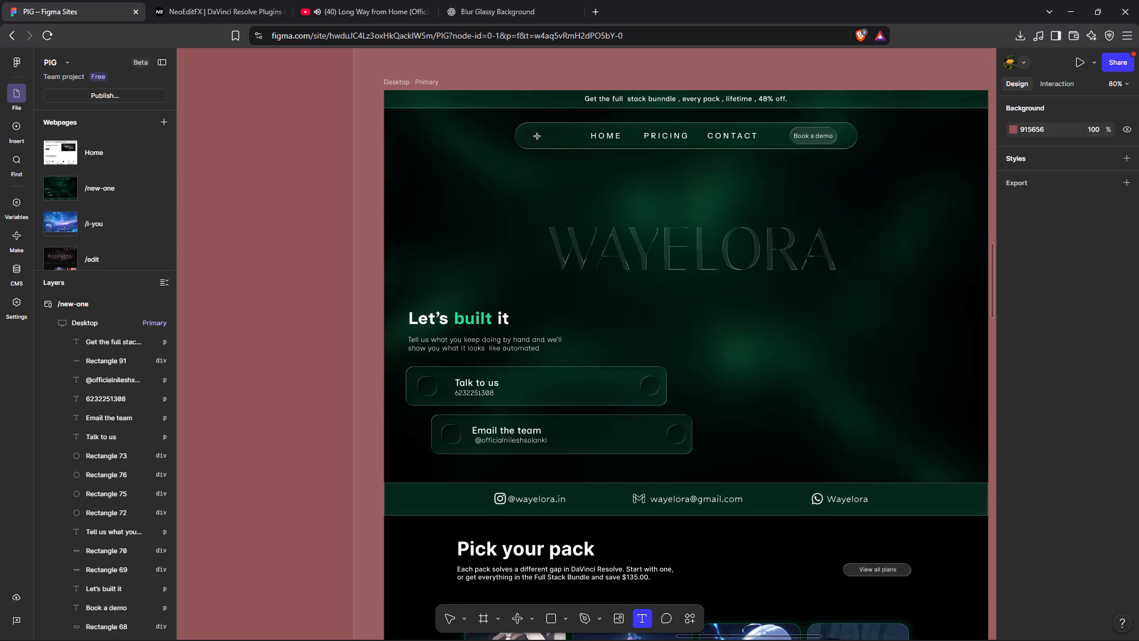
left_click(537, 137)
type("WE")
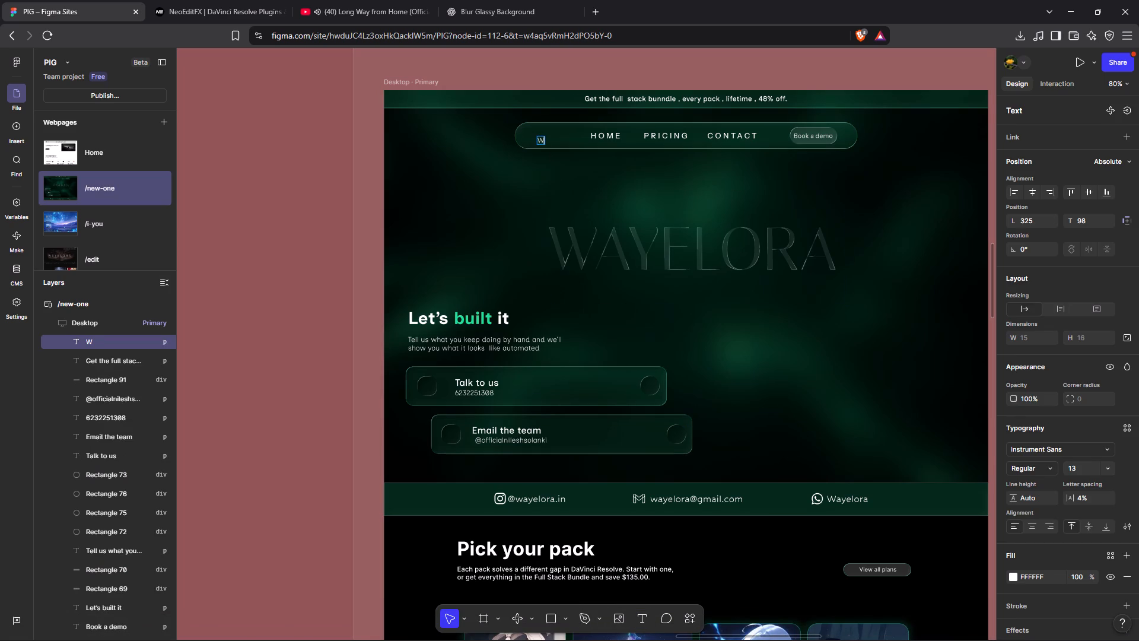
left_click(341, 190)
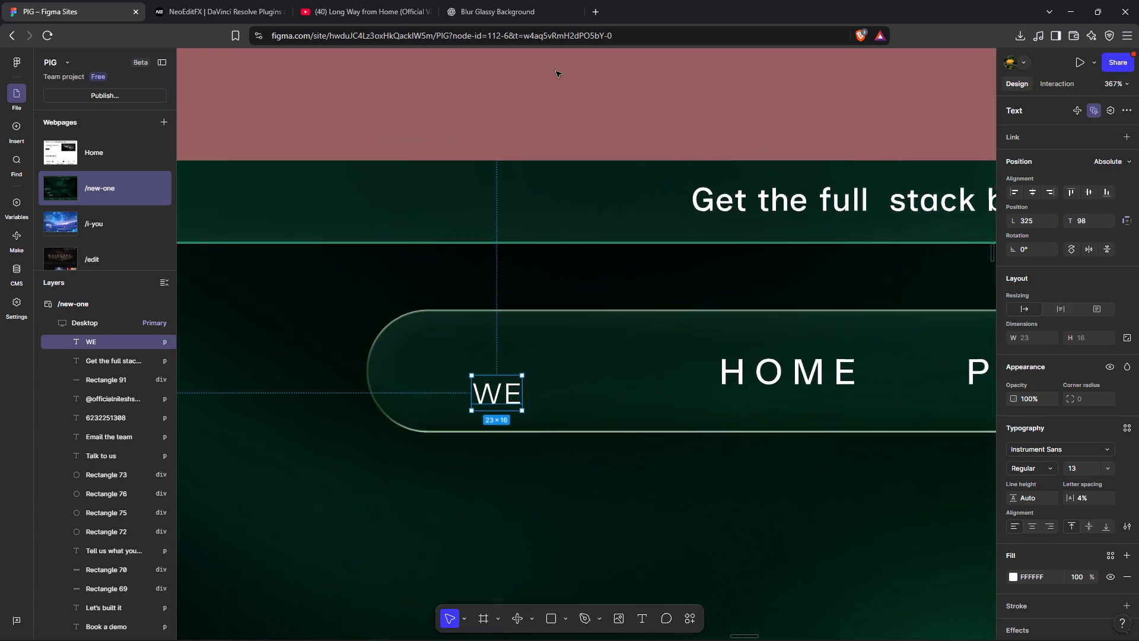
Set the "WE" text's font size to 20.
scroll(491, 374, "right", 1)
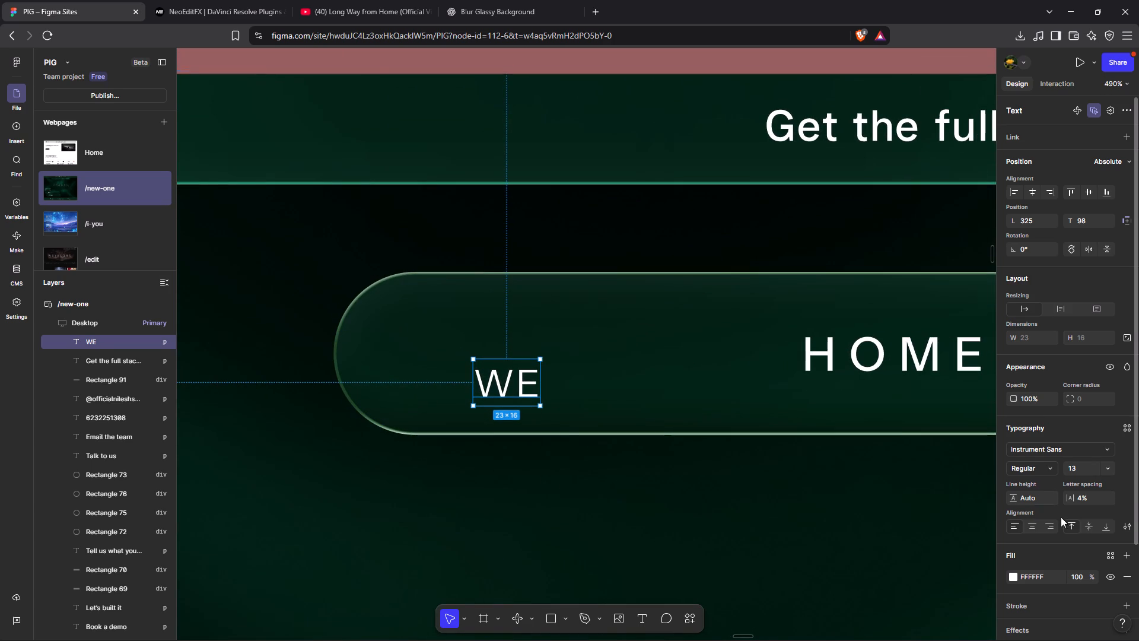
left_click(1101, 471)
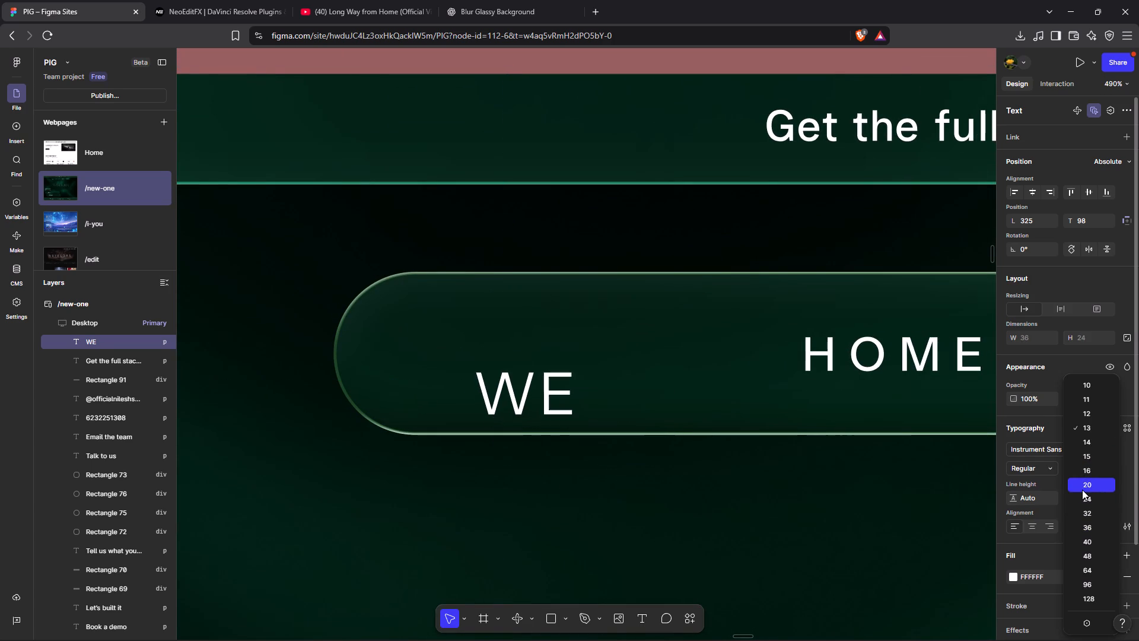
left_click(1082, 490)
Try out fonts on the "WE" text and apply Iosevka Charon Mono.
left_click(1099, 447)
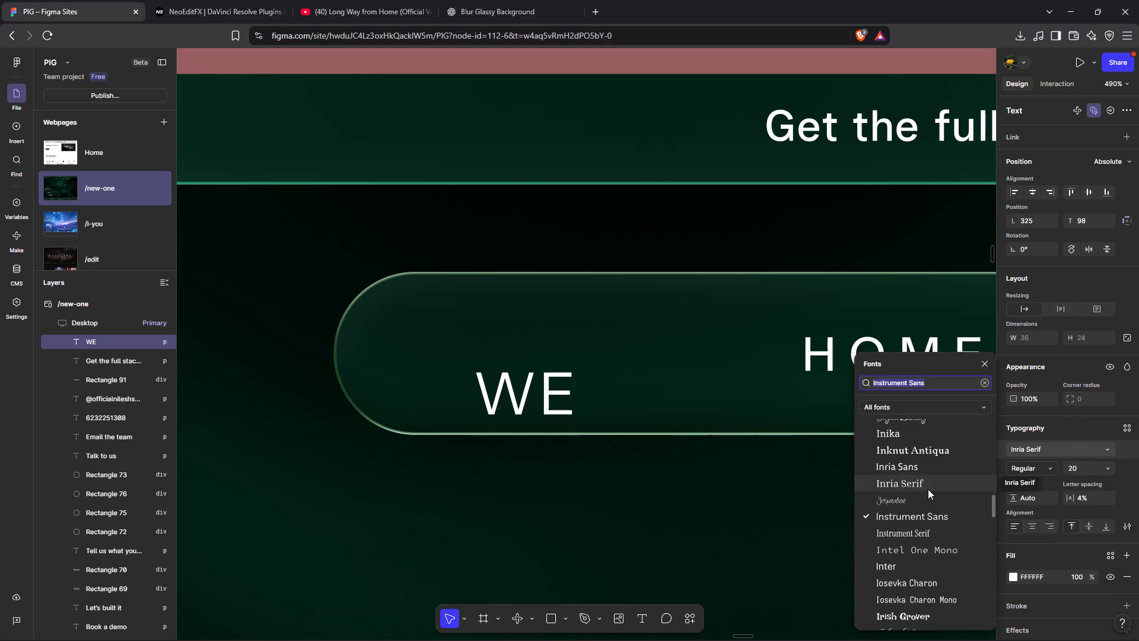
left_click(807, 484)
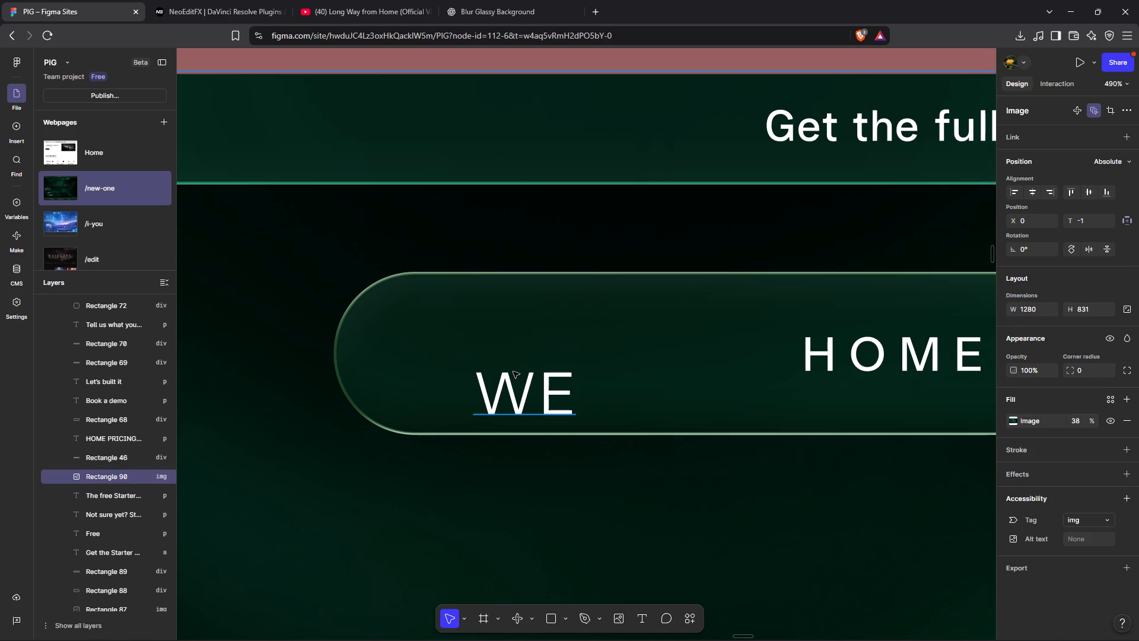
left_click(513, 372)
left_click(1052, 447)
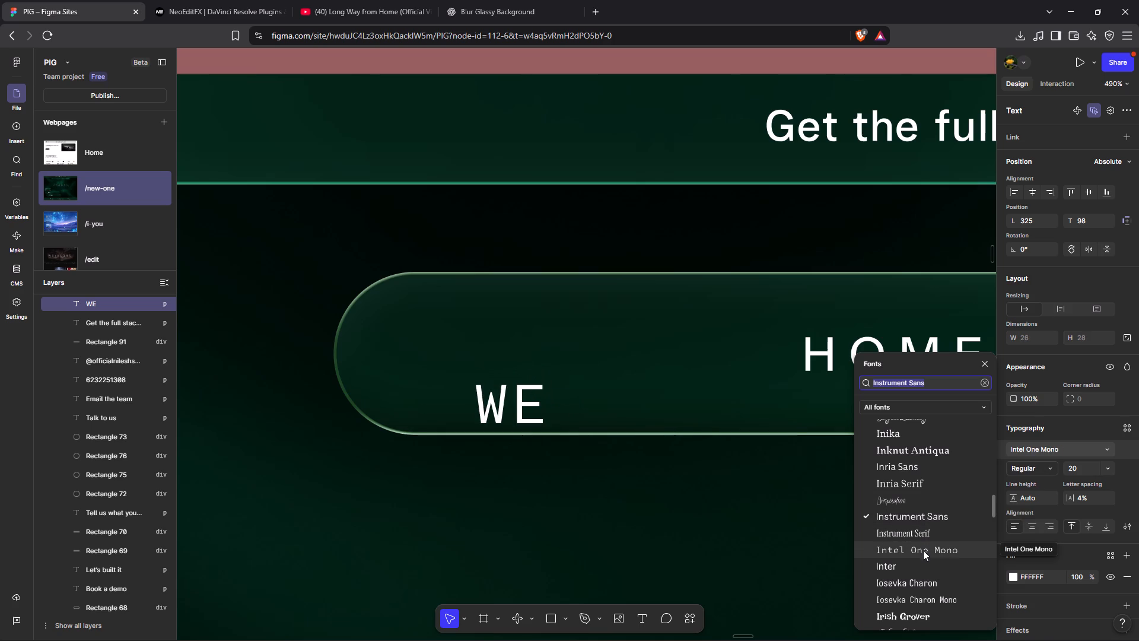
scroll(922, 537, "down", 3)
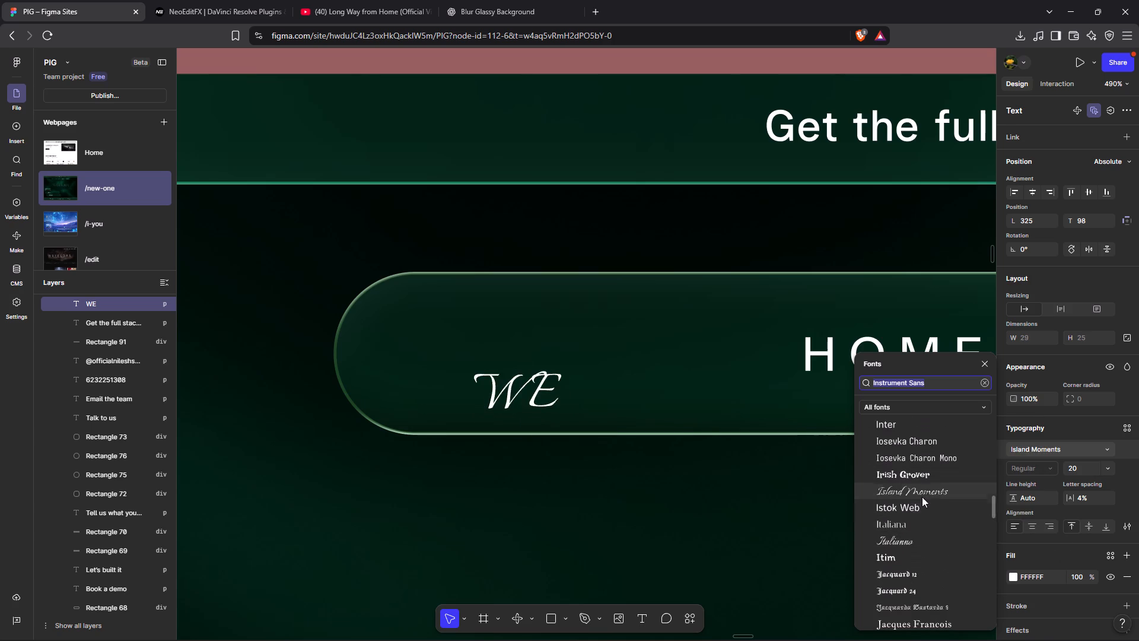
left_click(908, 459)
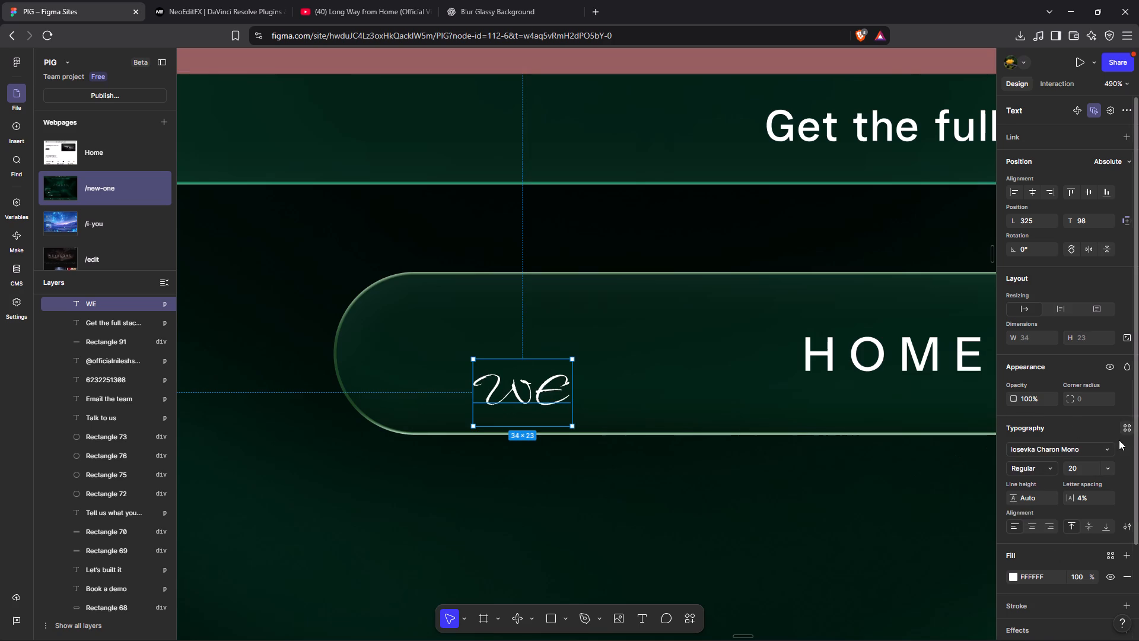
Set the "WE" text's font to Italiana.
left_click(1102, 448)
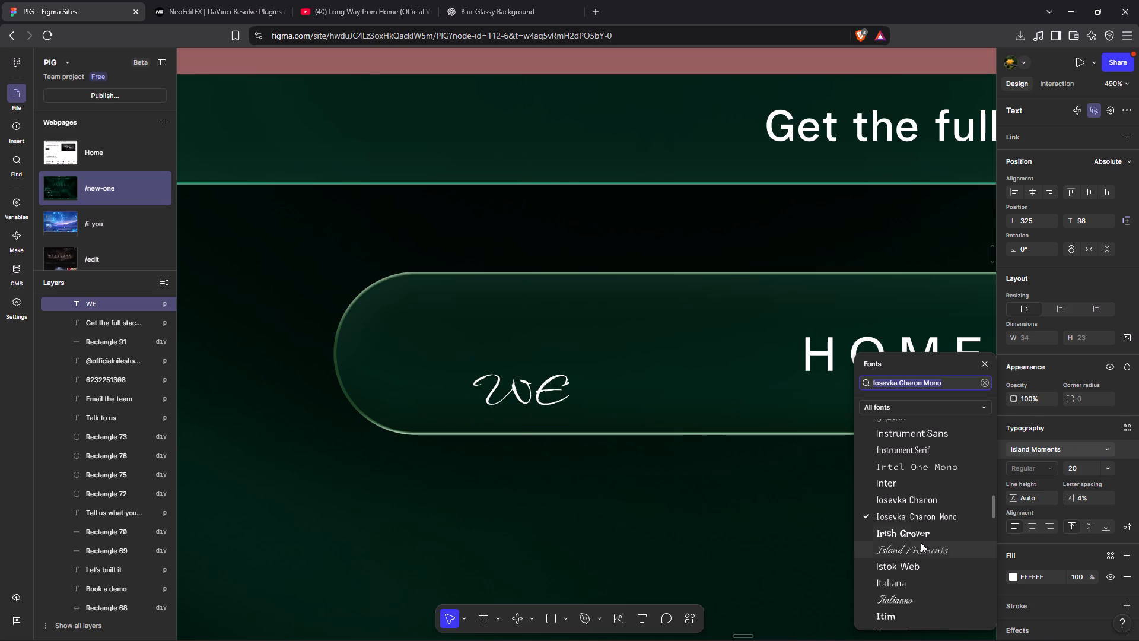
scroll(917, 536, "down", 1)
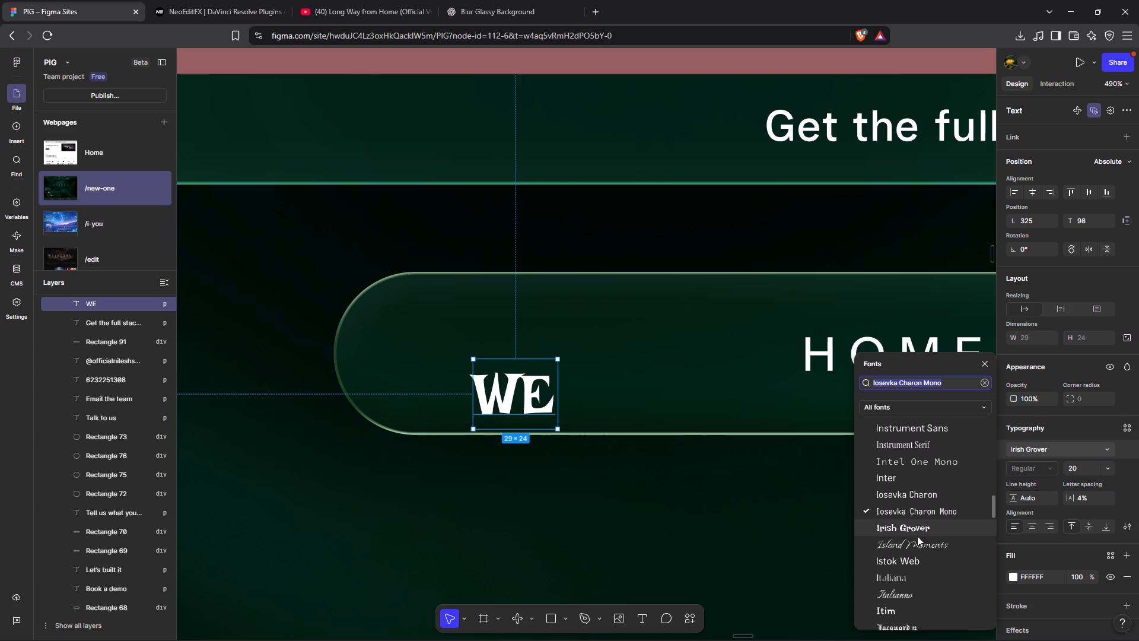
scroll(917, 536, "down", 2)
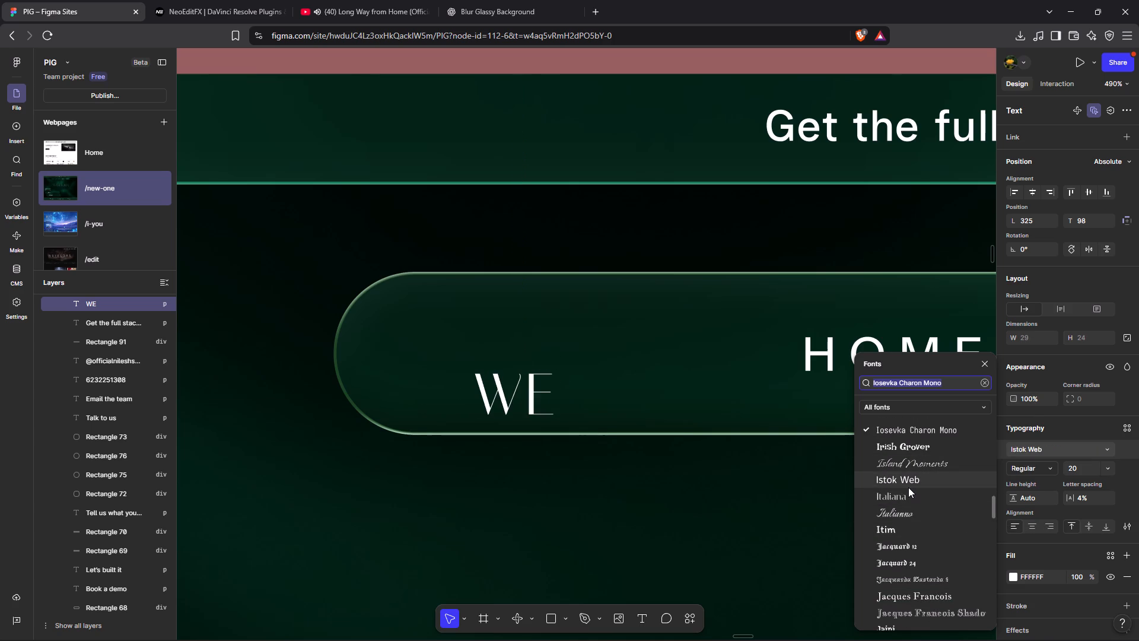
left_click(908, 493)
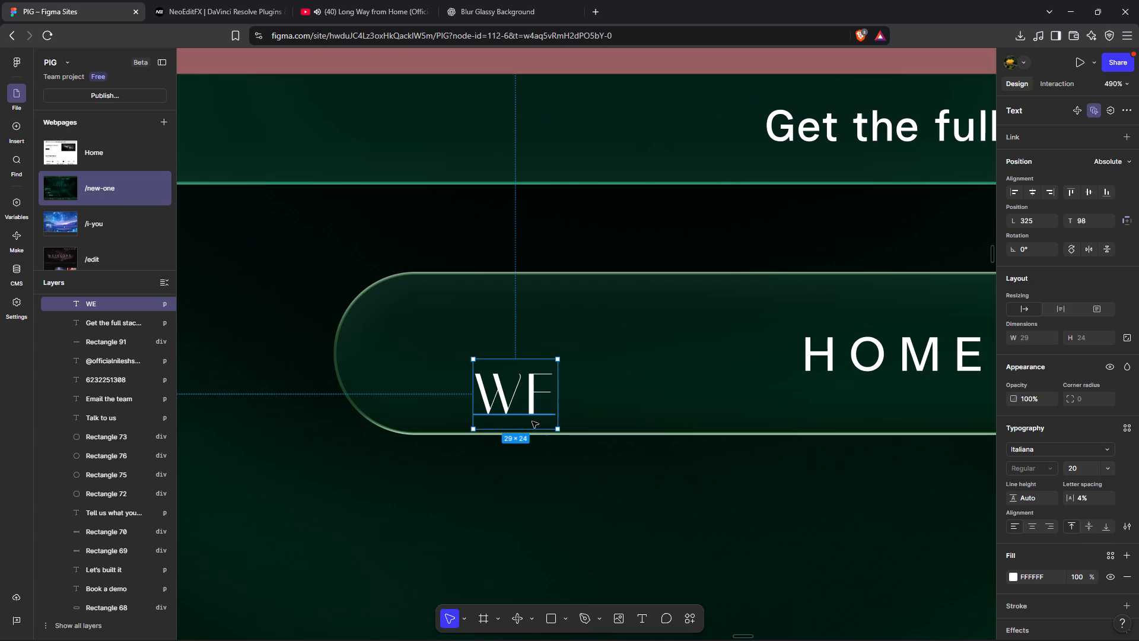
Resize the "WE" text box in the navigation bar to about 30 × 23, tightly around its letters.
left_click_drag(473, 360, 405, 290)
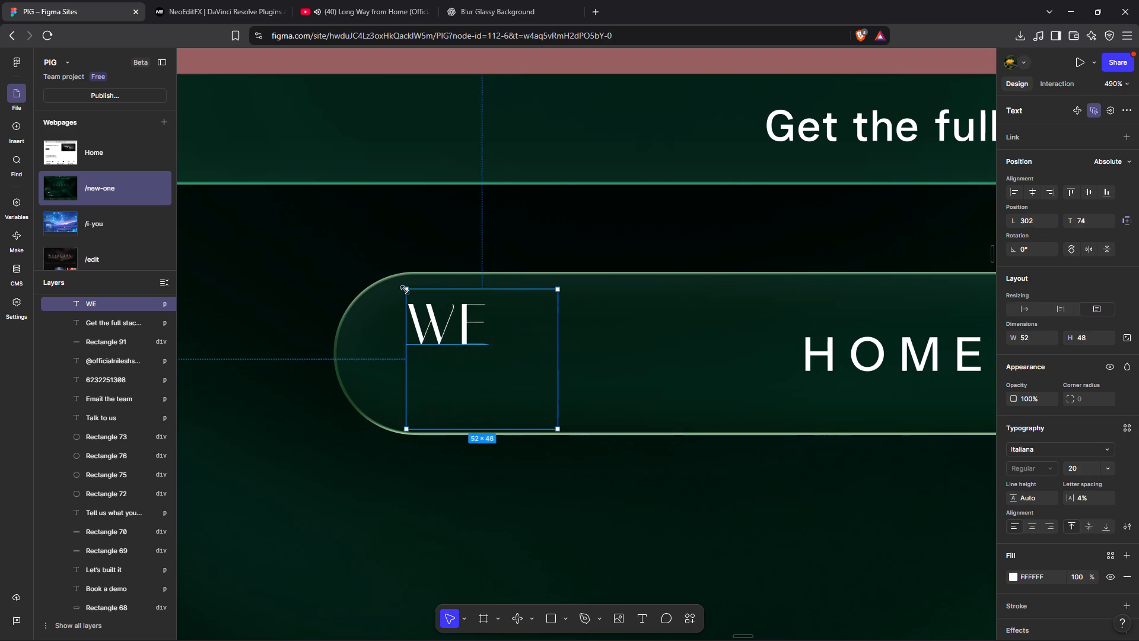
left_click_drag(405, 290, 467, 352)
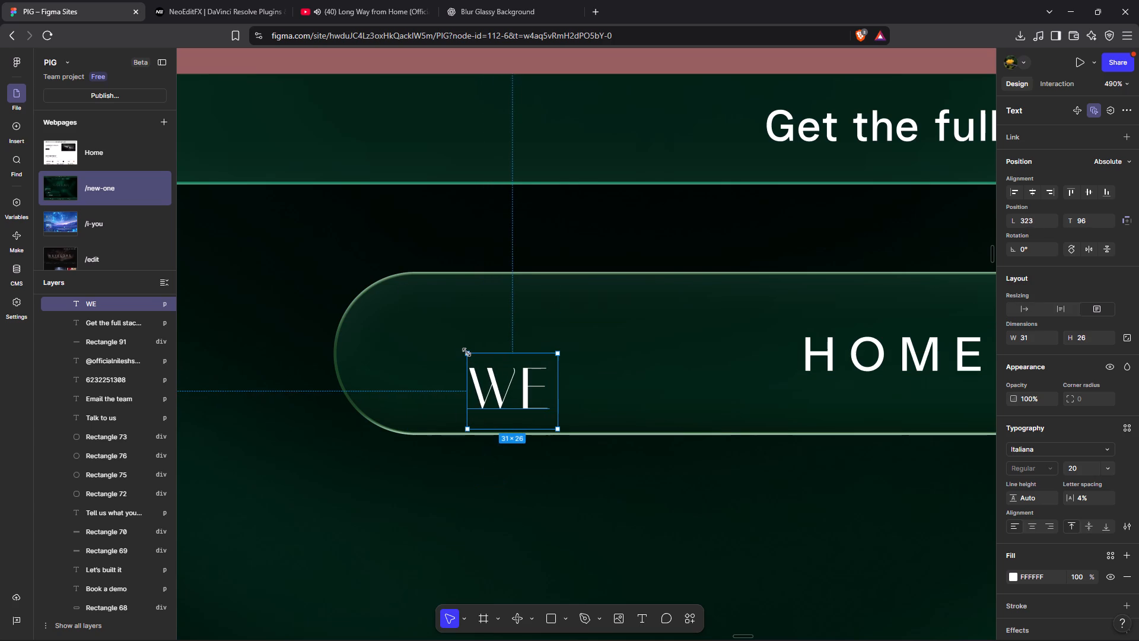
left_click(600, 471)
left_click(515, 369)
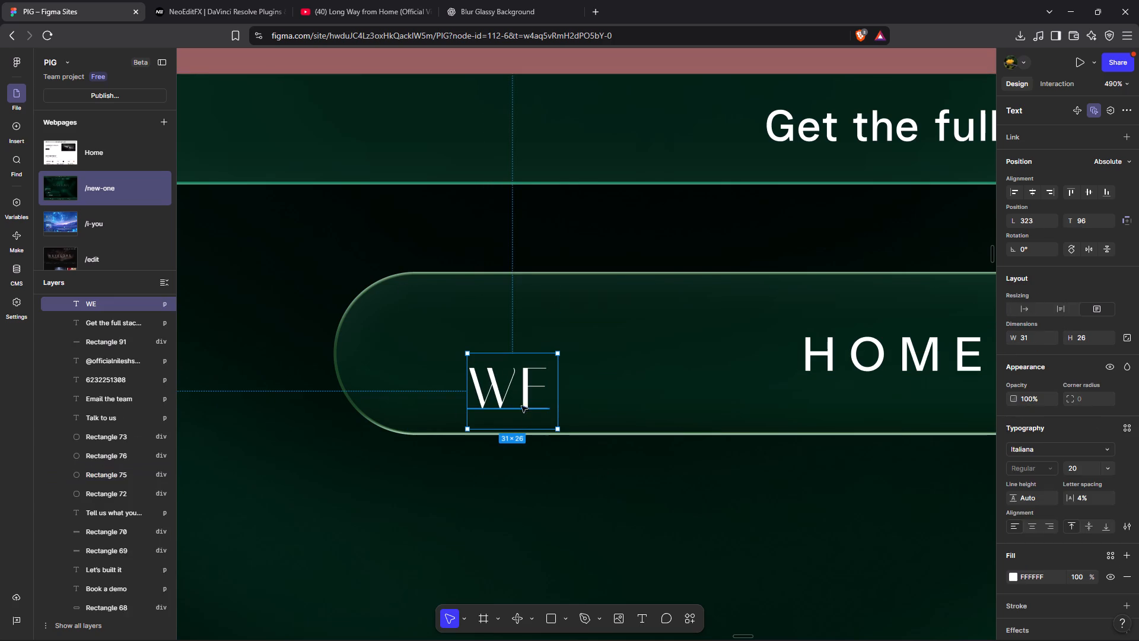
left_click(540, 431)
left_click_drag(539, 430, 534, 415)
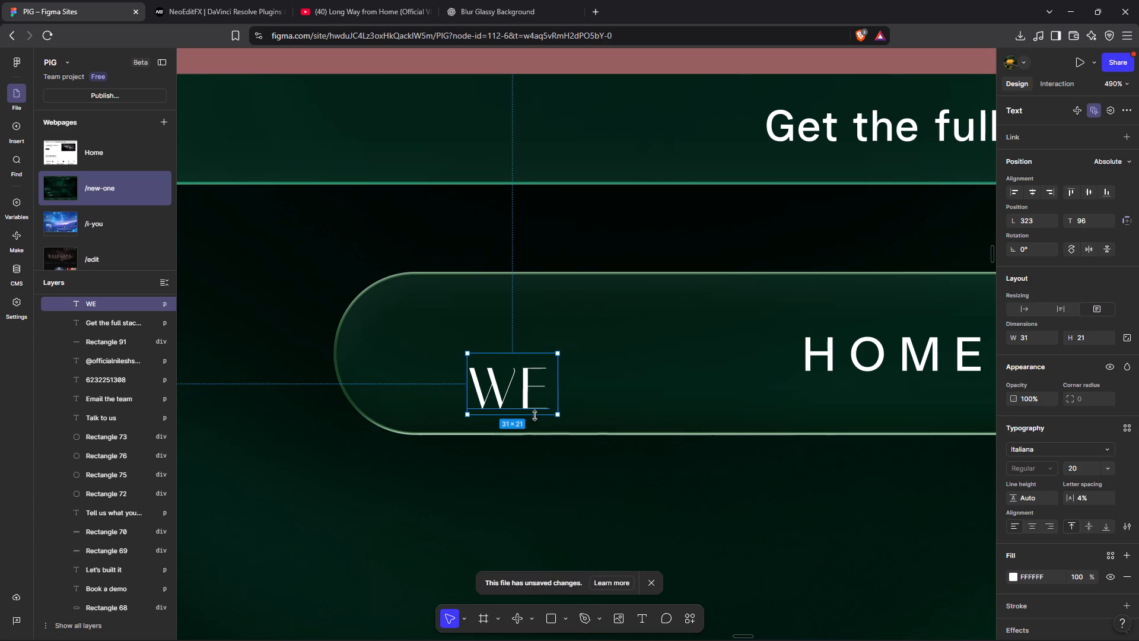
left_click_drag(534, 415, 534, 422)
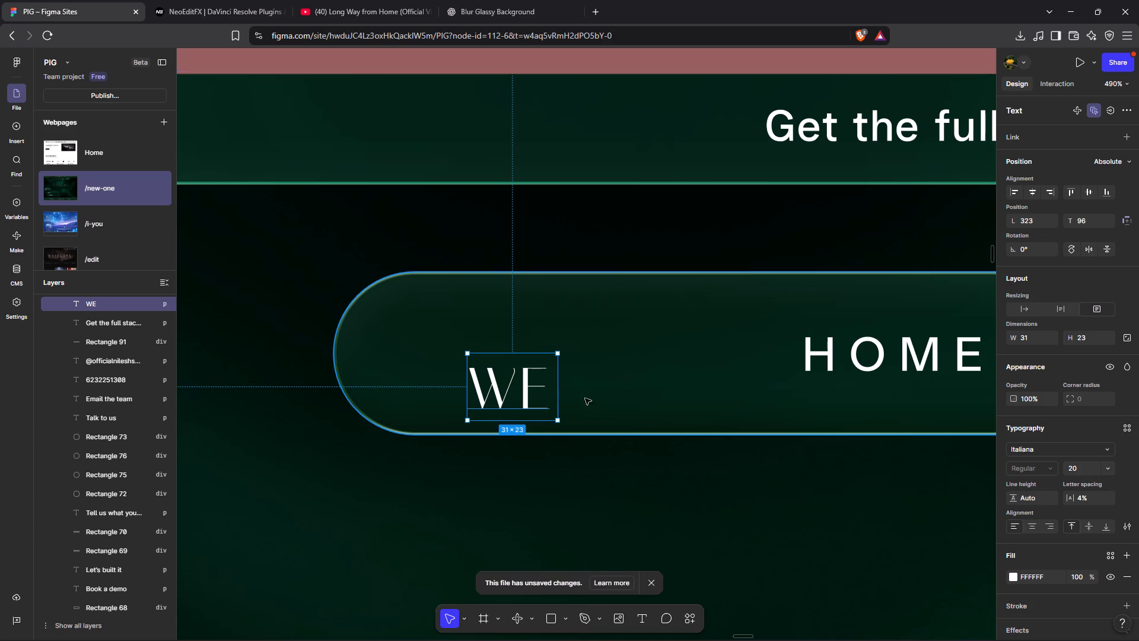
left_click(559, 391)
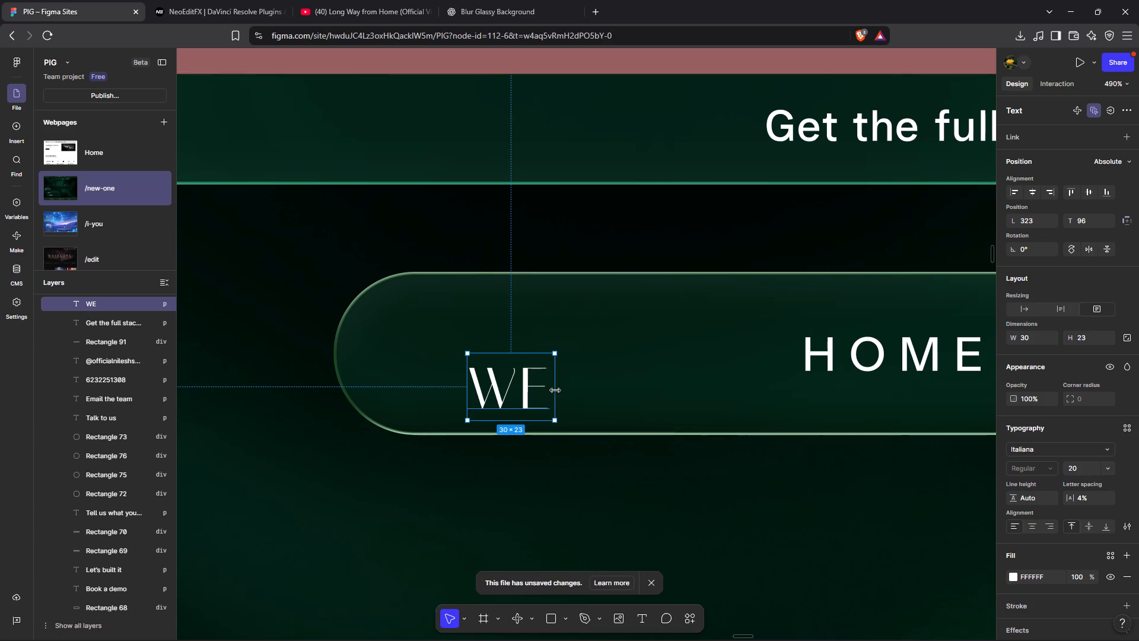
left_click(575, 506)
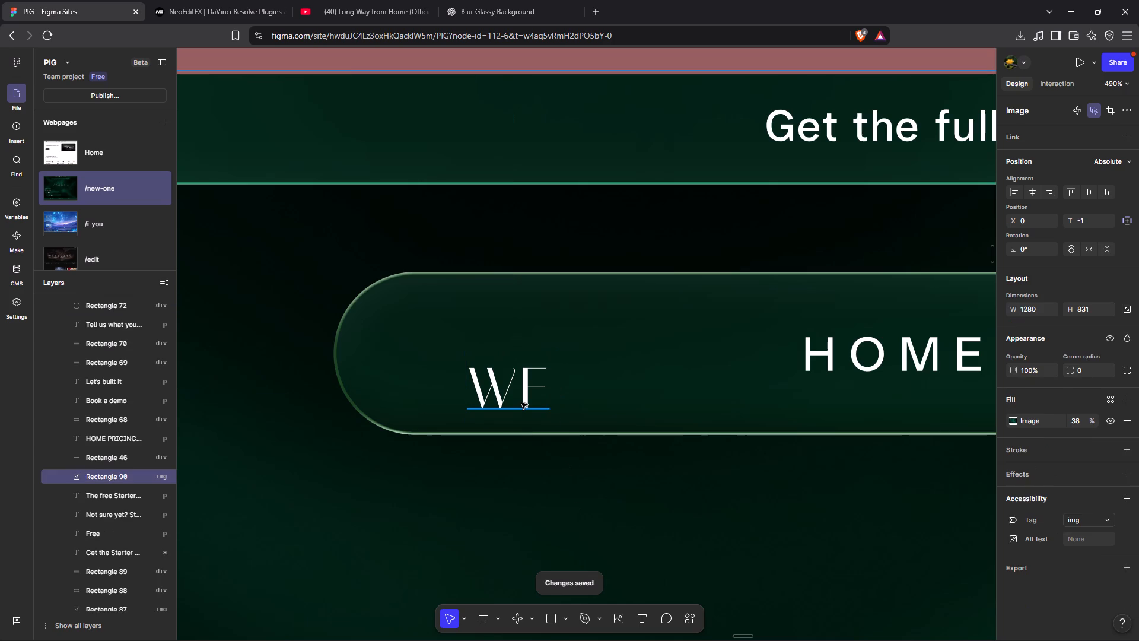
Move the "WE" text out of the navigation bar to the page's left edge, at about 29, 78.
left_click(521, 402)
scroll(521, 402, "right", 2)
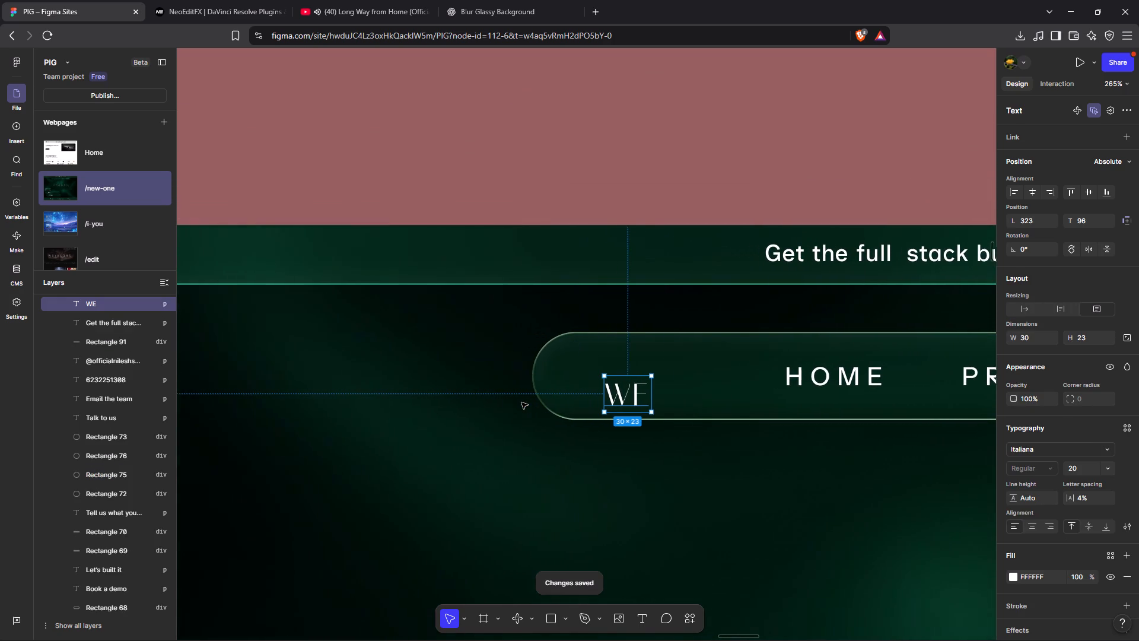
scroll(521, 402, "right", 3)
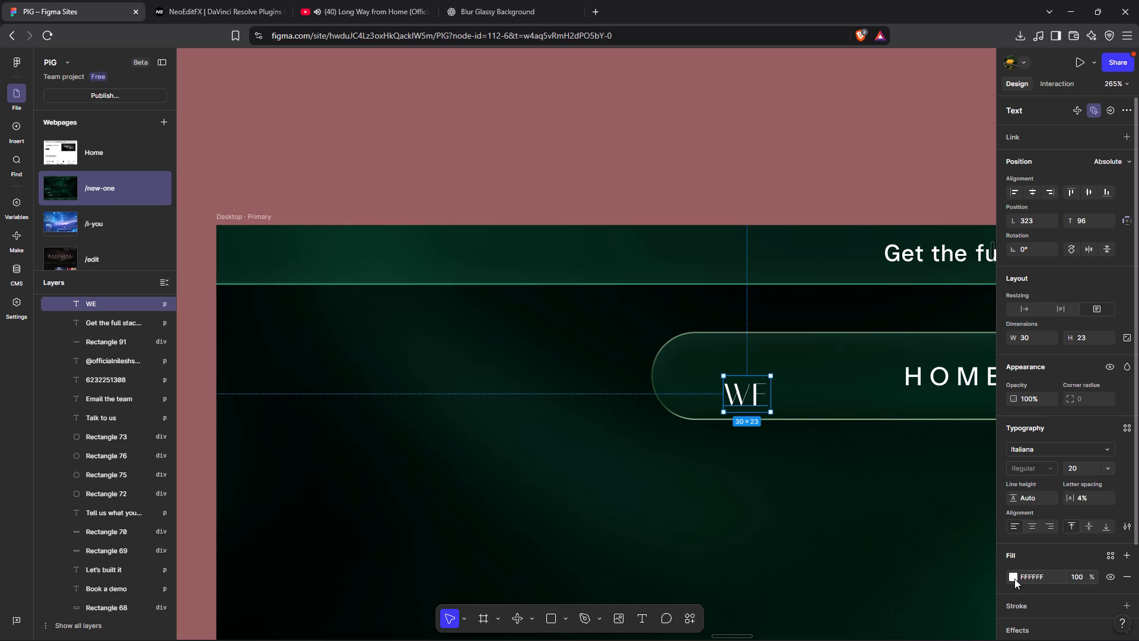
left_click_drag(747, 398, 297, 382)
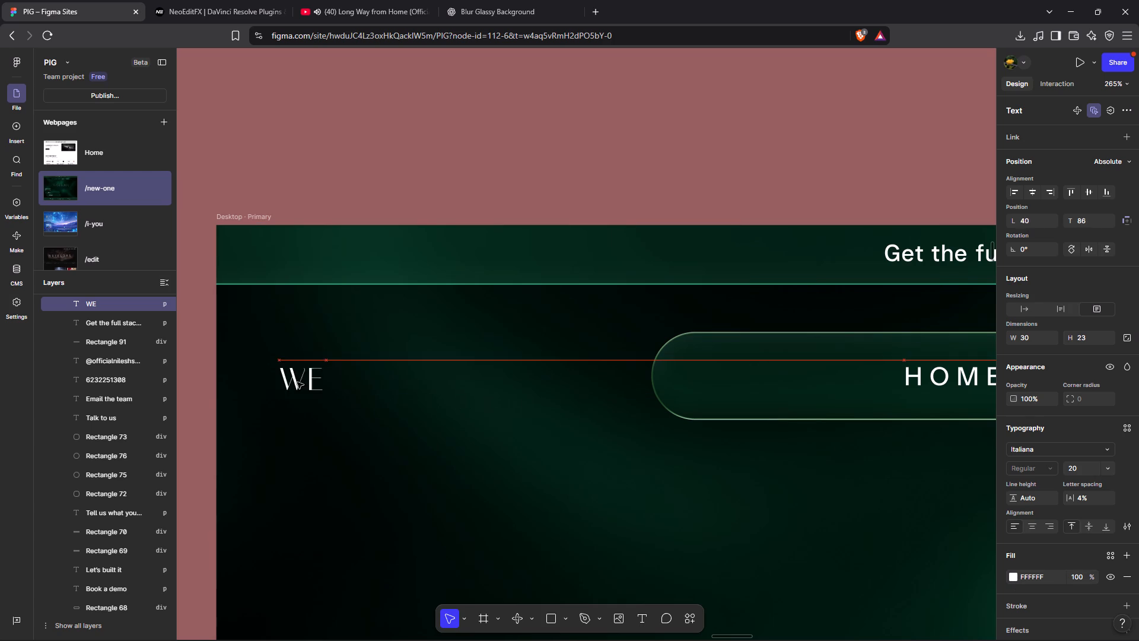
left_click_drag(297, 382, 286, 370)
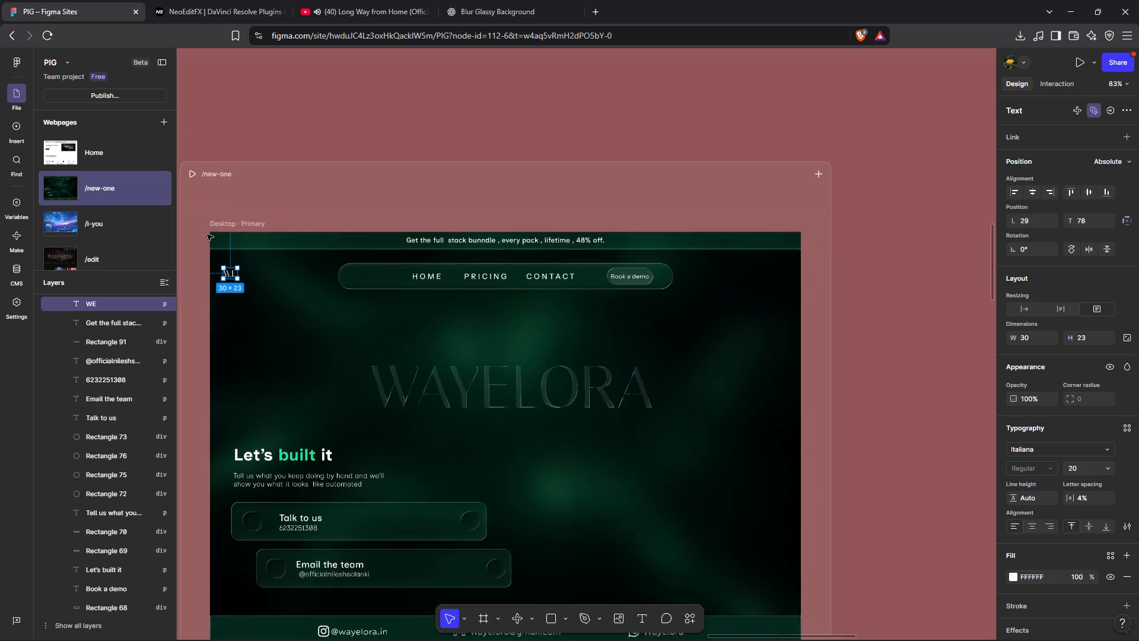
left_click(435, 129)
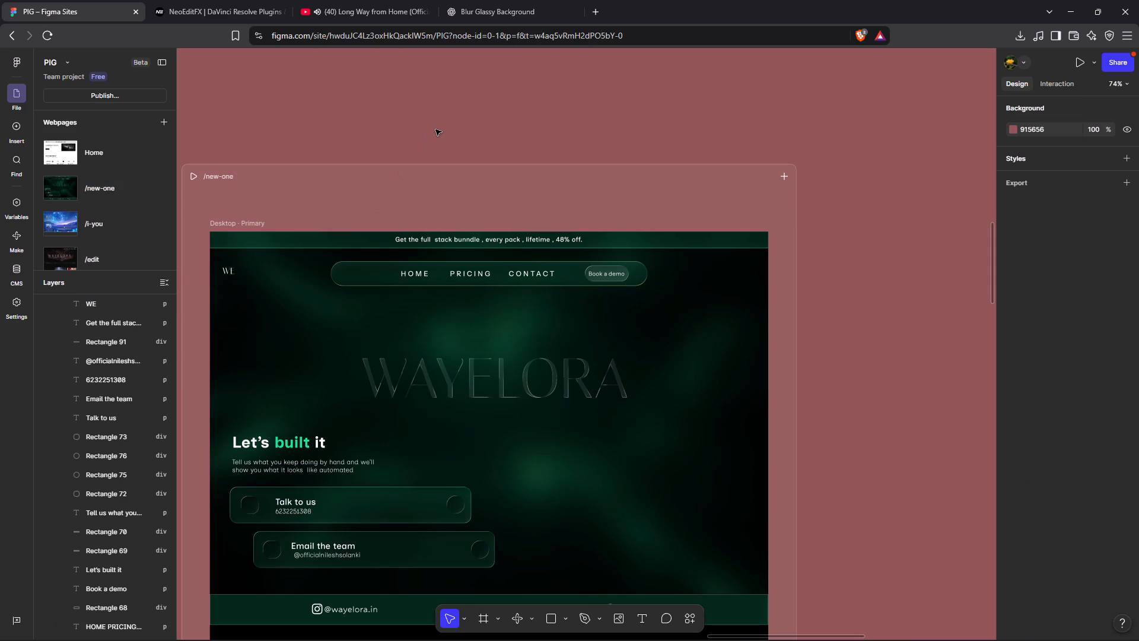
Set the "WE" text's font size to 36.
left_click(229, 274)
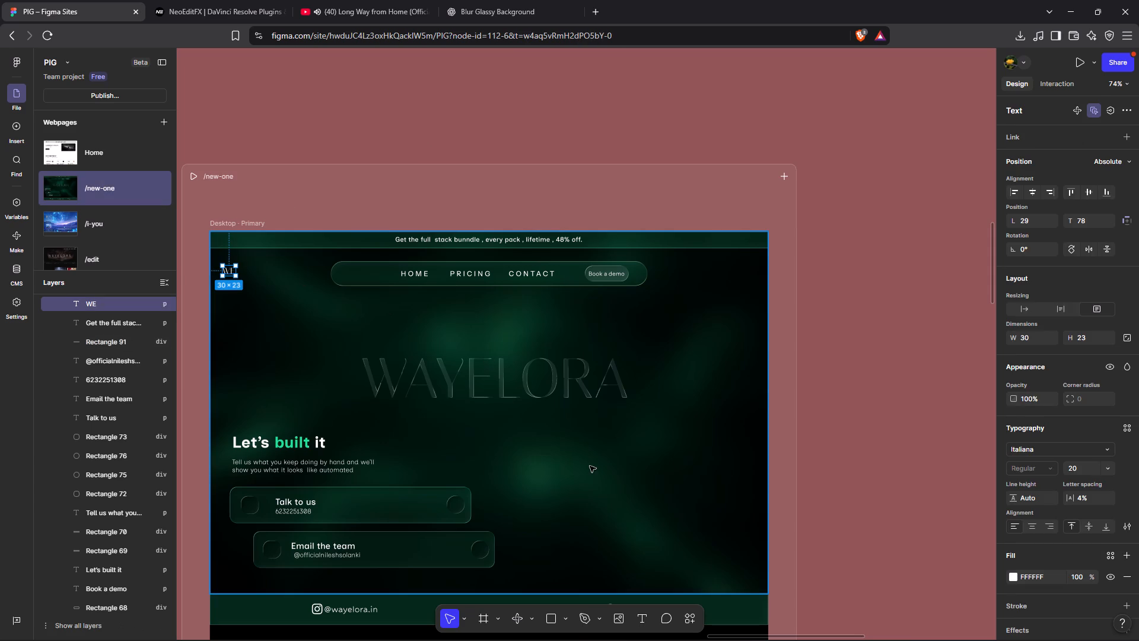
left_click(166, 0)
left_click(60, 0)
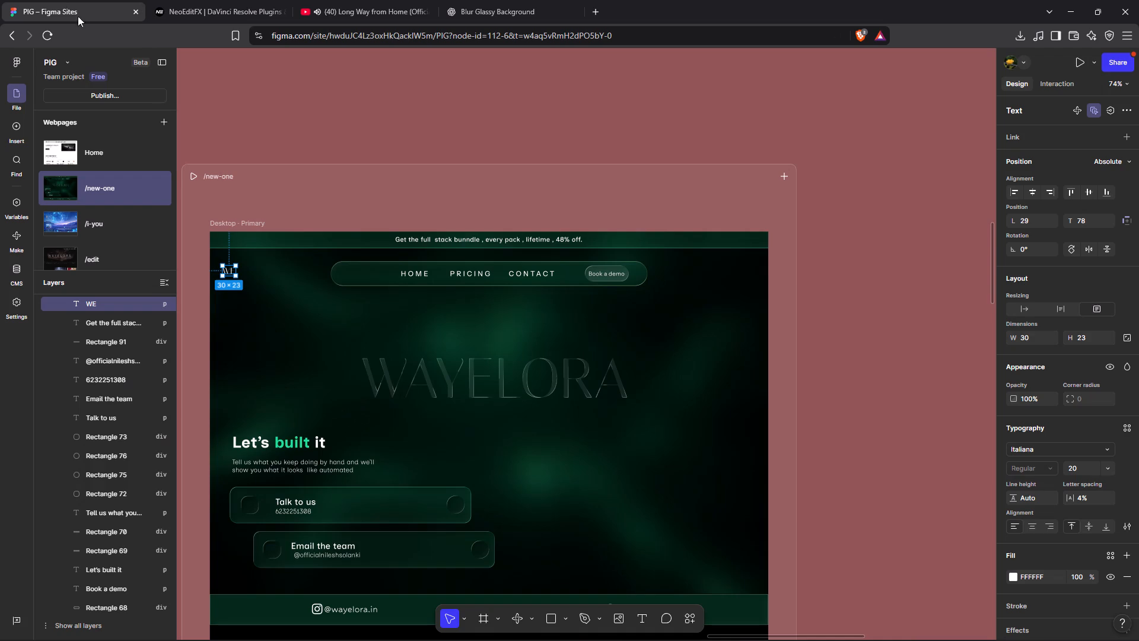
left_click(1109, 467)
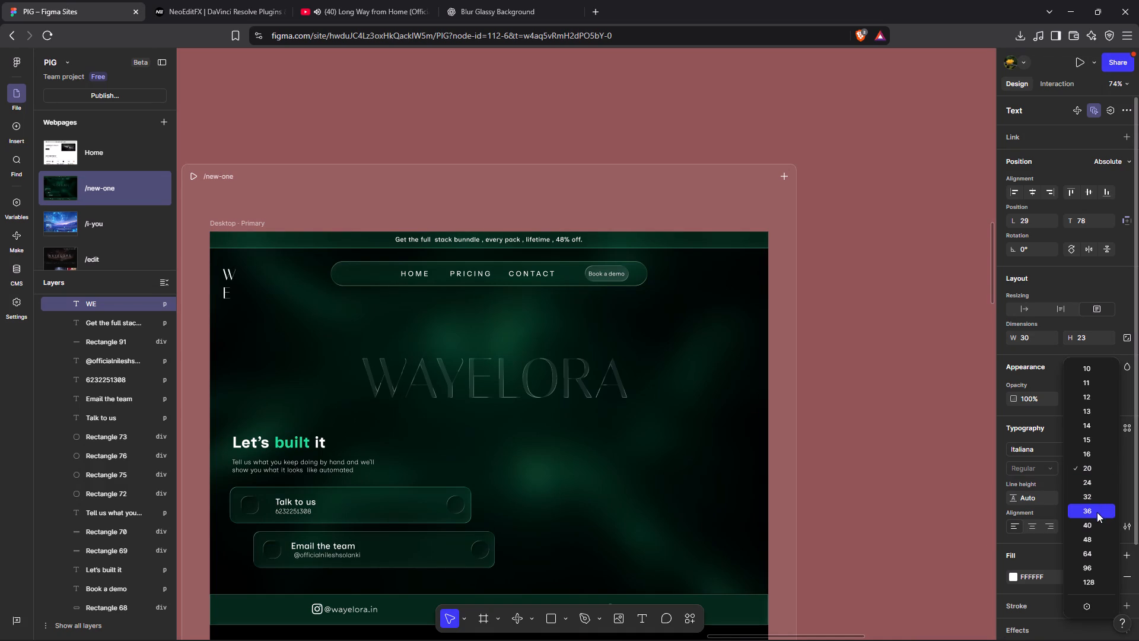
left_click(1094, 510)
Enlarge the "WE" text box to about 63 × 36 so both letters fit on one line.
left_click(236, 277)
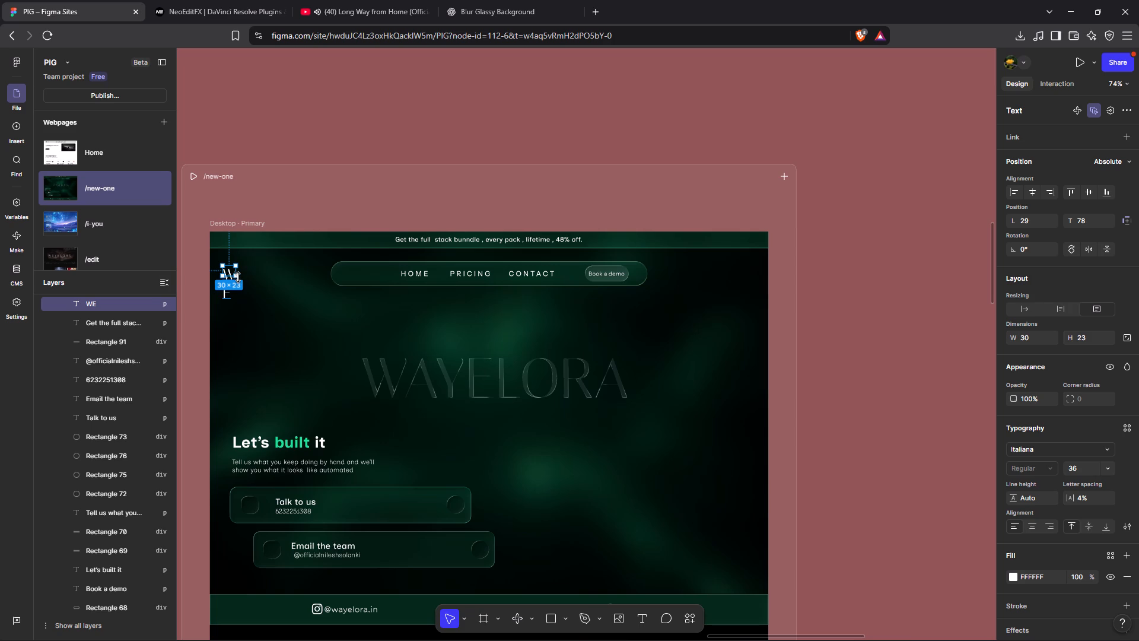
left_click_drag(238, 277, 253, 285)
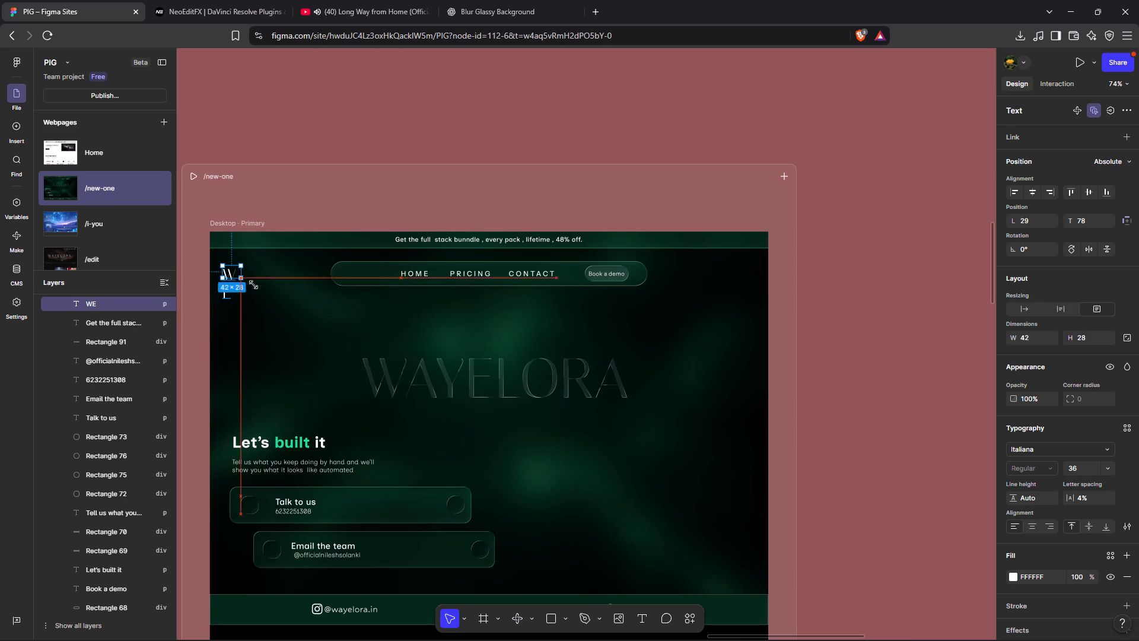
left_click_drag(253, 285, 249, 284)
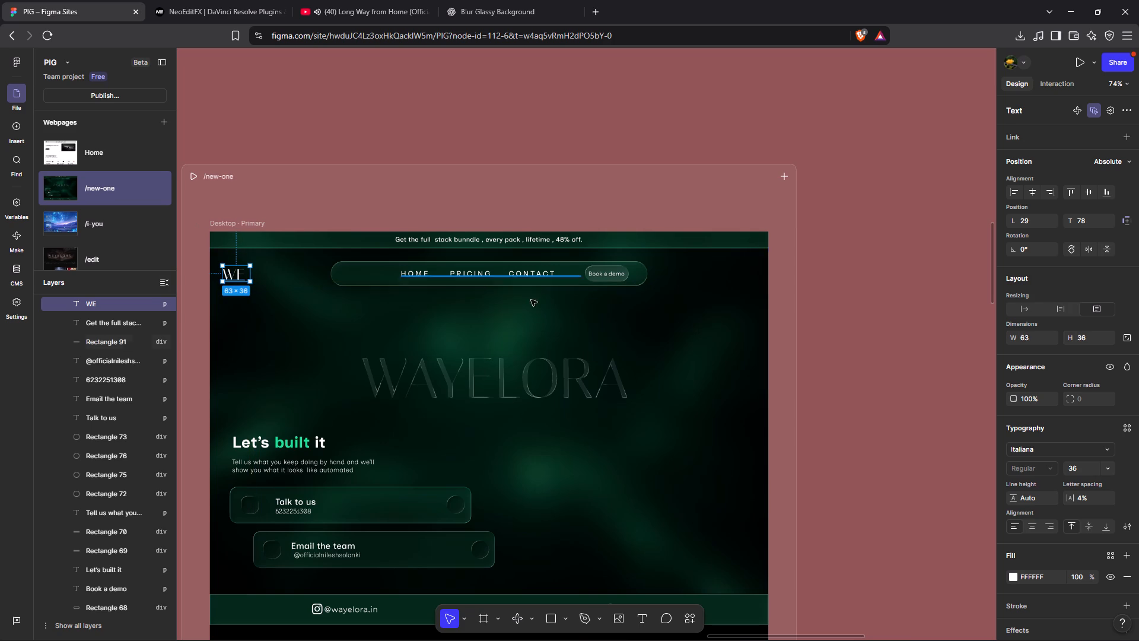
left_click(1052, 464)
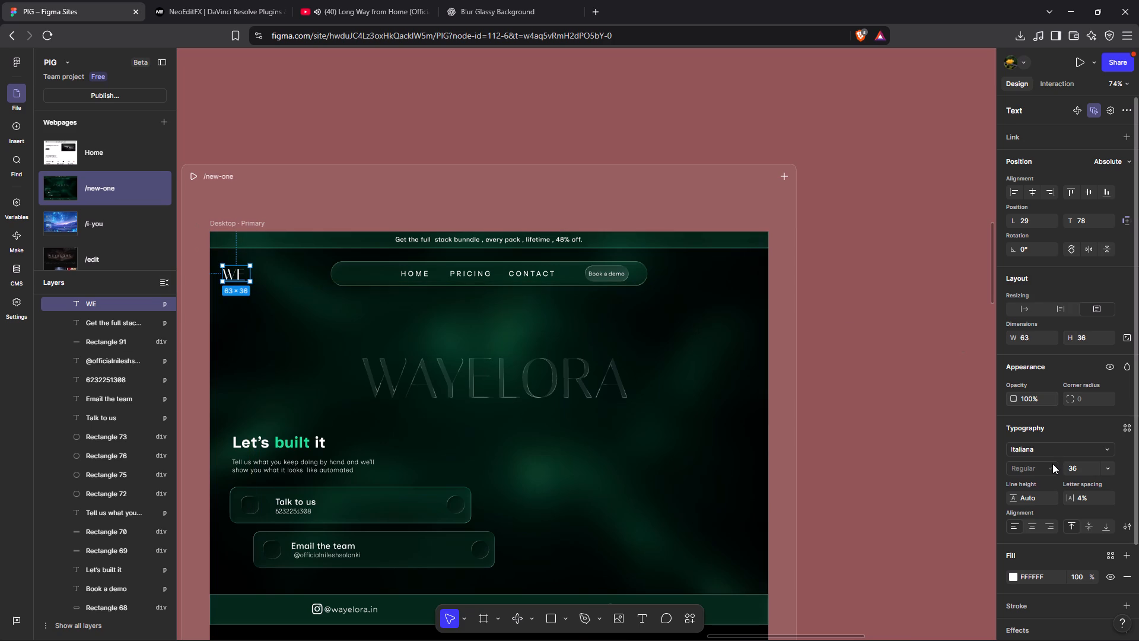
left_click(719, 360)
left_click(891, 326)
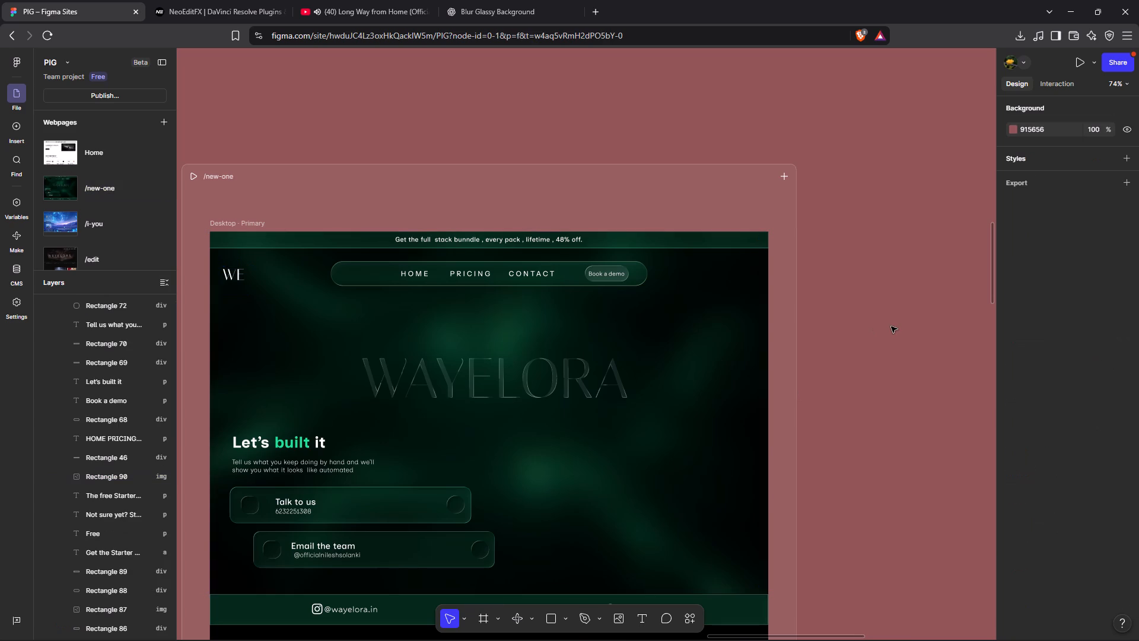
Move the "WE" text into the navigation bar's left end, before HOME, at about 314, 73.
left_click(234, 280)
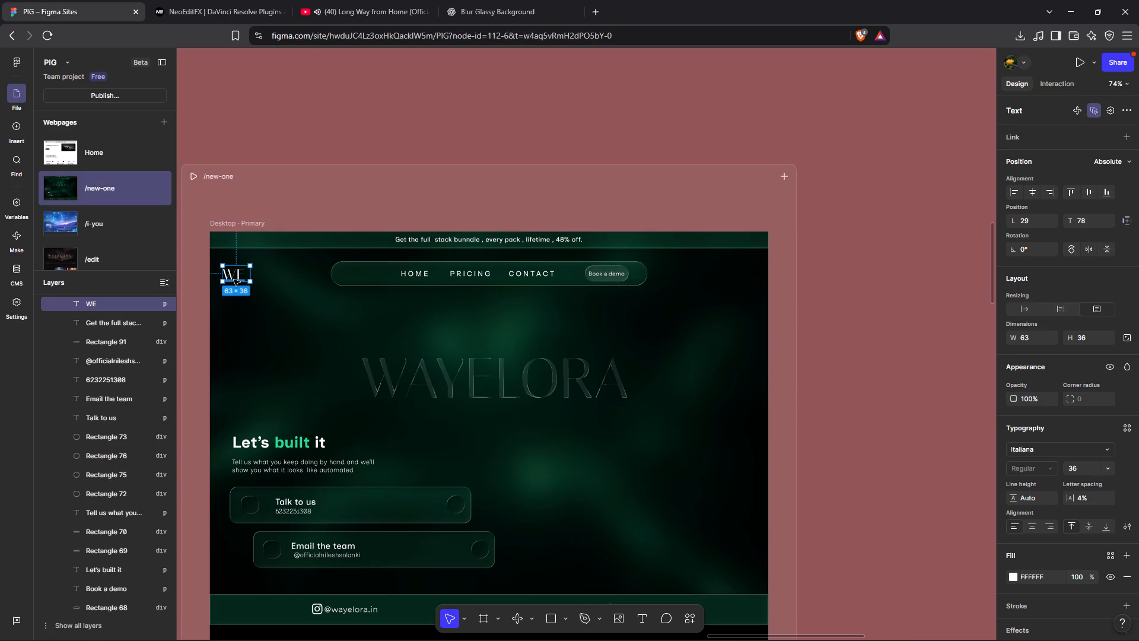
left_click_drag(235, 275, 354, 274)
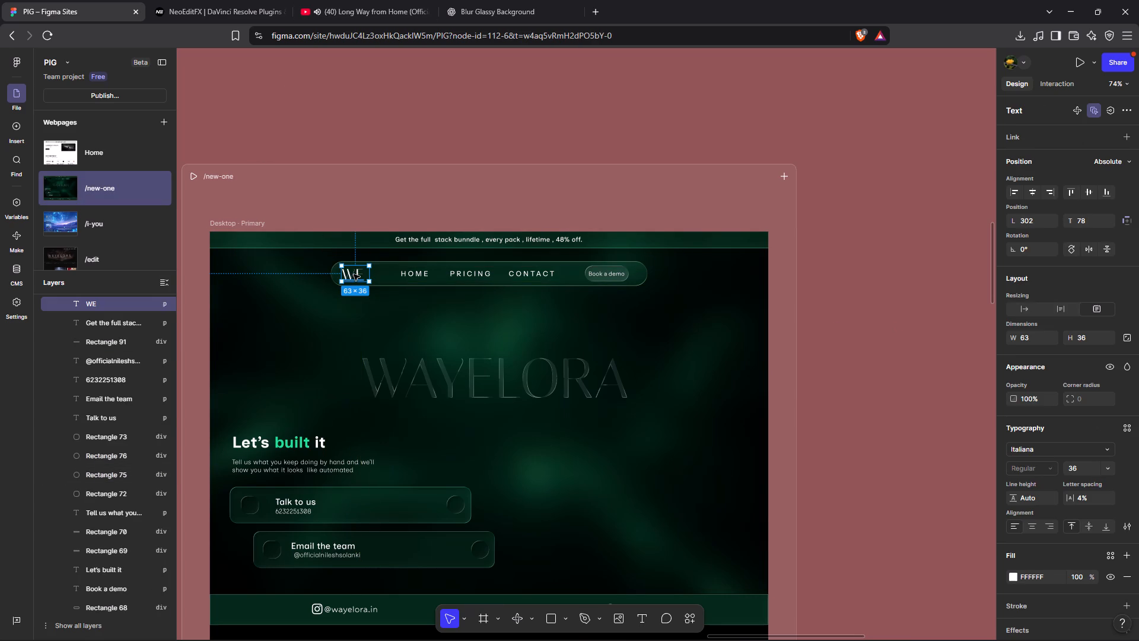
left_click(838, 373)
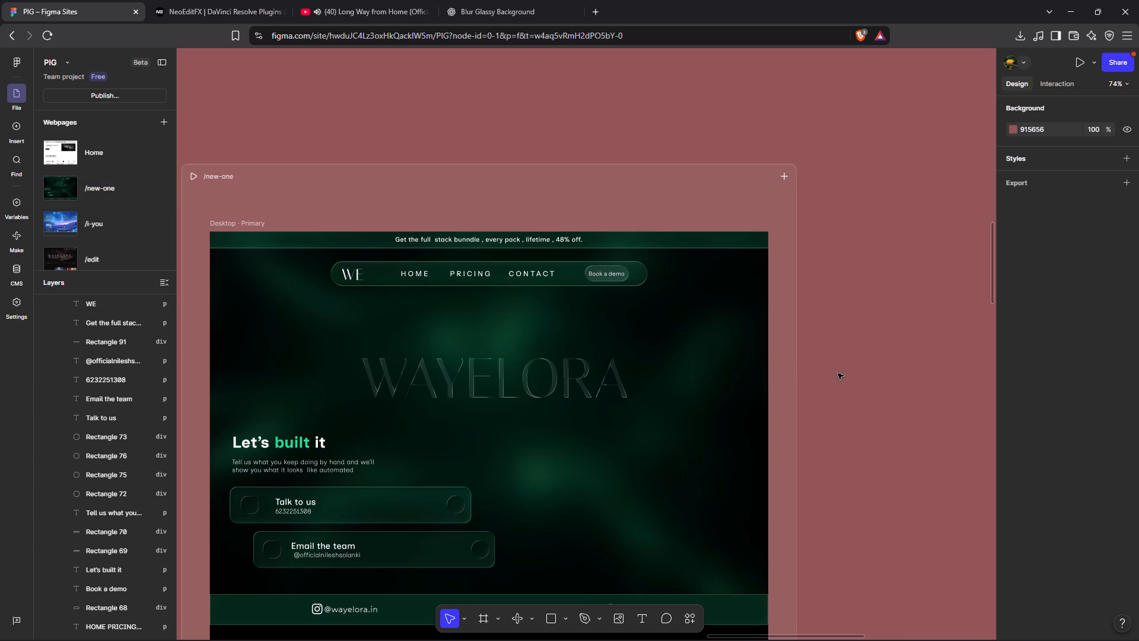
left_click(352, 277)
left_click_drag(352, 277, 359, 275)
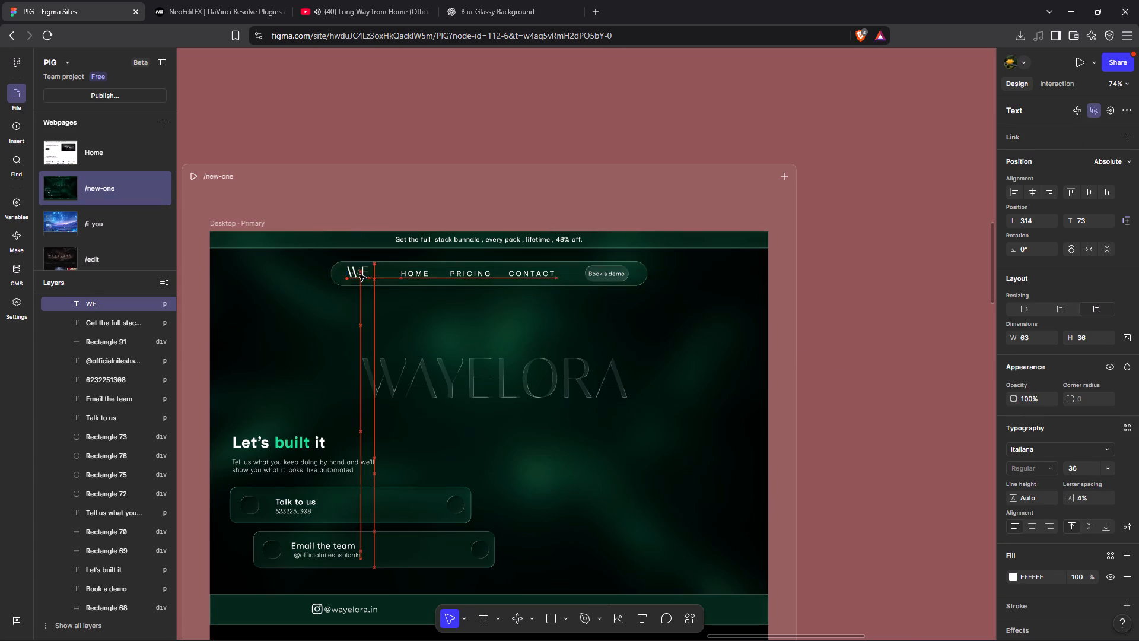
left_click(892, 324)
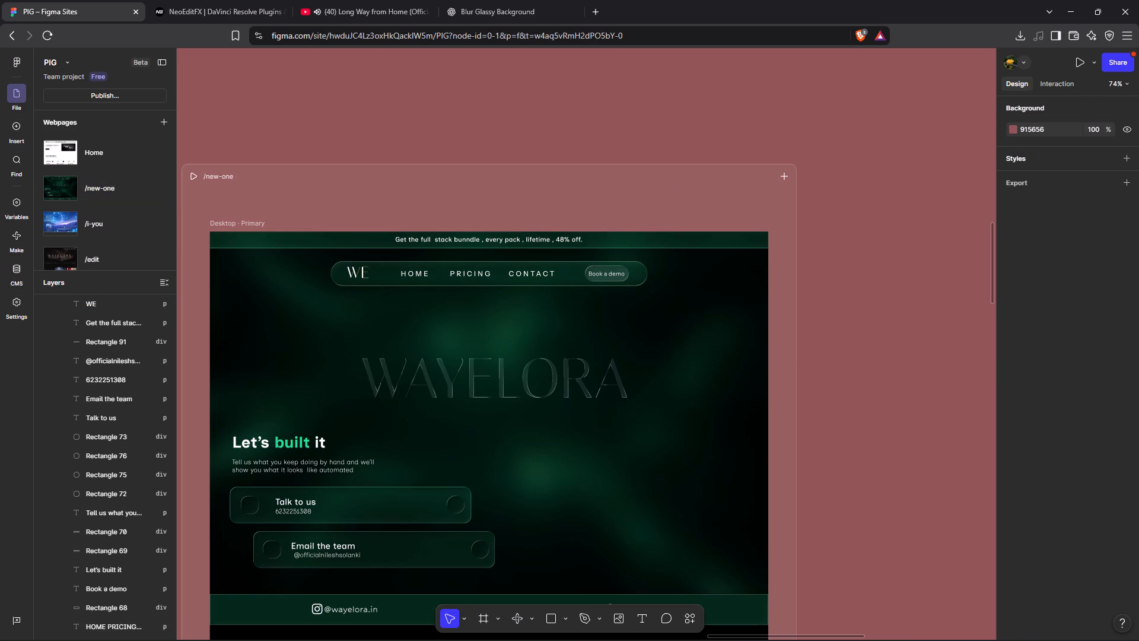
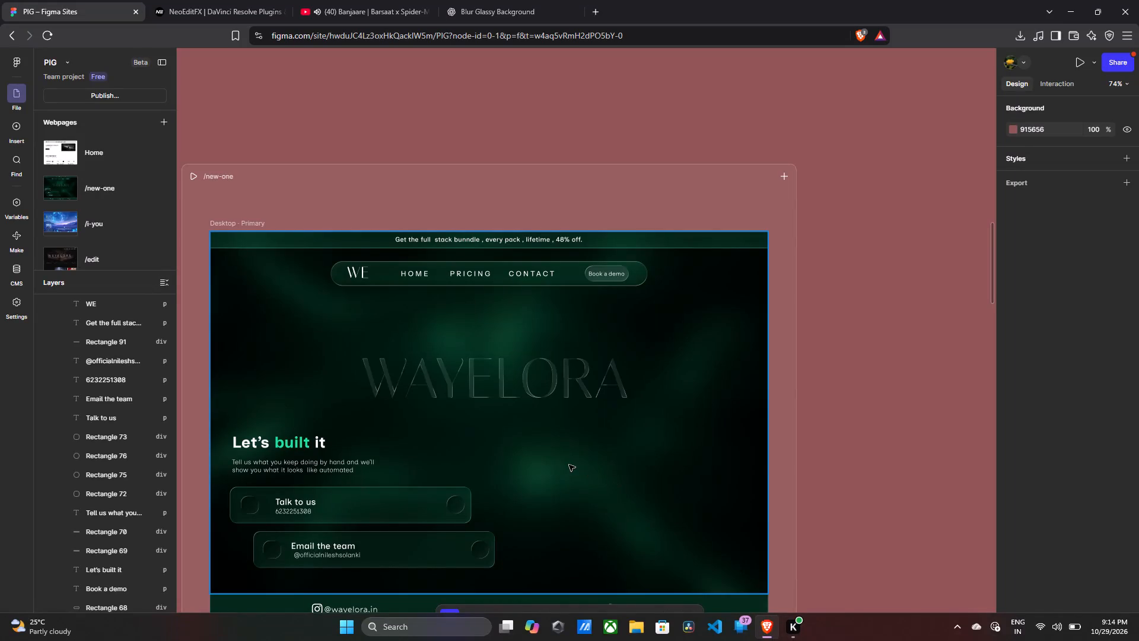
Lower the fill opacity of the green contact strip beneath the hero section.
scroll(569, 465, "down", 2)
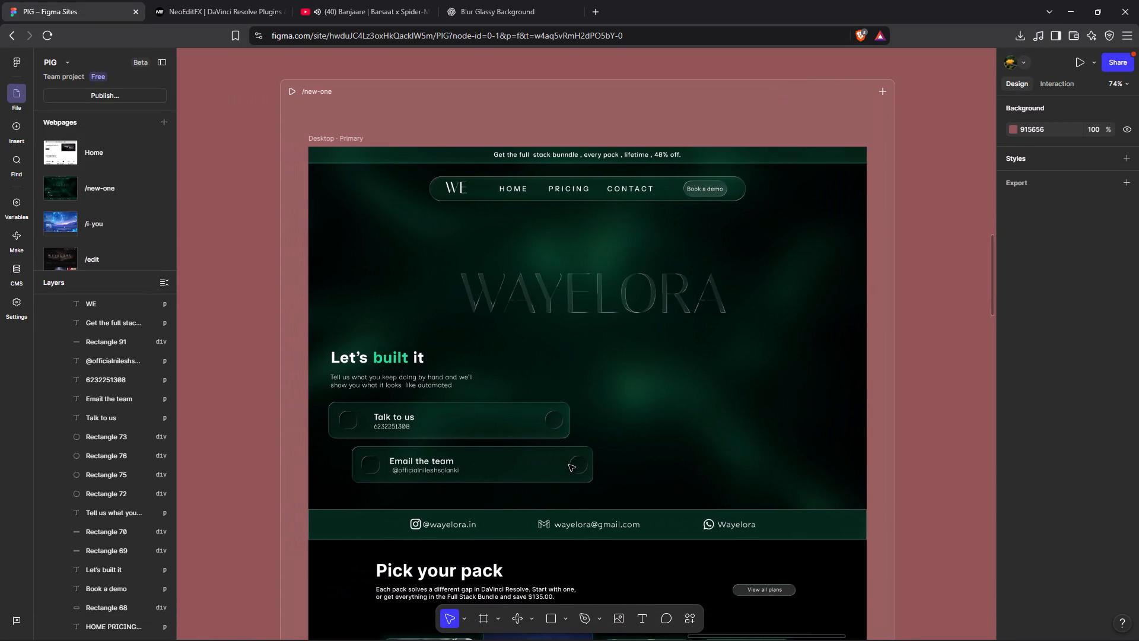
scroll(641, 448, "down", 1)
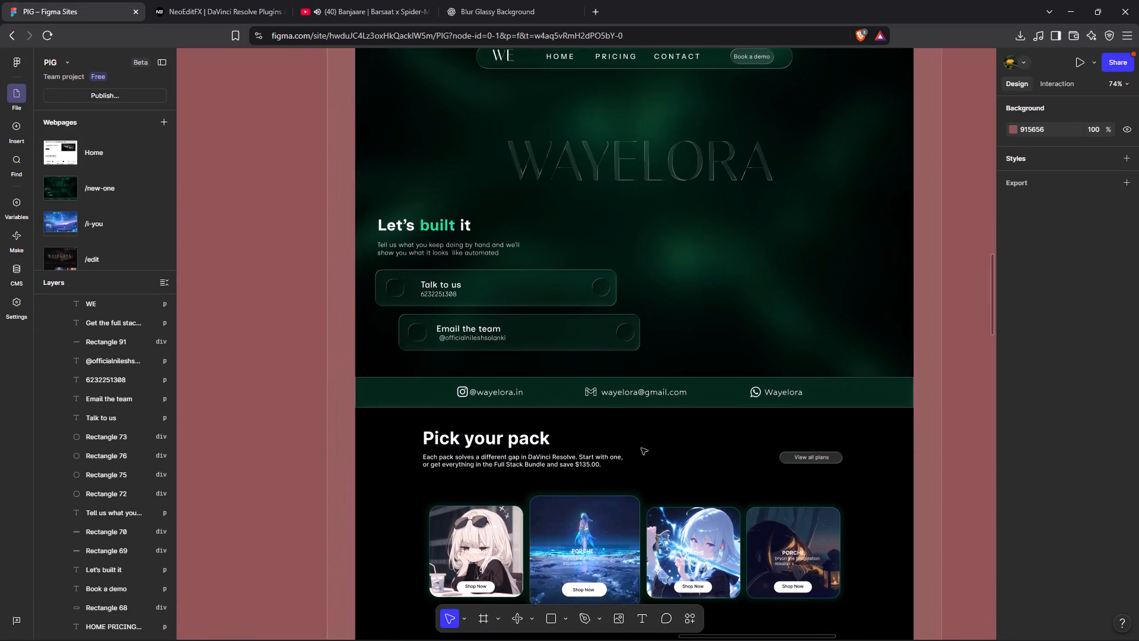
scroll(641, 448, "down", 2)
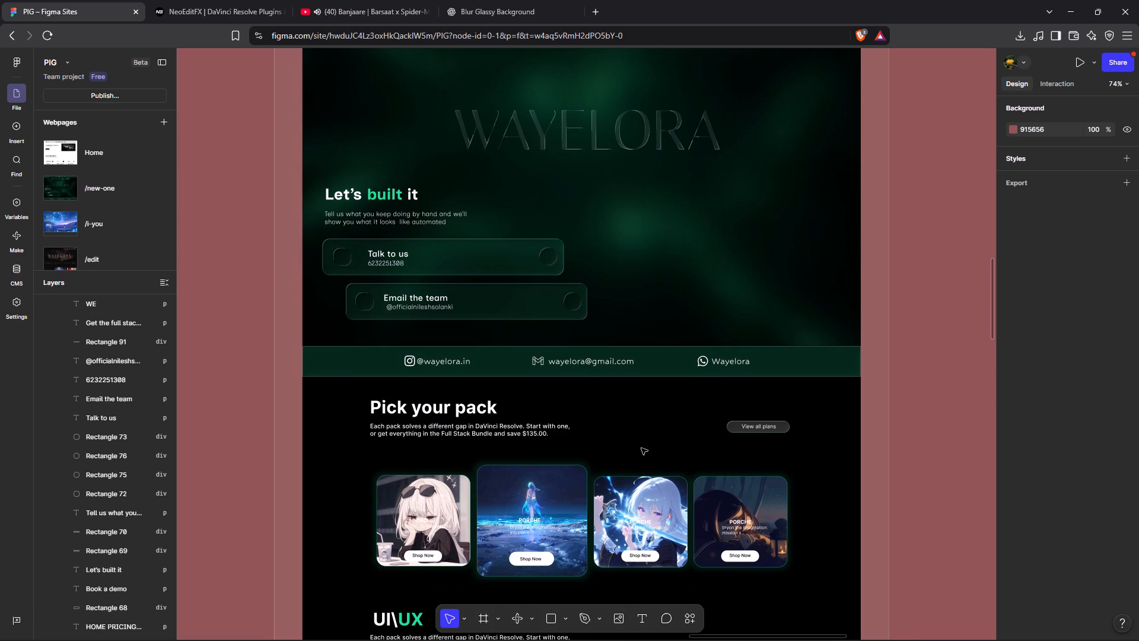
left_click(812, 367)
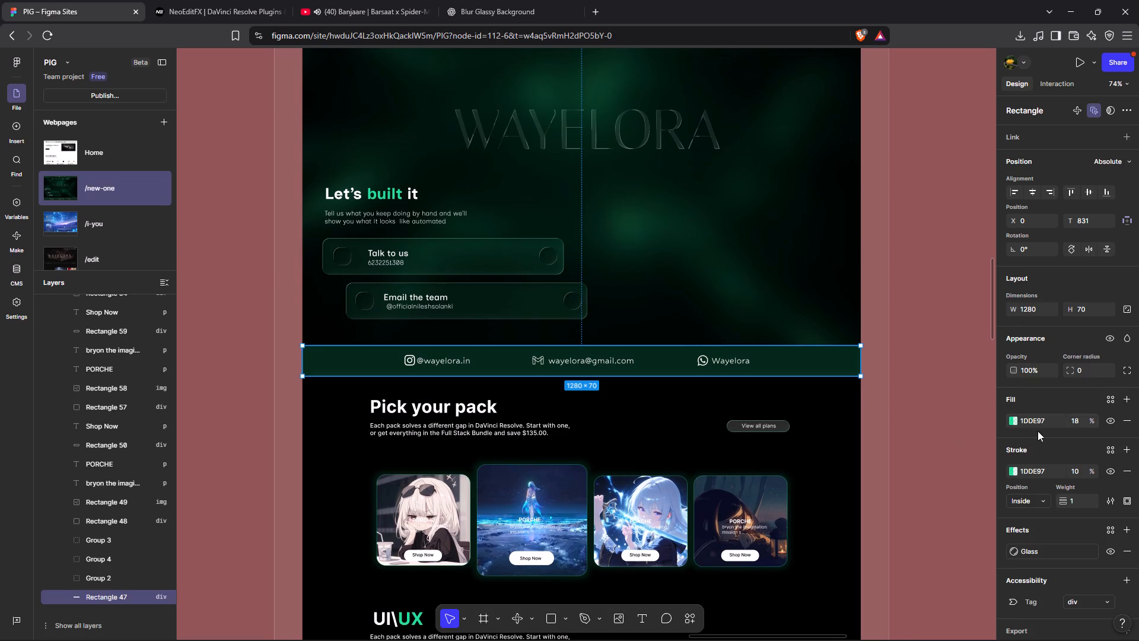
left_click_drag(1091, 421, 561, 345)
left_click(911, 364)
left_click(911, 364)
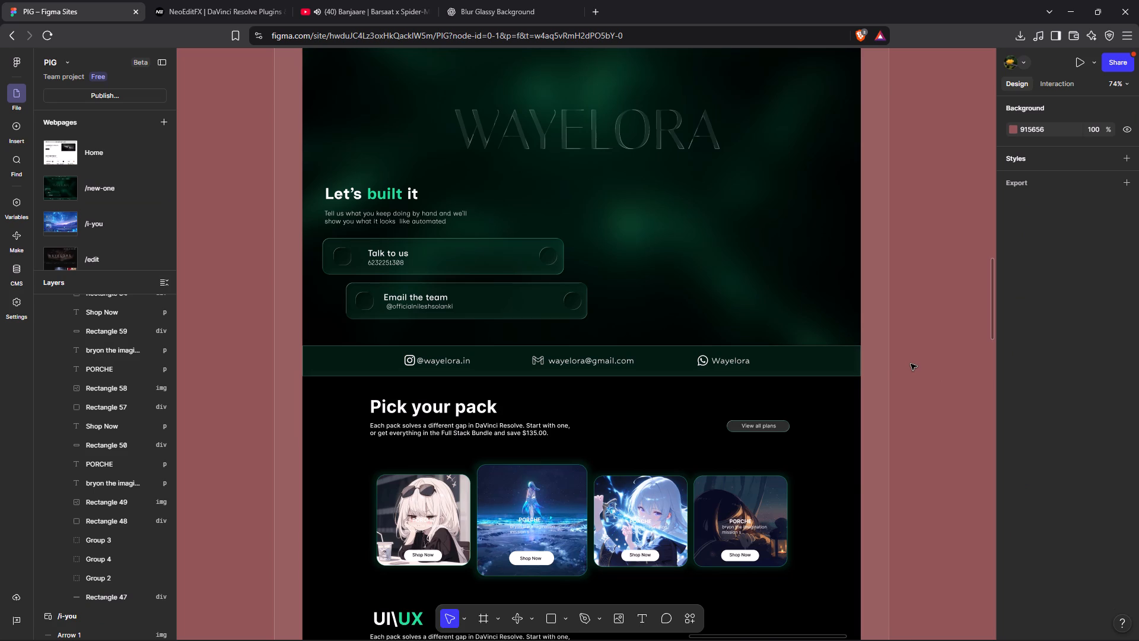
Change the "View all plans" button's fill to green 1DDE97 at 10% opacity.
scroll(911, 364, "up", 3)
scroll(911, 364, "down", 2)
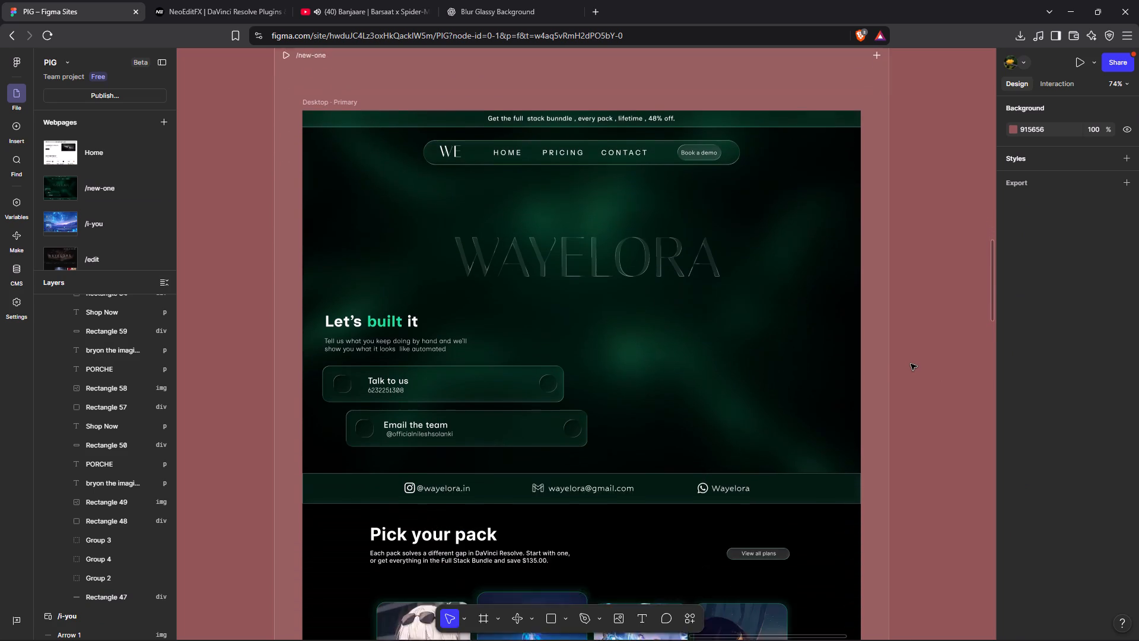
scroll(911, 364, "down", 5)
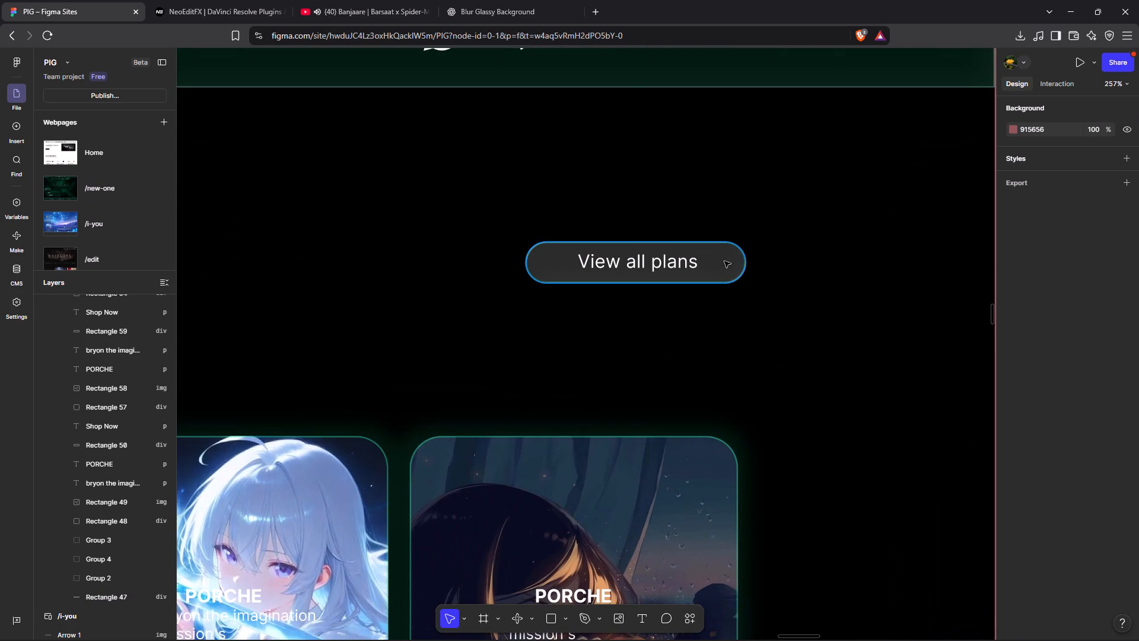
left_click(724, 261)
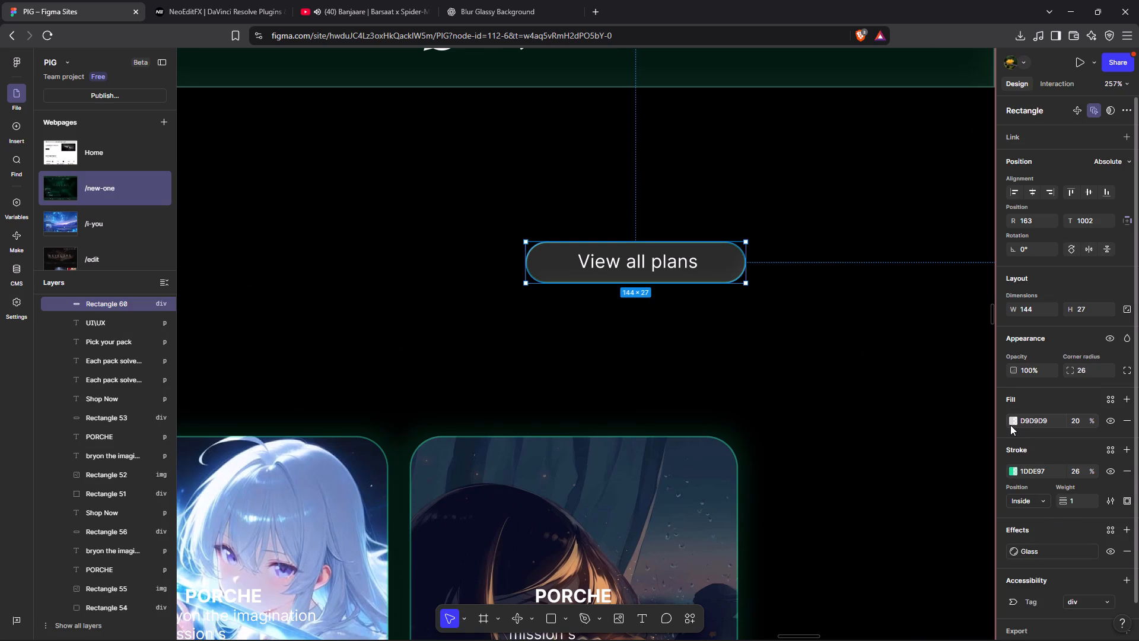
left_click(1010, 425)
left_click(1010, 421)
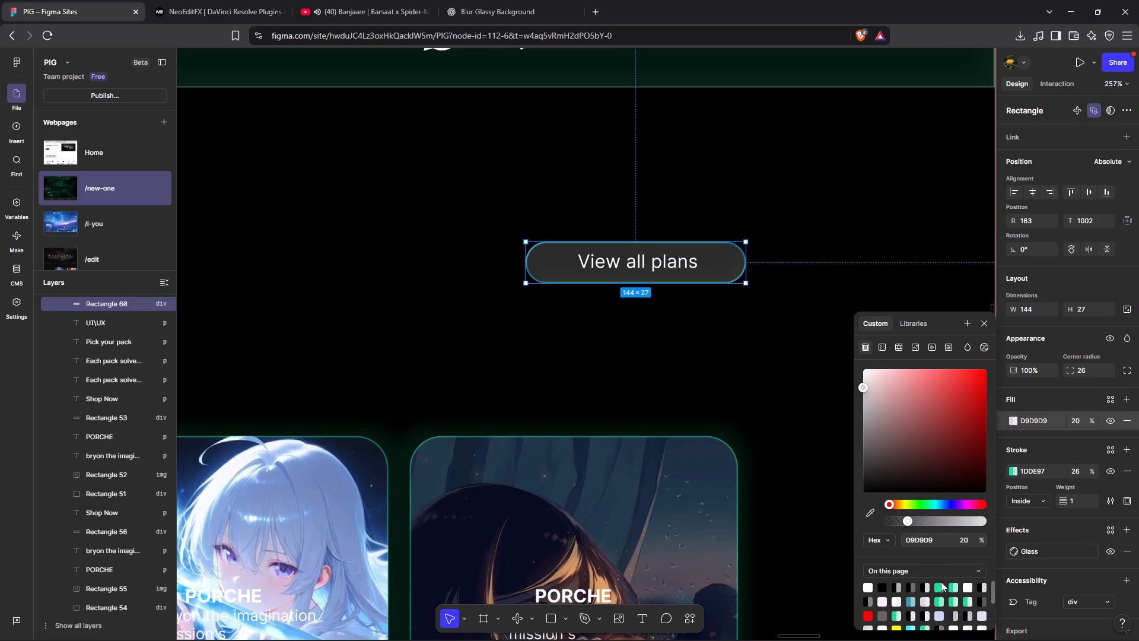
left_click(952, 589)
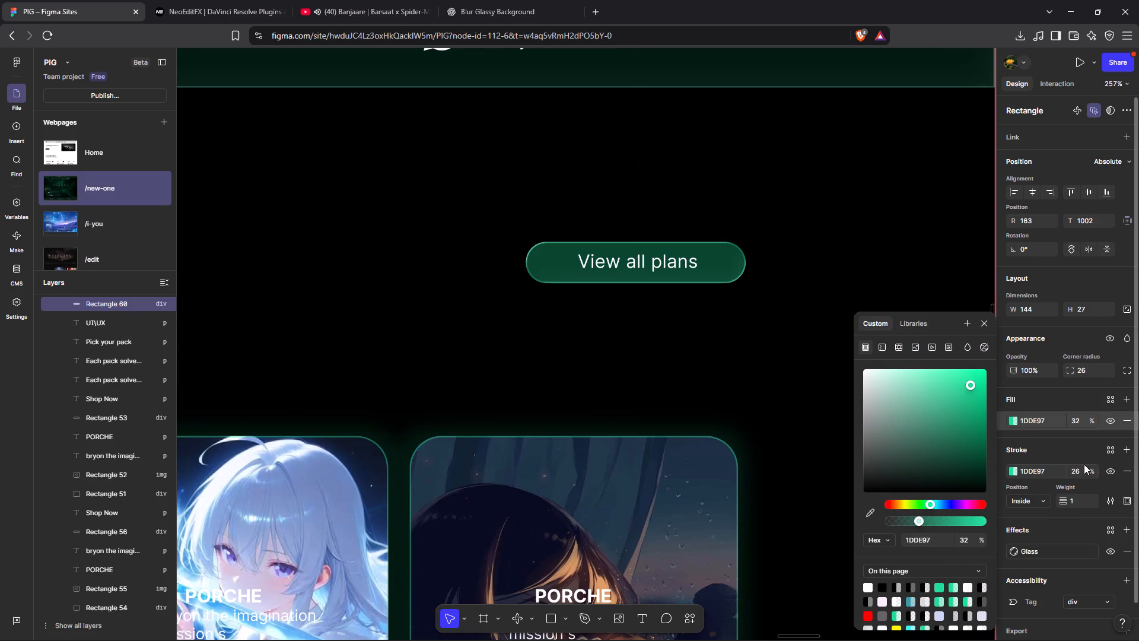
left_click_drag(1089, 420, 1095, 421)
left_click_drag(1095, 421, 551, 344)
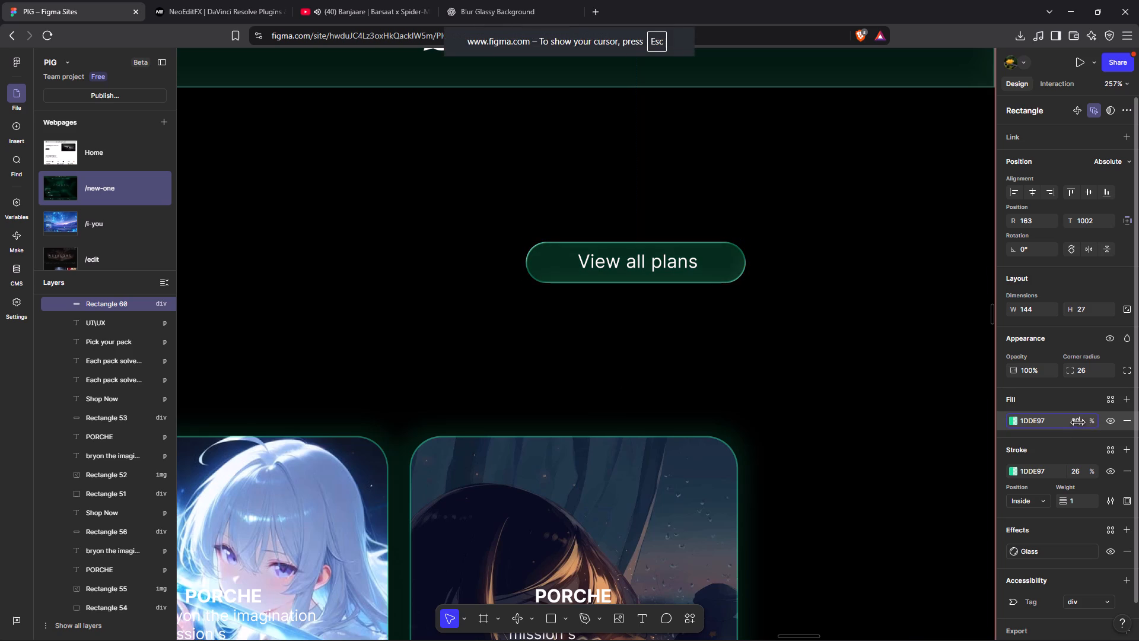
left_click_drag(551, 344, 536, 345)
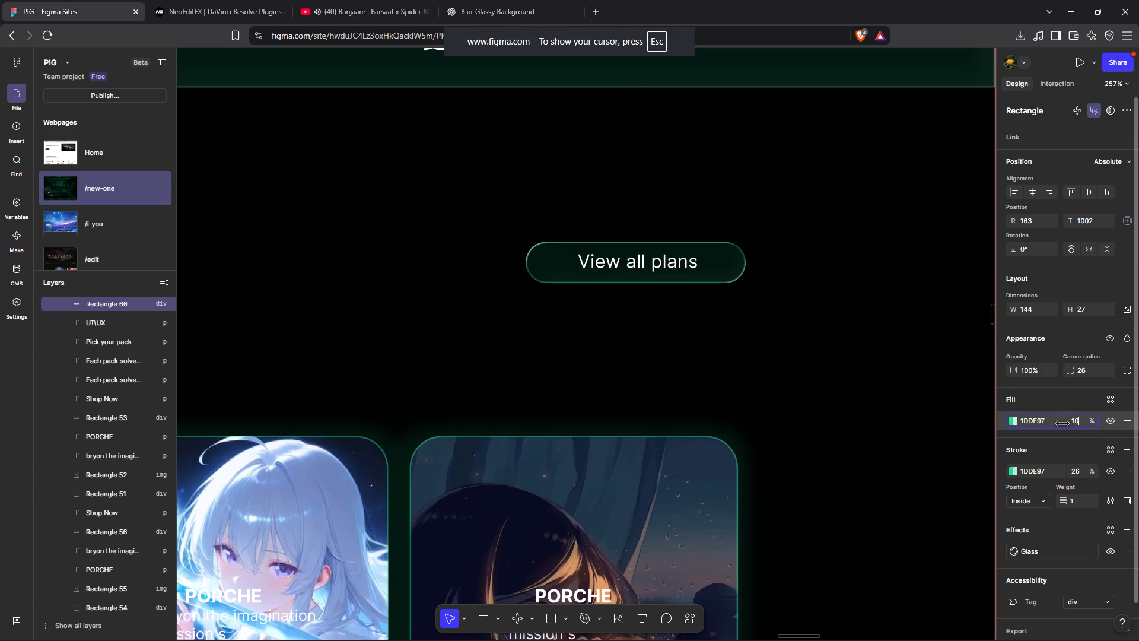
left_click_drag(536, 345, 537, 345)
left_click(947, 395)
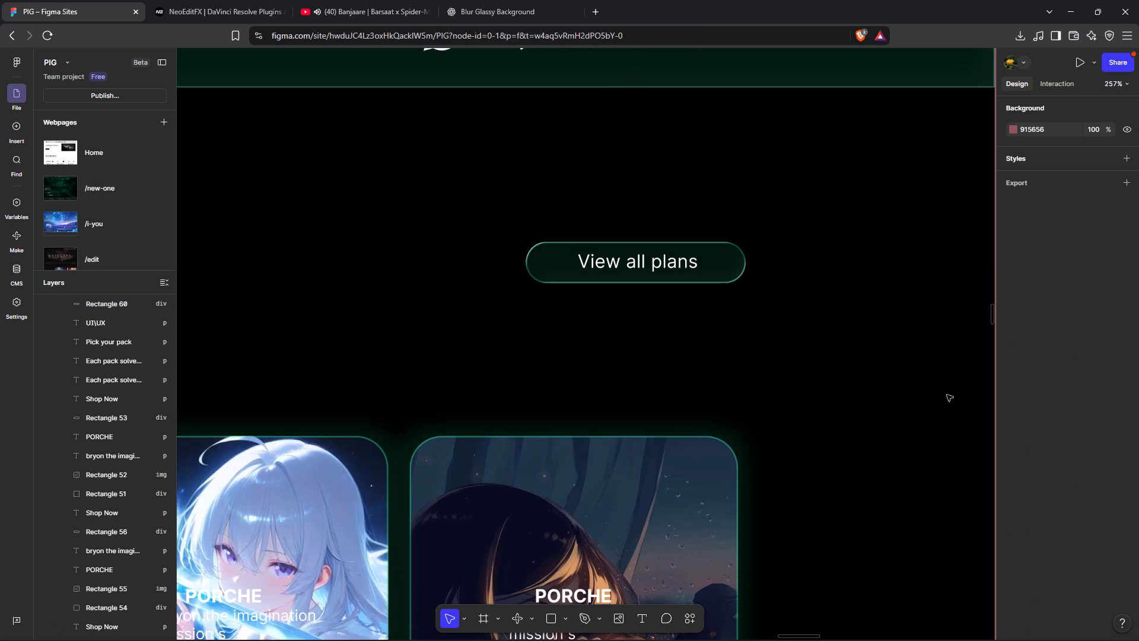
Lower the stroke opacity of the "View all plans" button.
left_click(719, 283)
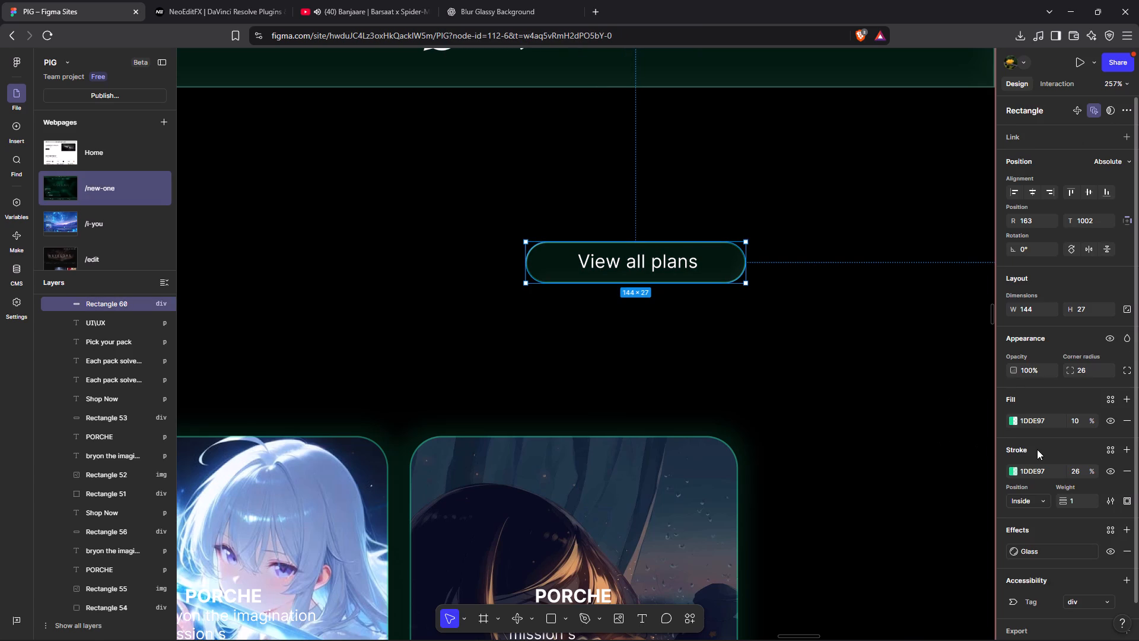
left_click_drag(1090, 469, 559, 344)
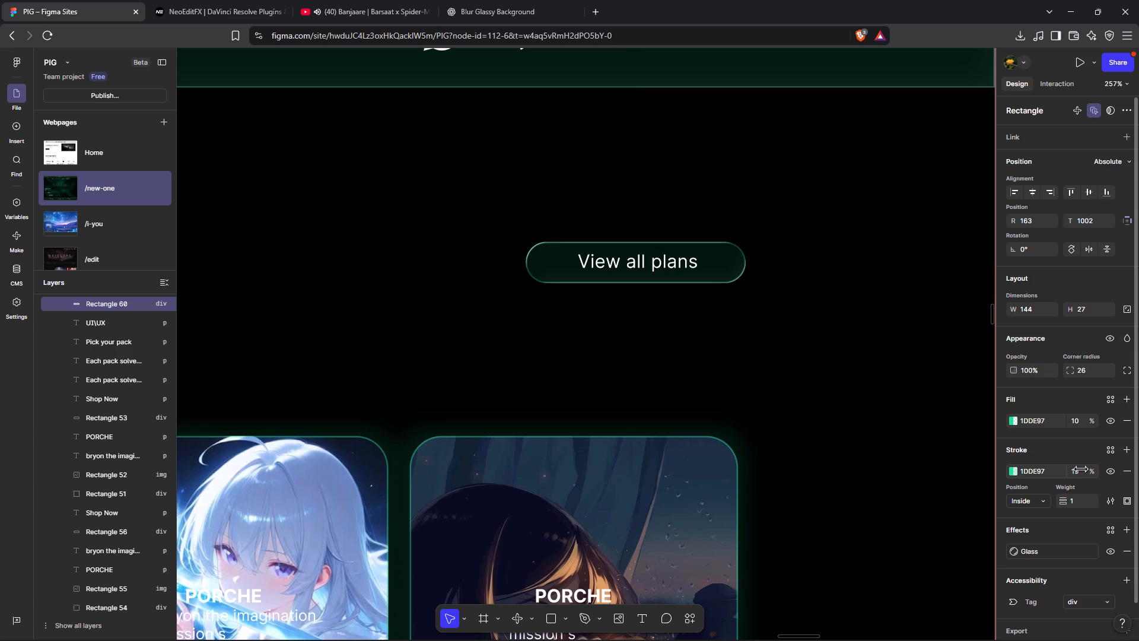
left_click_drag(559, 344, 554, 342)
left_click(826, 410)
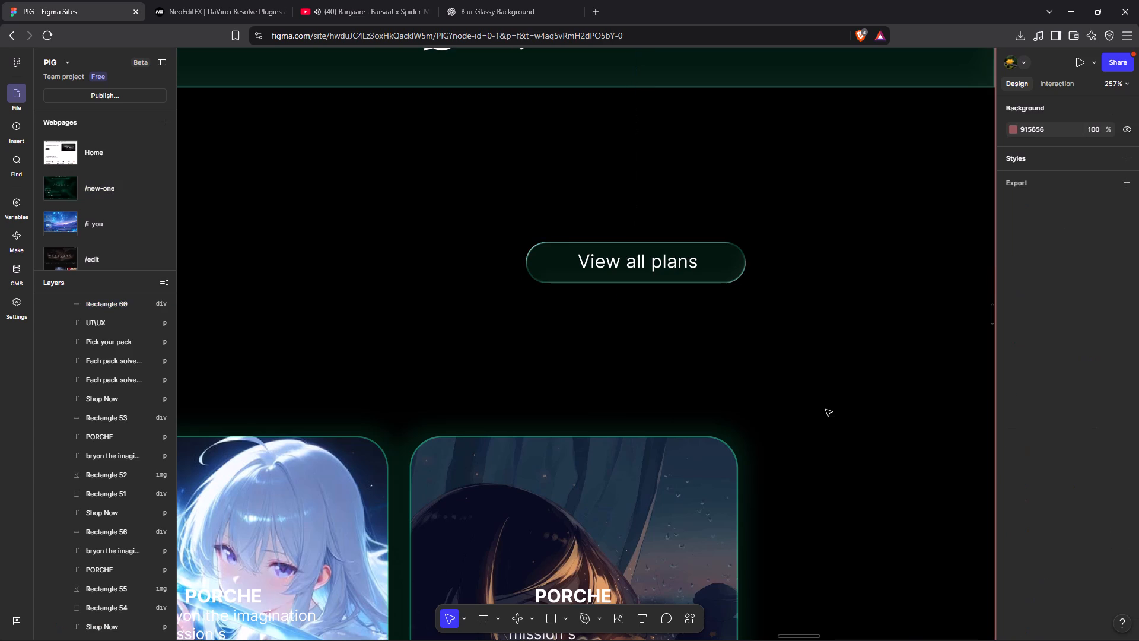
Review the page's sections from "Pick your pack" down to the OSMERE footer.
scroll(826, 410, "right", 1)
scroll(826, 410, "down", 1)
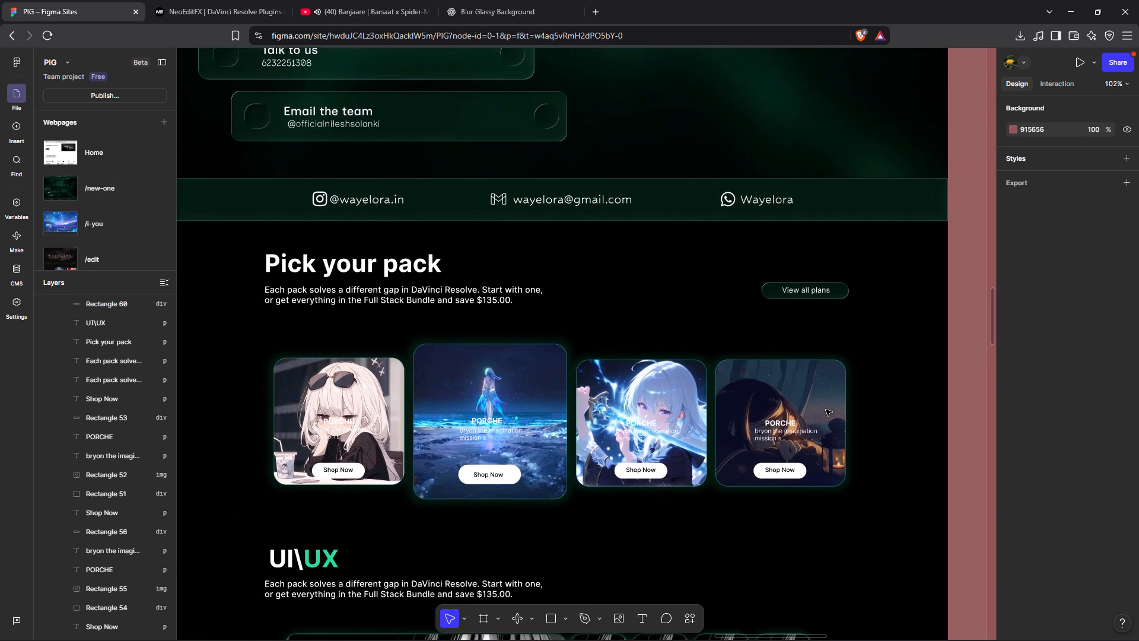
scroll(826, 410, "down", 2)
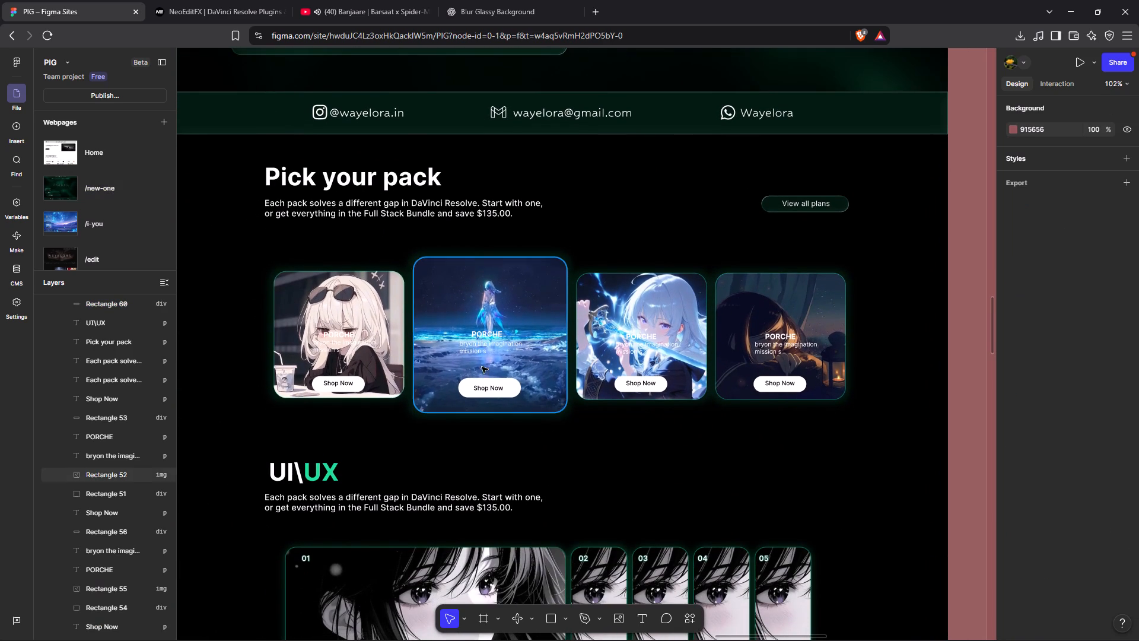
scroll(503, 412, "down", 1)
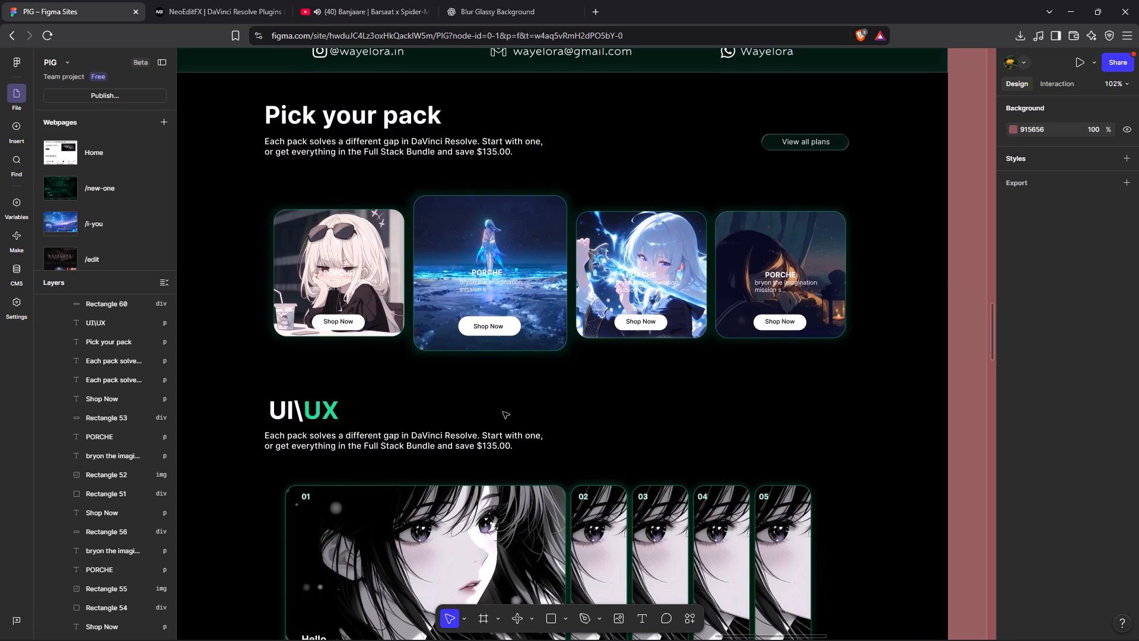
scroll(503, 412, "down", 1)
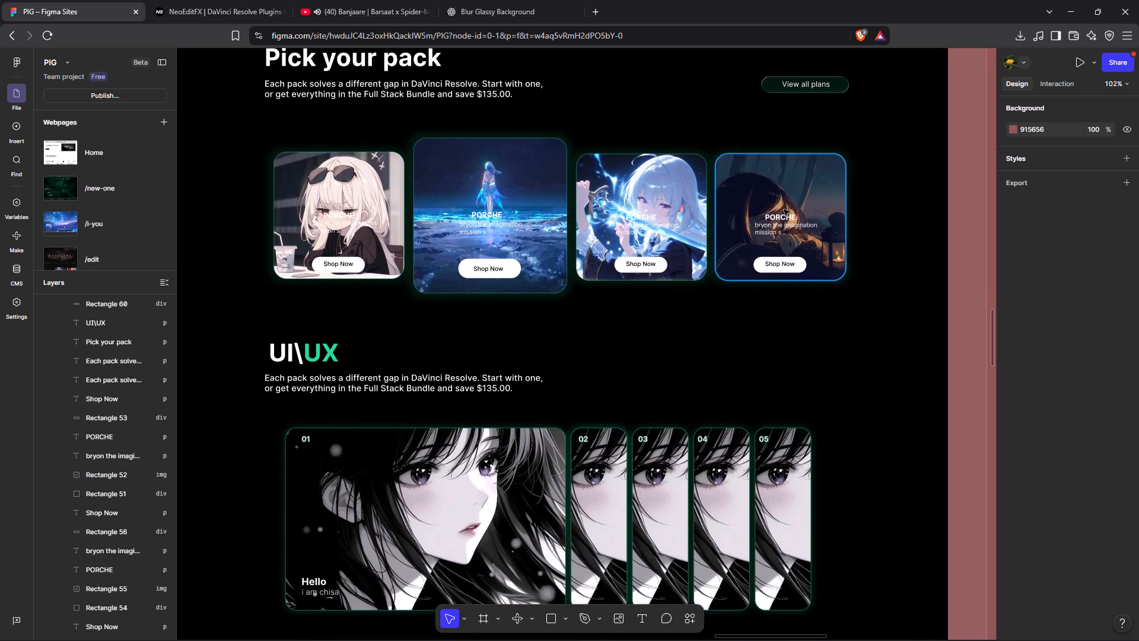
scroll(586, 366, "down", 5)
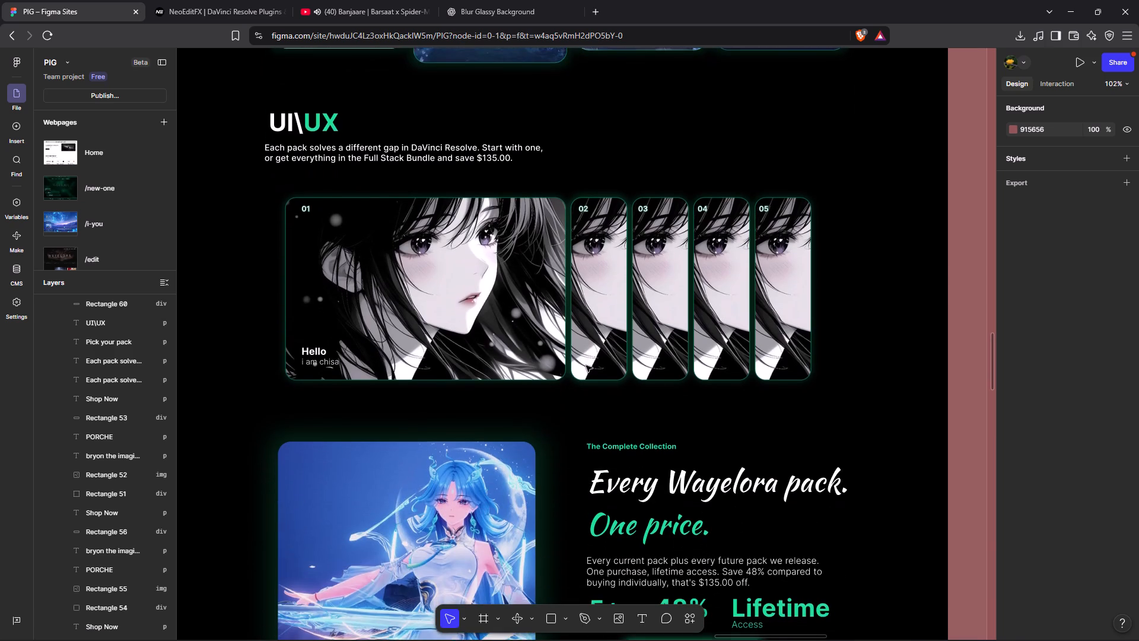
scroll(586, 364, "down", 6)
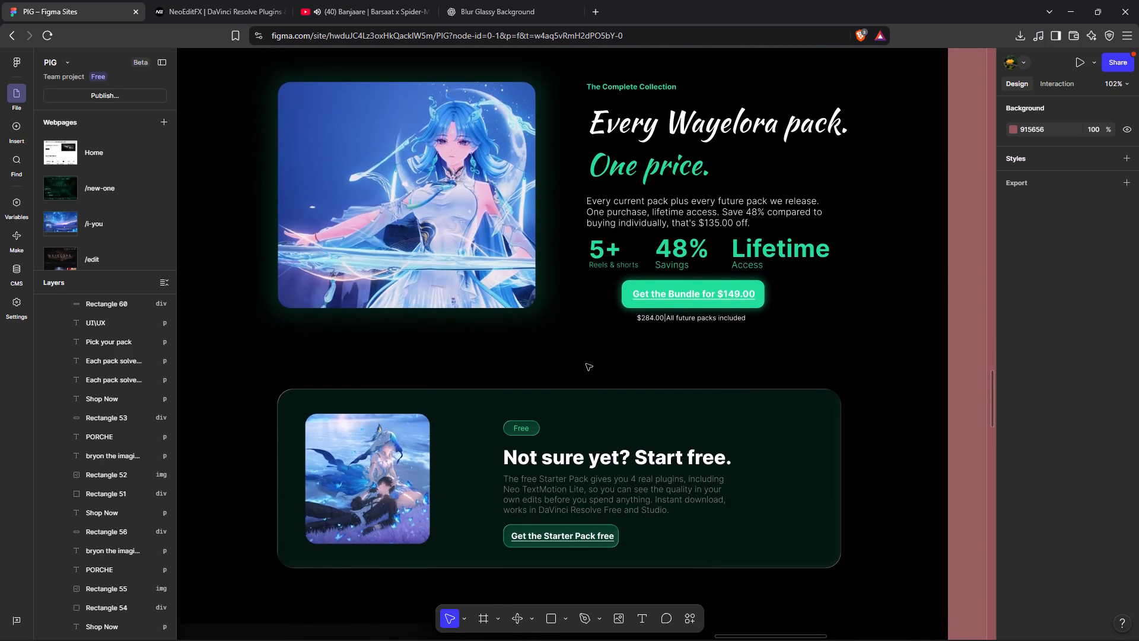
scroll(586, 364, "down", 7)
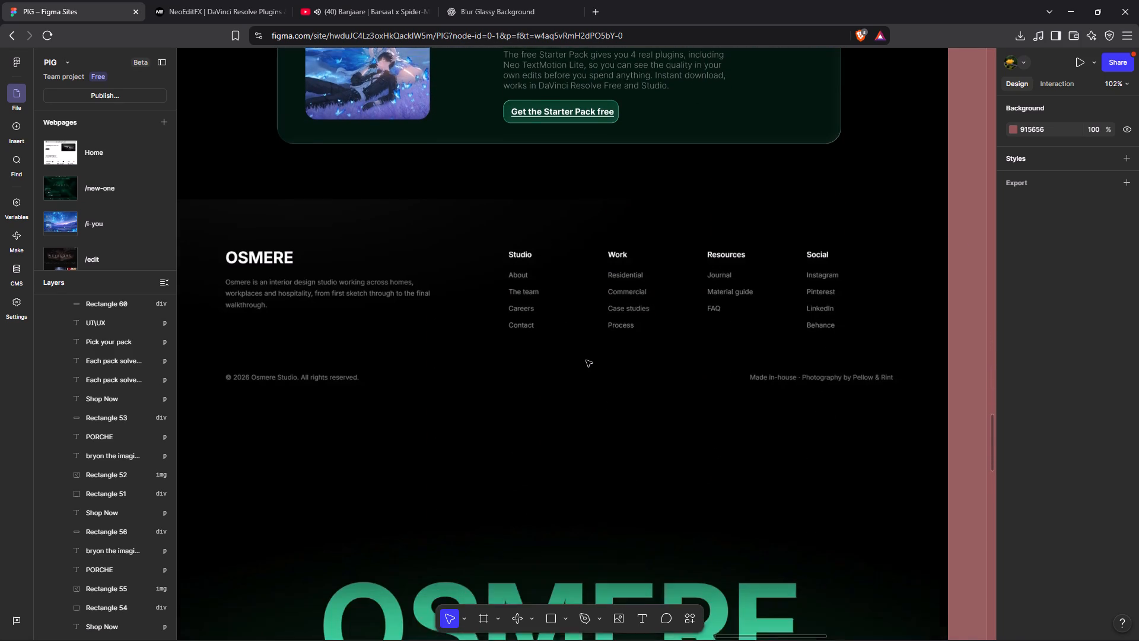
scroll(586, 360, "down", 4)
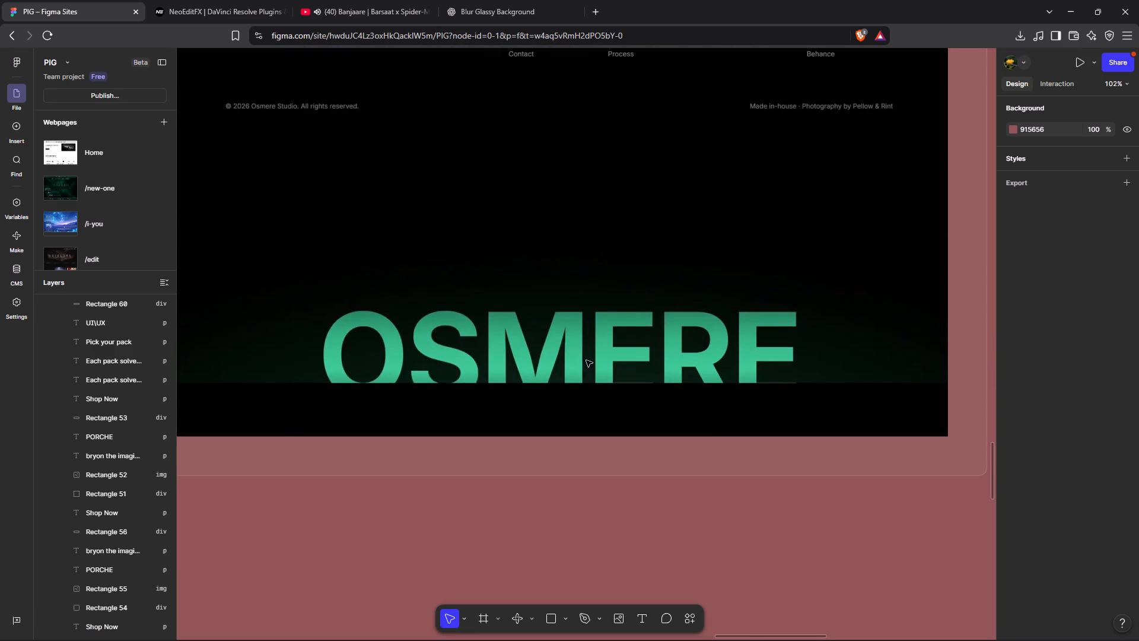
Enlarge the OSMERE footer image proportionally until its lower edge meets the page's bottom edge.
left_click(602, 436)
left_click(660, 381)
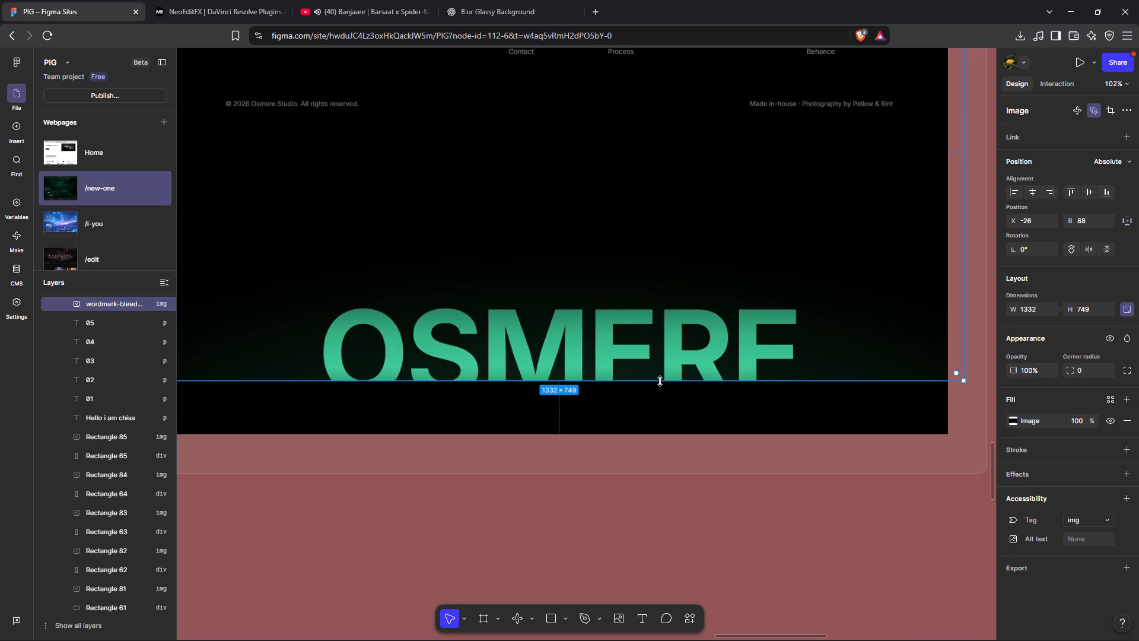
left_click_drag(660, 381, 666, 430)
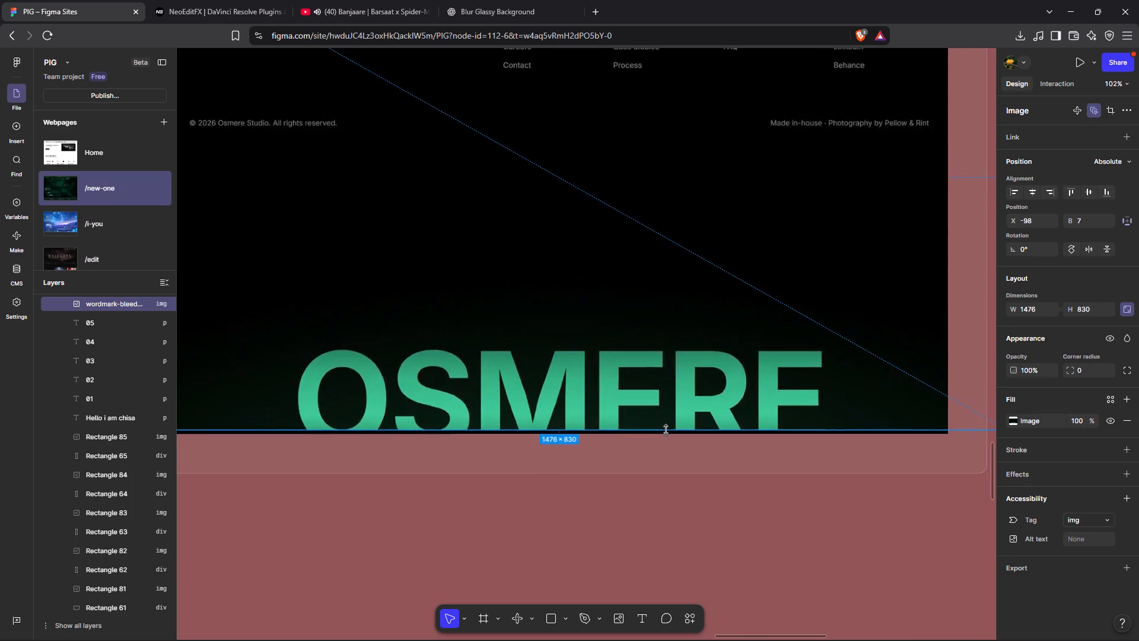
left_click_drag(666, 430, 667, 434)
left_click(668, 490)
Review the resized footer and the sections above it, back up to the pack cards.
scroll(668, 490, "up", 3)
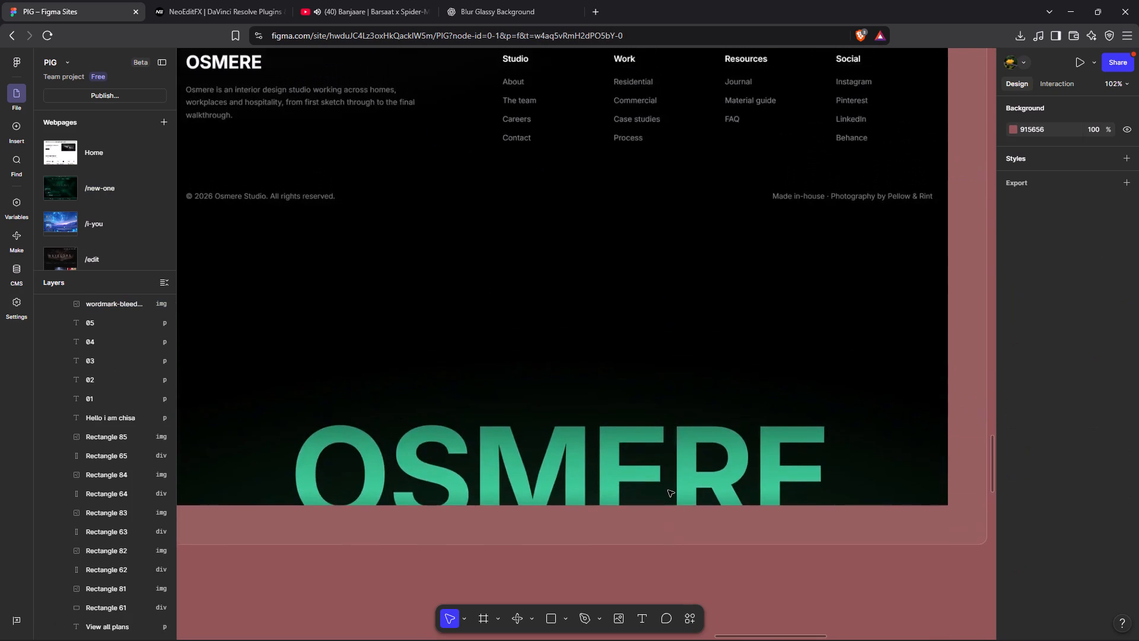
scroll(668, 490, "up", 3)
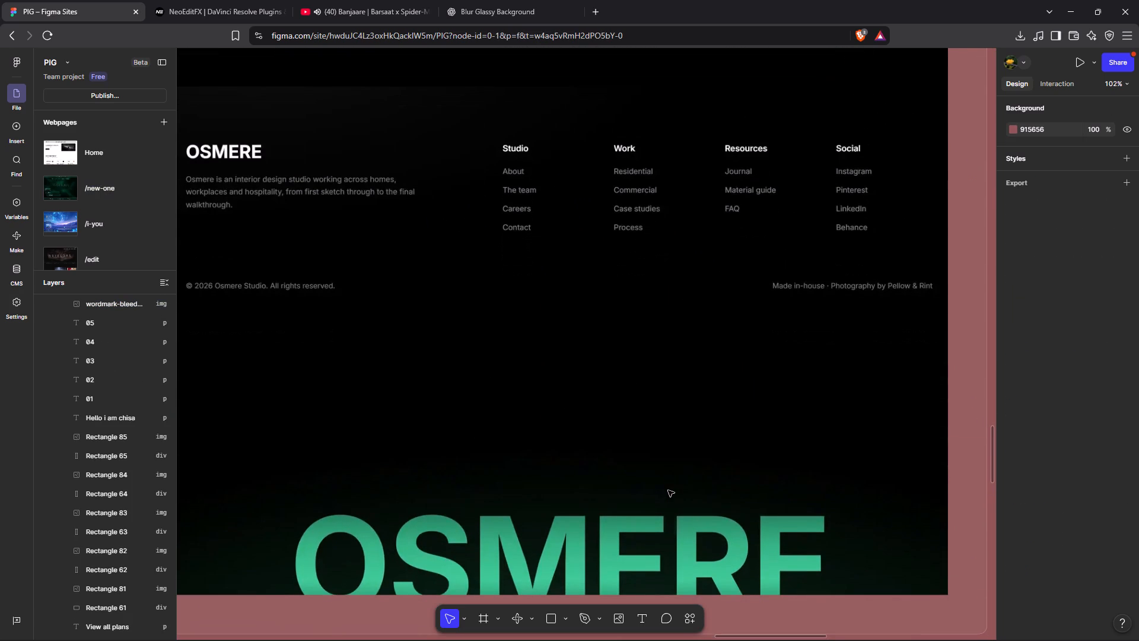
scroll(668, 490, "right", 1)
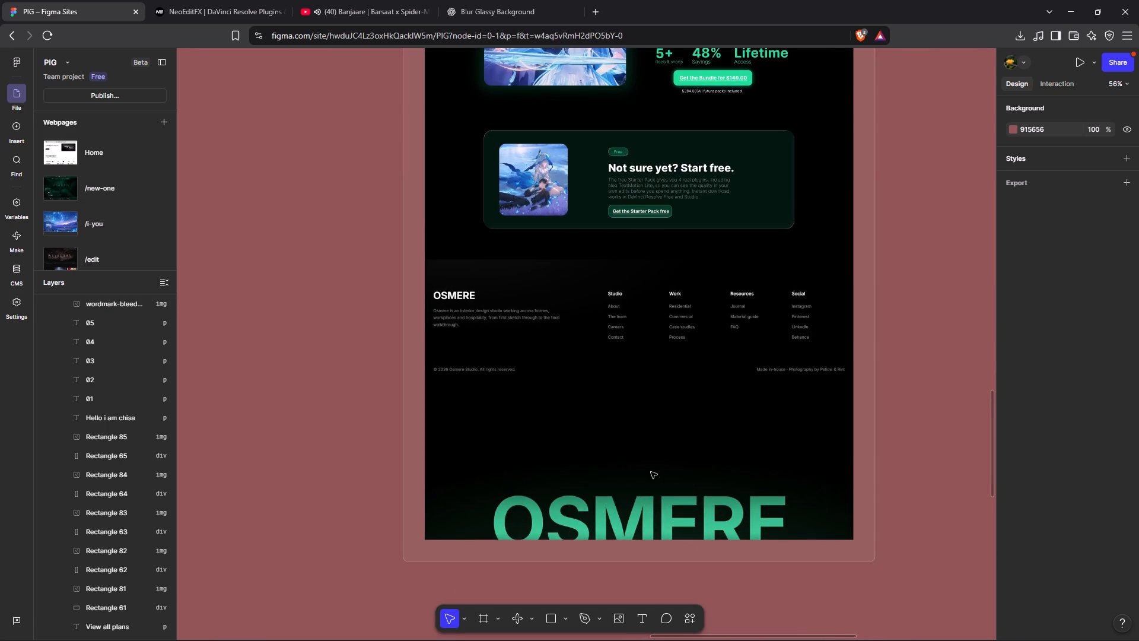
left_click(933, 448)
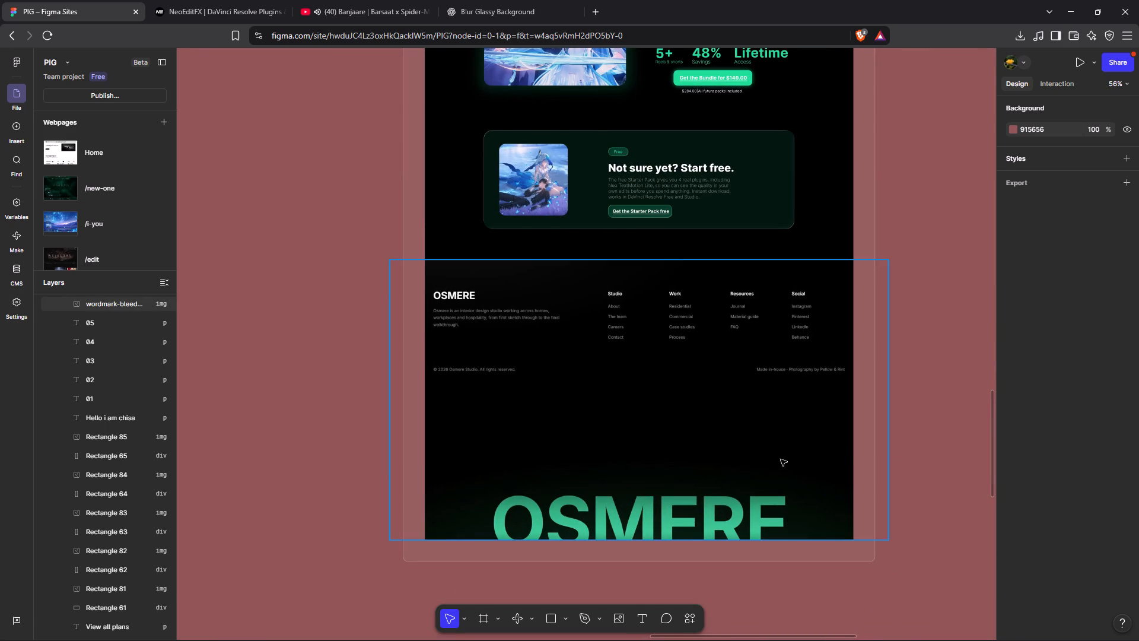
scroll(642, 443, "up", 4)
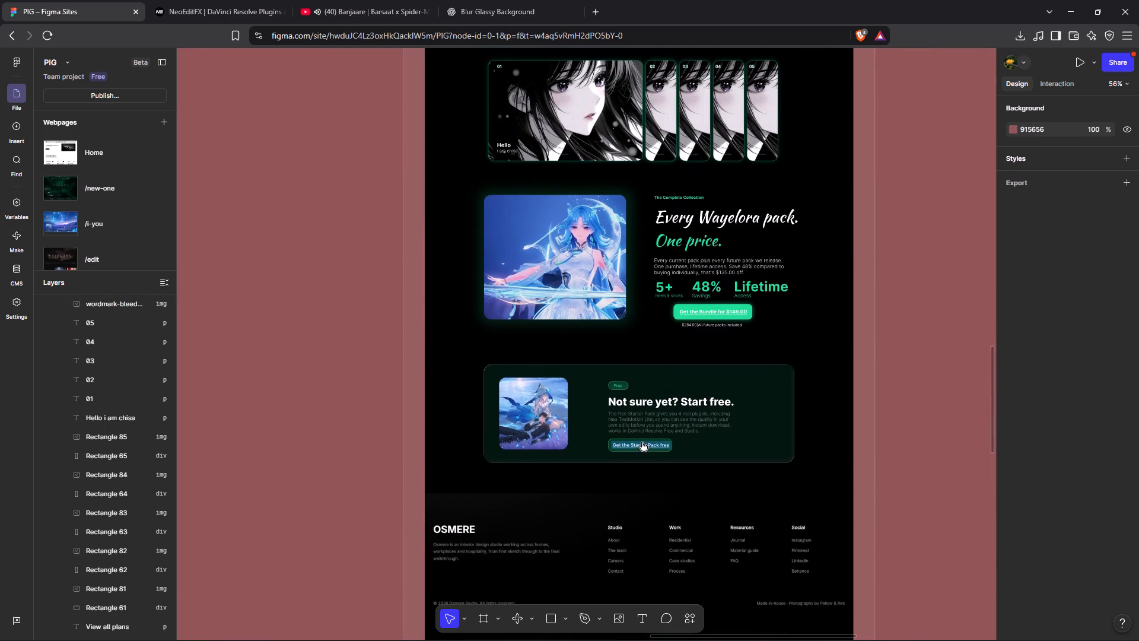
scroll(642, 443, "up", 2)
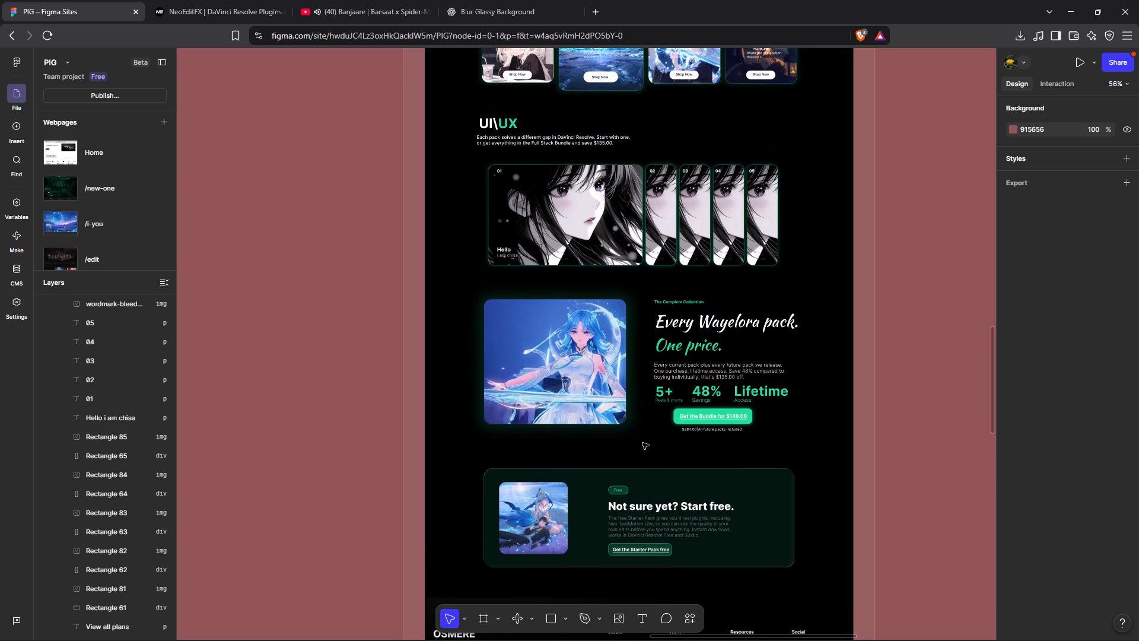
scroll(642, 443, "up", 1)
Switch to the NeoEditFX reference site and examine its lower sections, from the FAQ and free starter pack offer down to the footer.
left_click(158, 0)
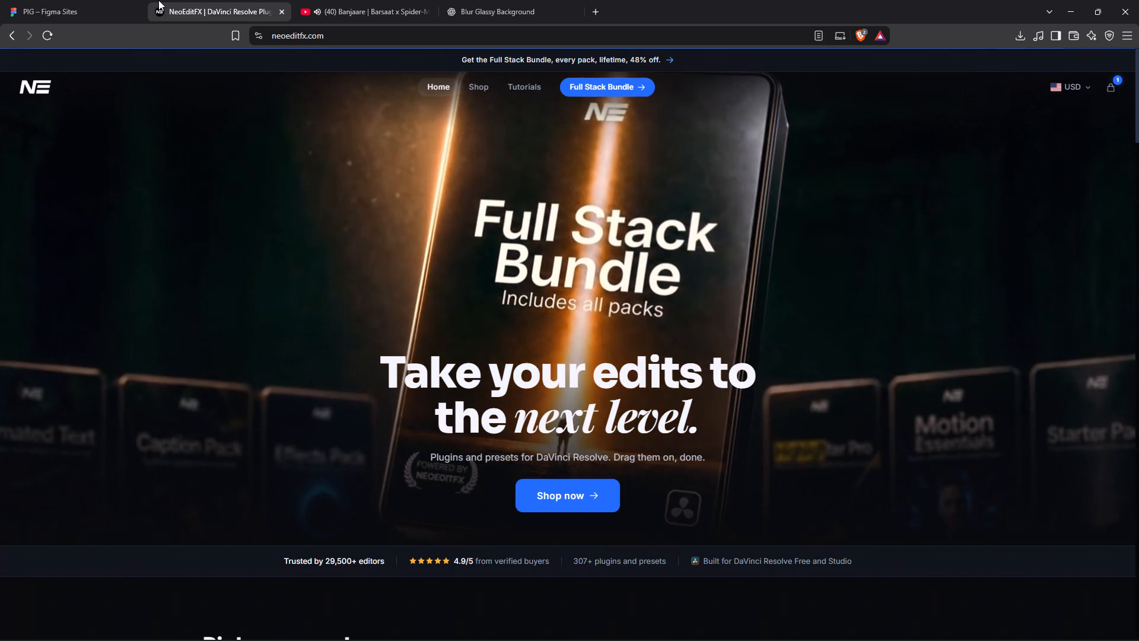
scroll(361, 421, "down", 19)
scroll(361, 421, "down", 5)
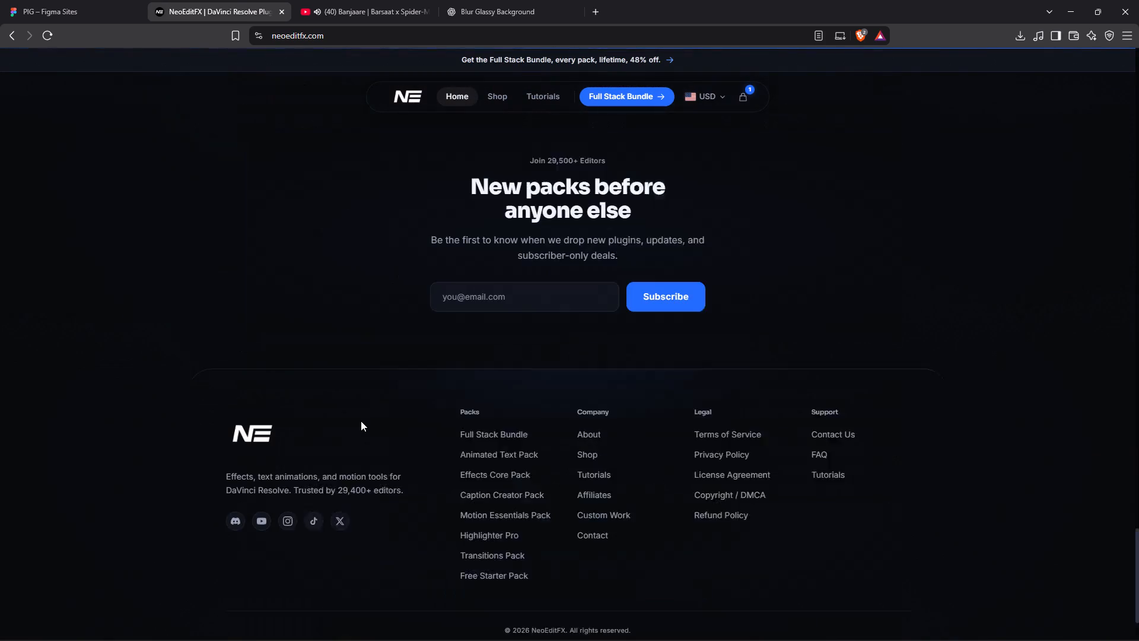
scroll(361, 421, "down", 2)
scroll(361, 421, "up", 6)
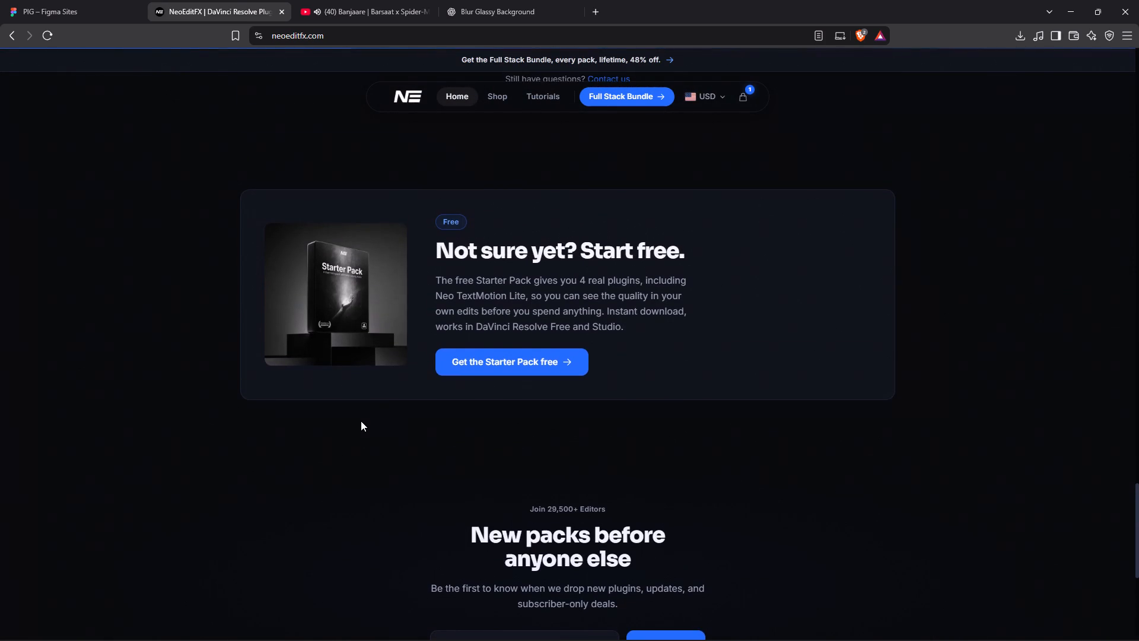
scroll(361, 421, "down", 3)
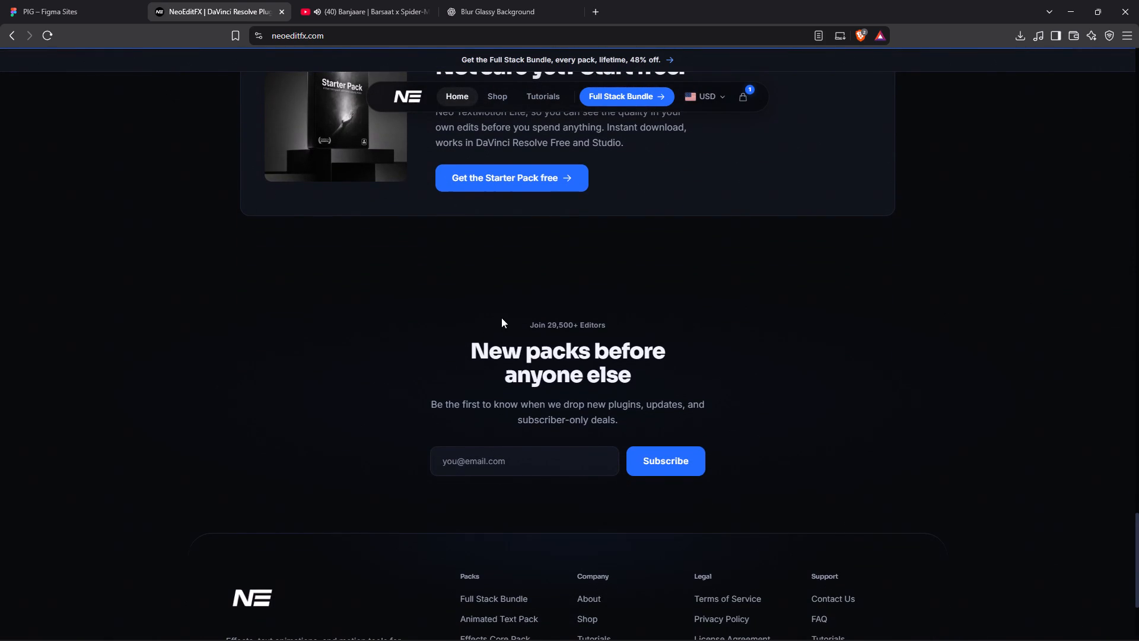
scroll(514, 375, "down", 2)
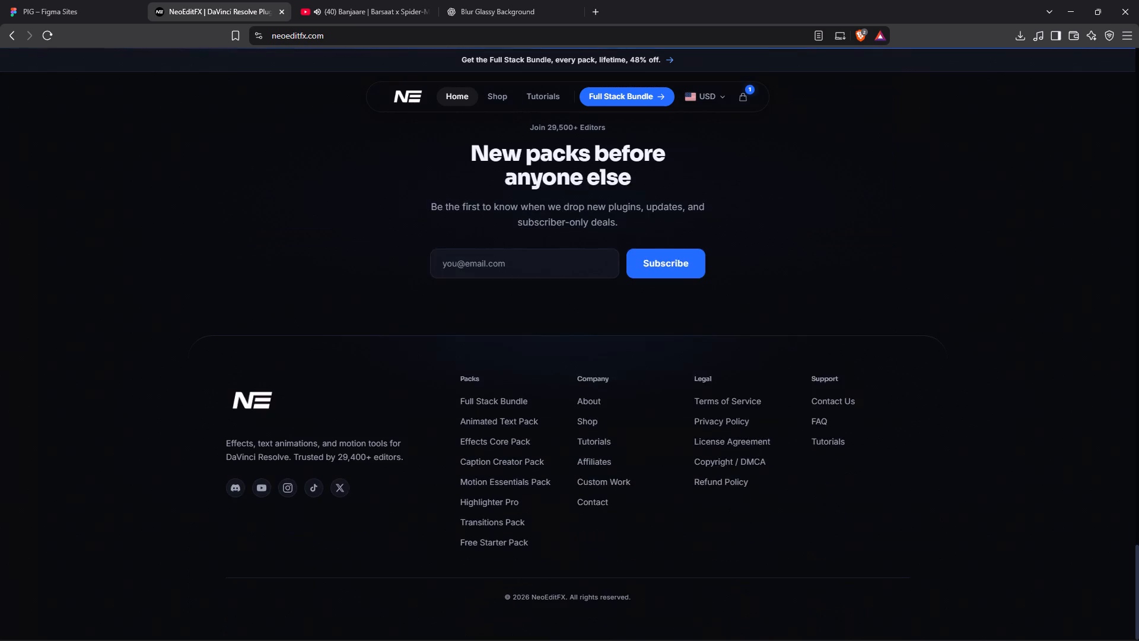
scroll(514, 375, "up", 10)
scroll(514, 375, "down", 1)
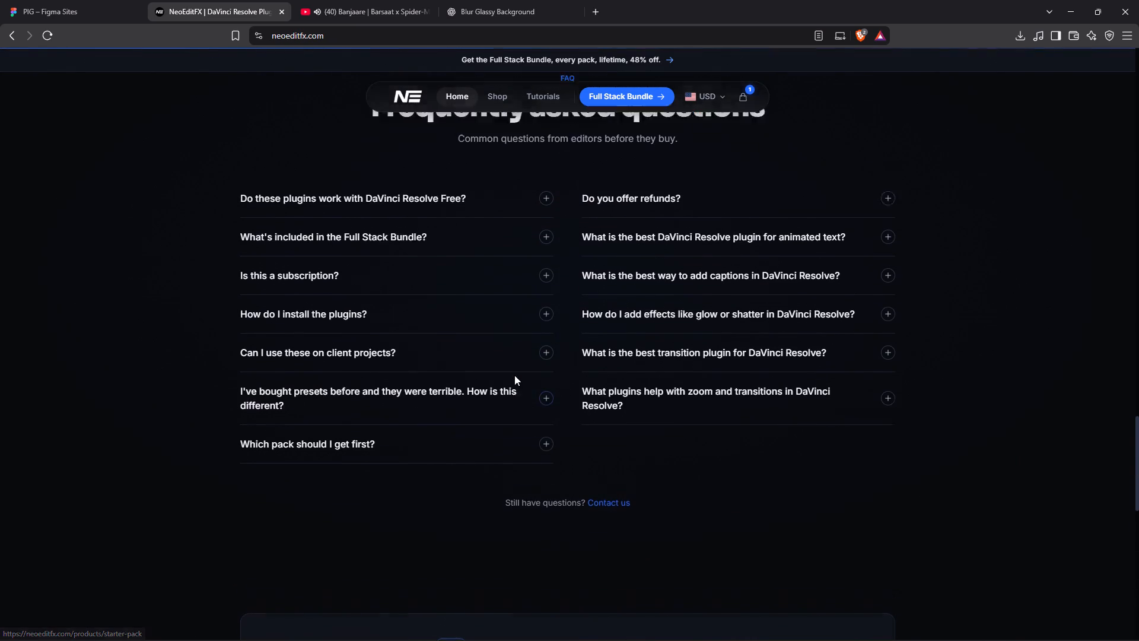
scroll(514, 375, "down", 7)
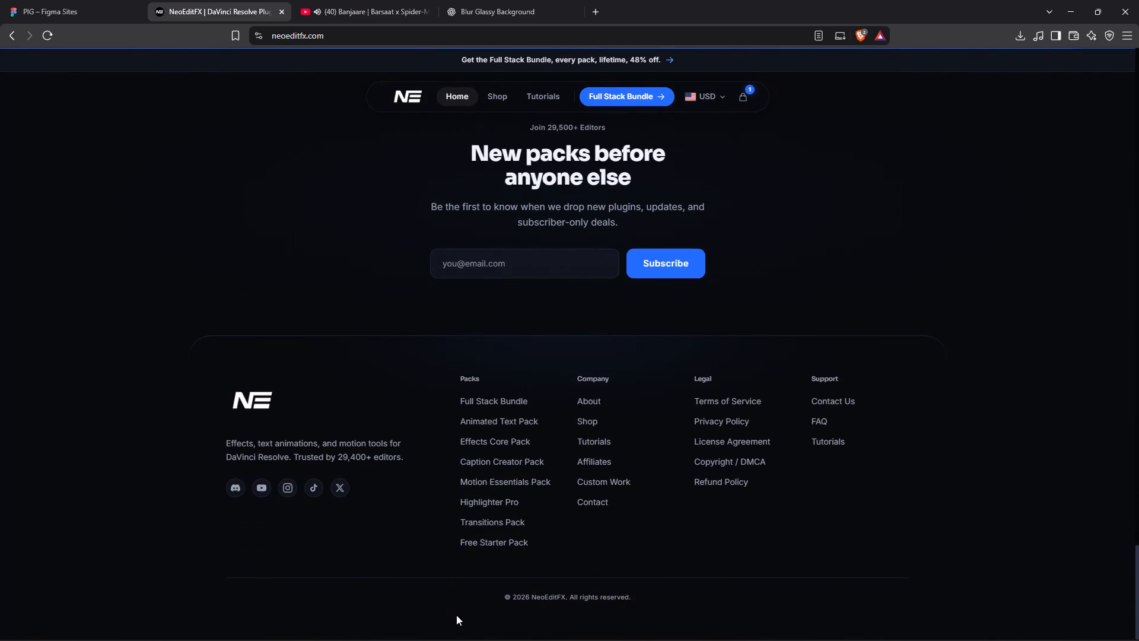
Highlight the NeoEditFX footer's copyright line, and examine the bundle and FAQ sections further up the reference page.
left_click_drag(501, 596, 549, 601)
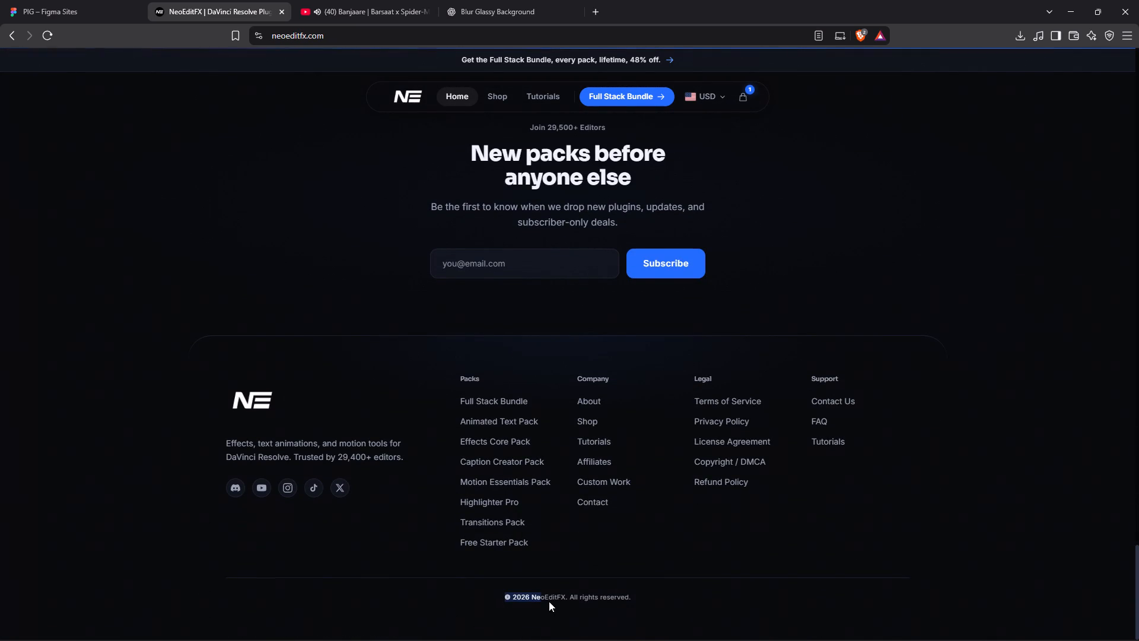
left_click_drag(549, 601, 630, 593)
left_click(630, 593)
scroll(630, 593, "up", 3)
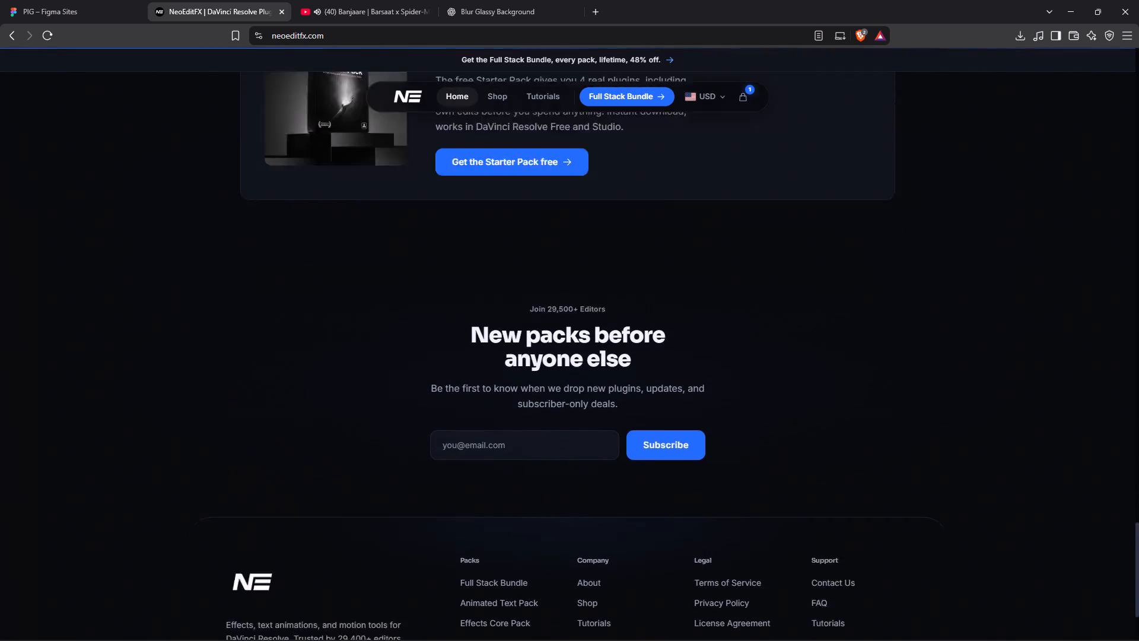
scroll(630, 593, "up", 9)
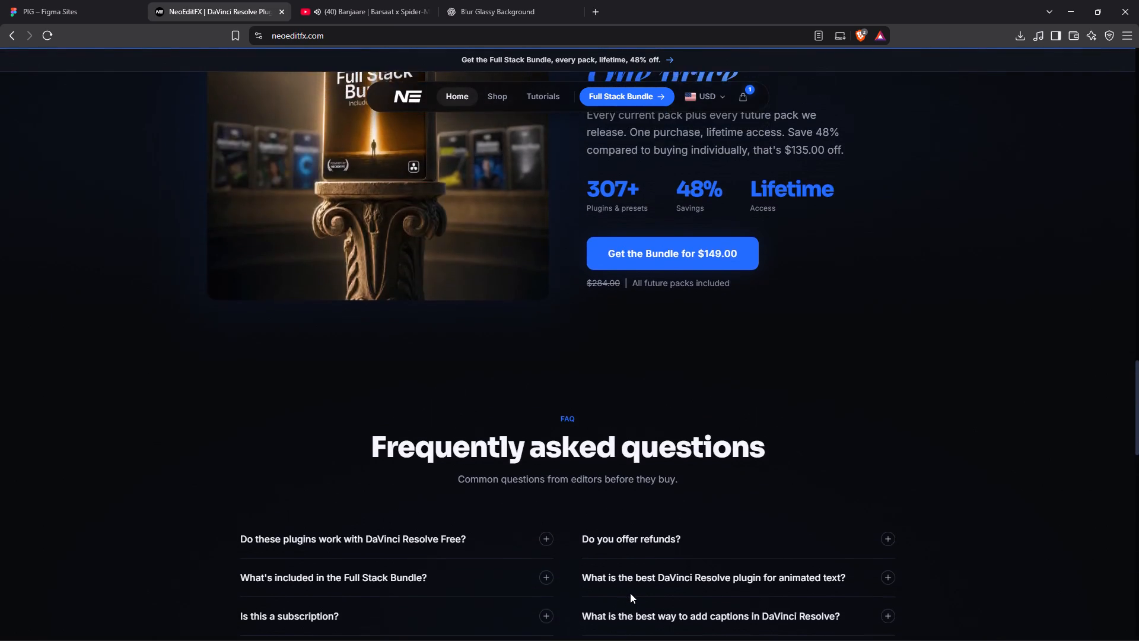
scroll(630, 593, "up", 1)
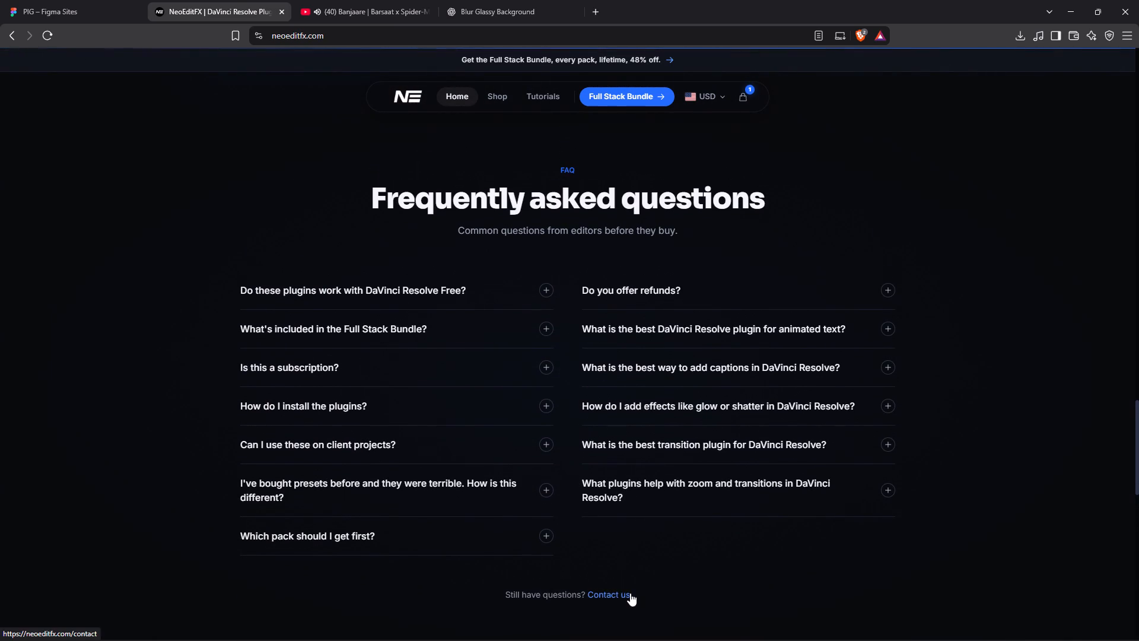
Return to the Figma Sites design and review the Wayelora page from the starter pack card up to the header.
left_click(110, 0)
left_click(352, 350)
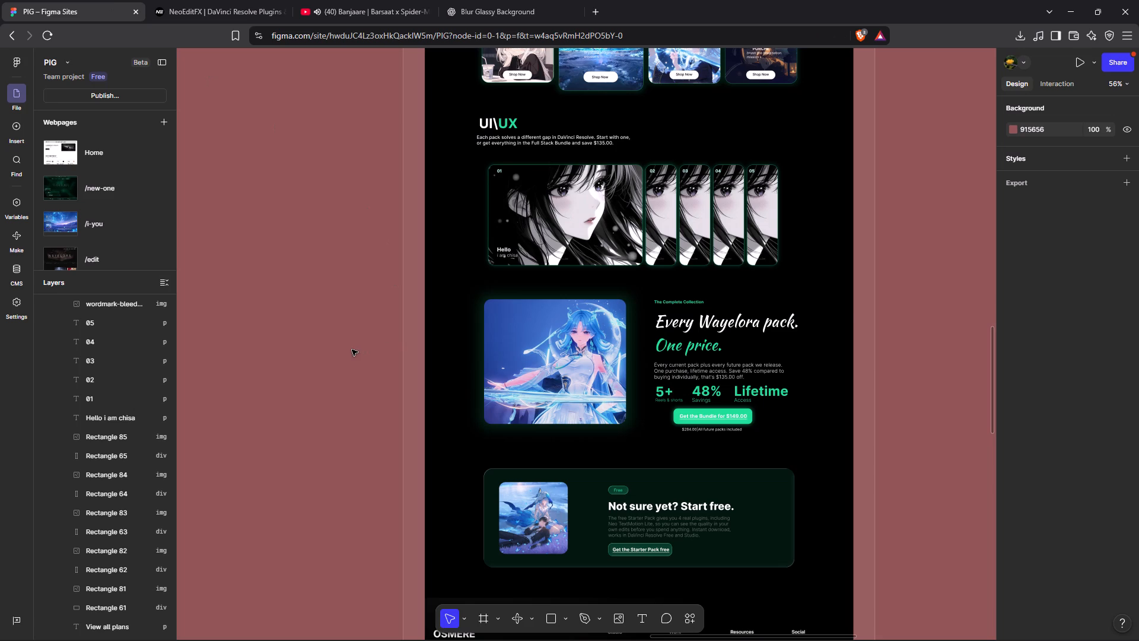
scroll(746, 379, "up", 4)
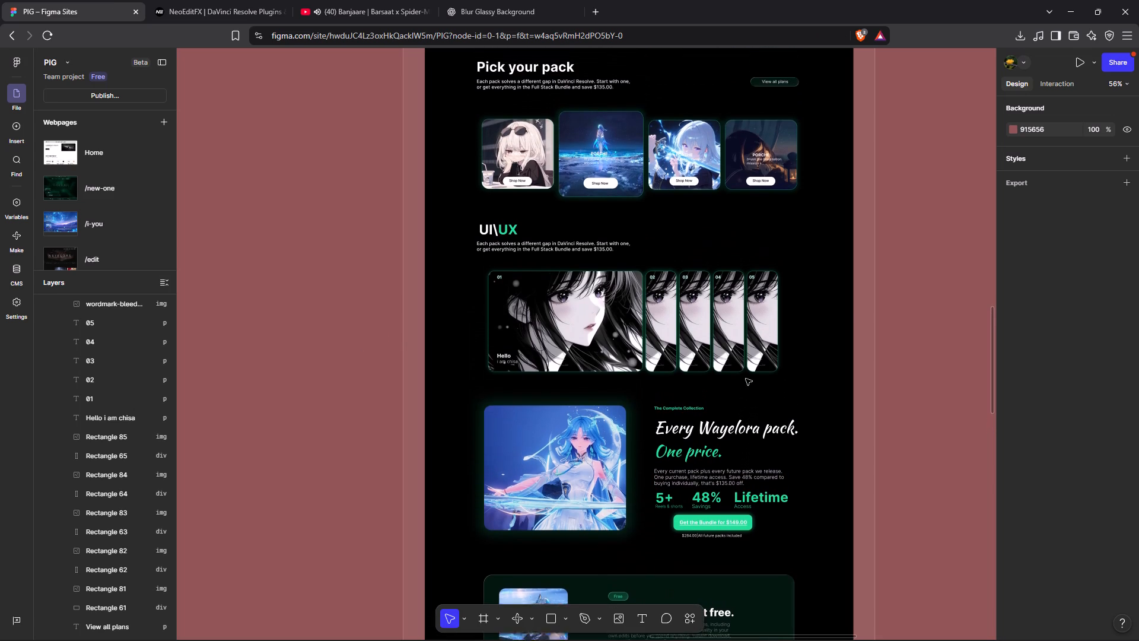
scroll(746, 379, "up", 5)
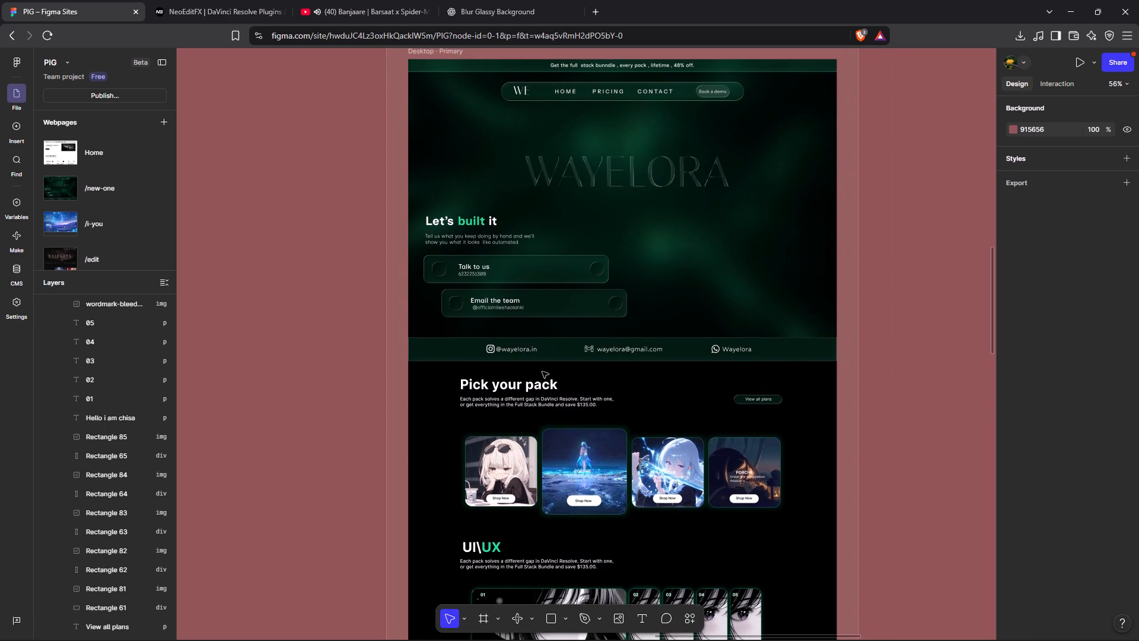
Inspect the "Pick your pack" heading's typography, fill and effects settings up close, and return to the overview of the hero section.
scroll(542, 372, "down", 1)
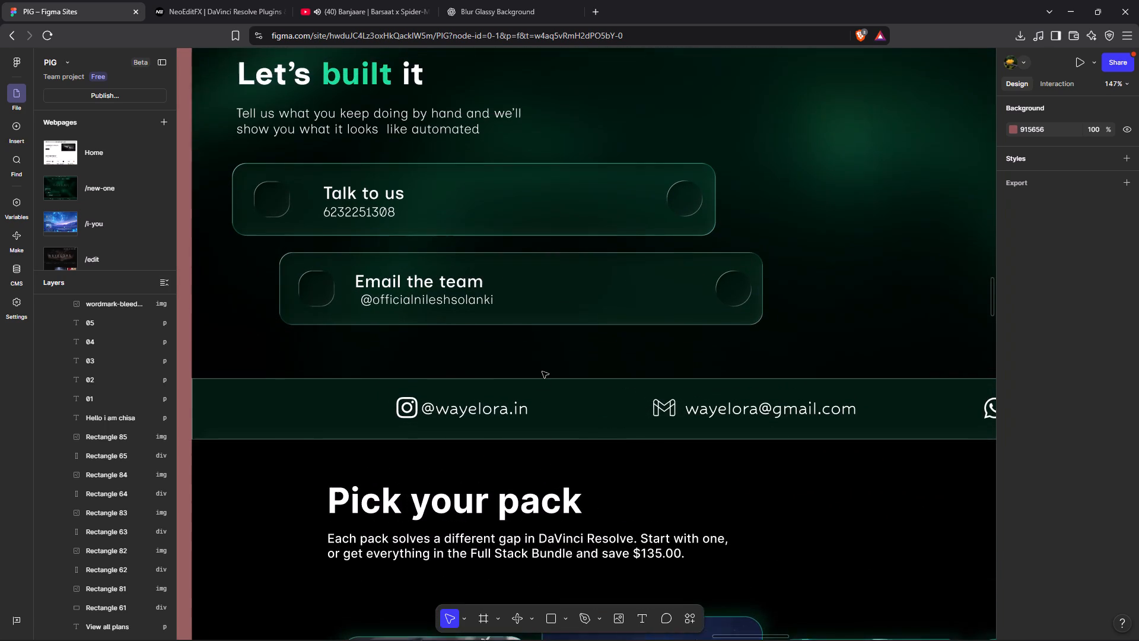
scroll(542, 372, "down", 1)
left_click(549, 410)
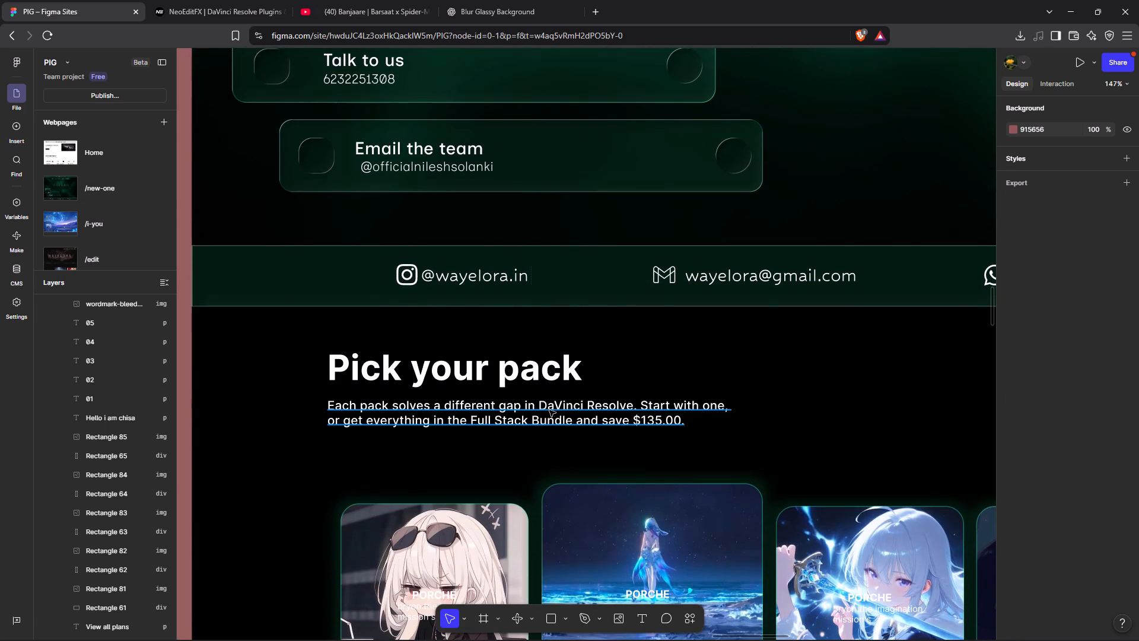
left_click(293, 373)
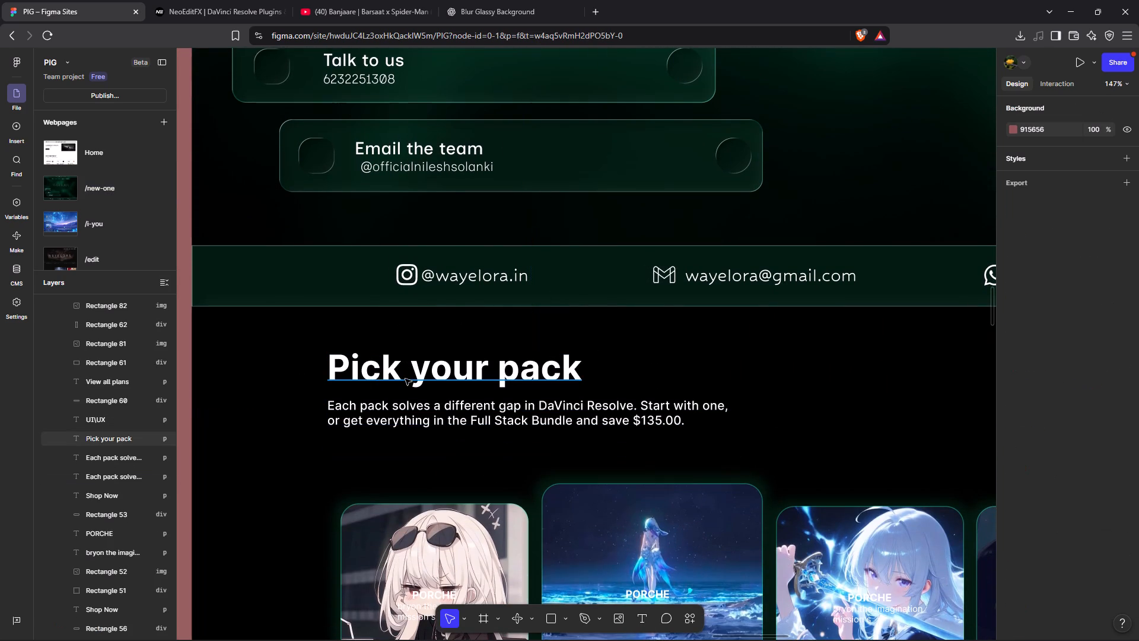
left_click(405, 379)
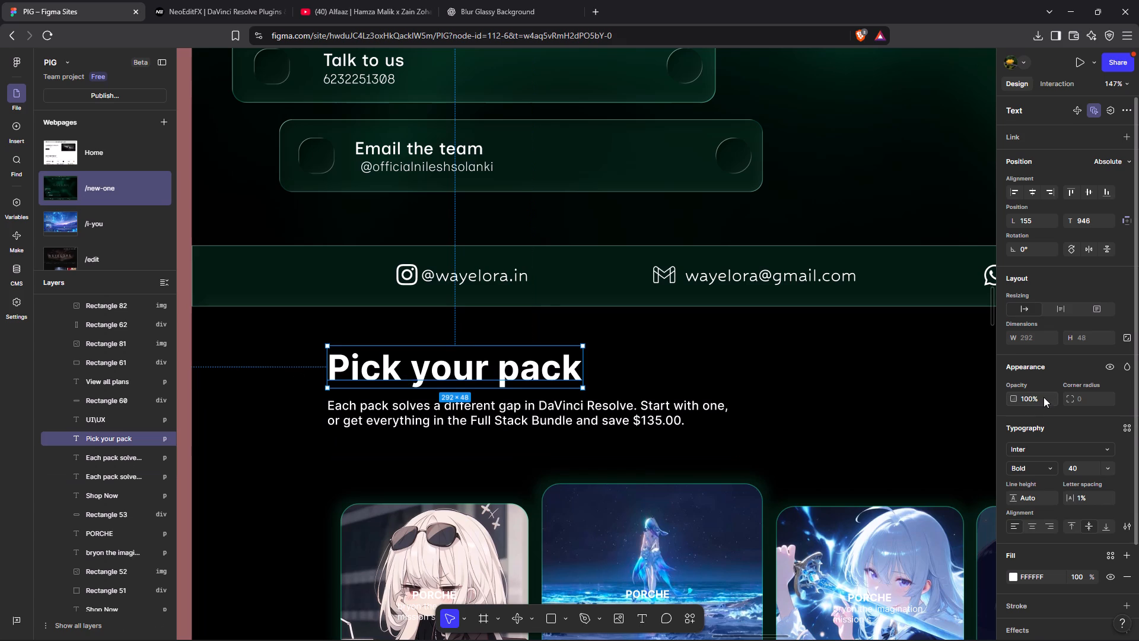
scroll(1036, 473, "right", 1)
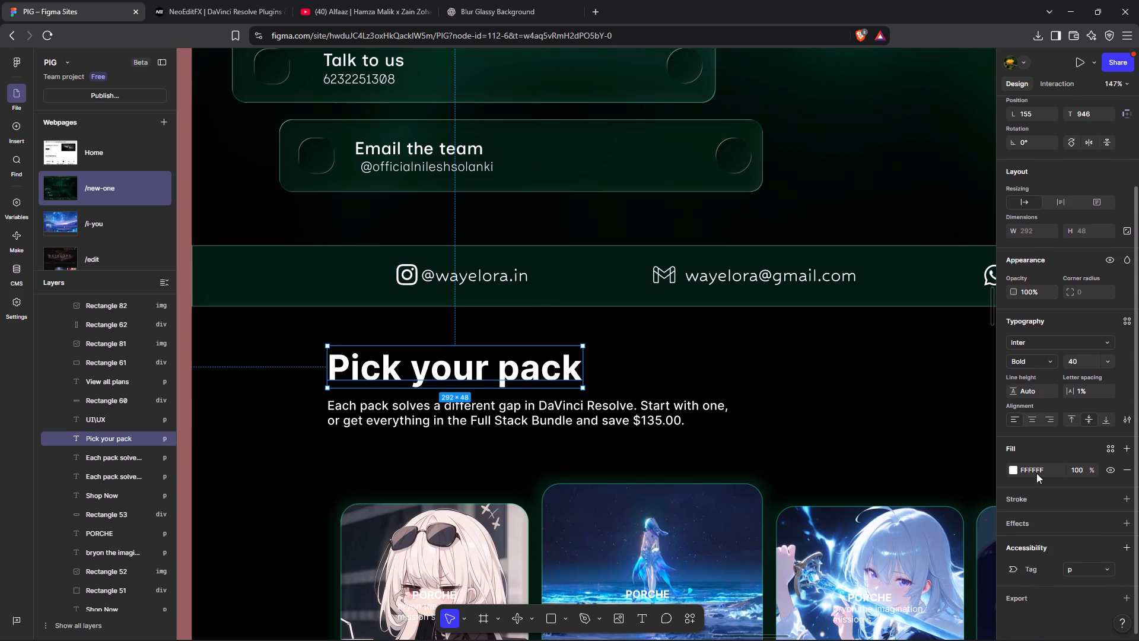
scroll(1036, 473, "right", 1)
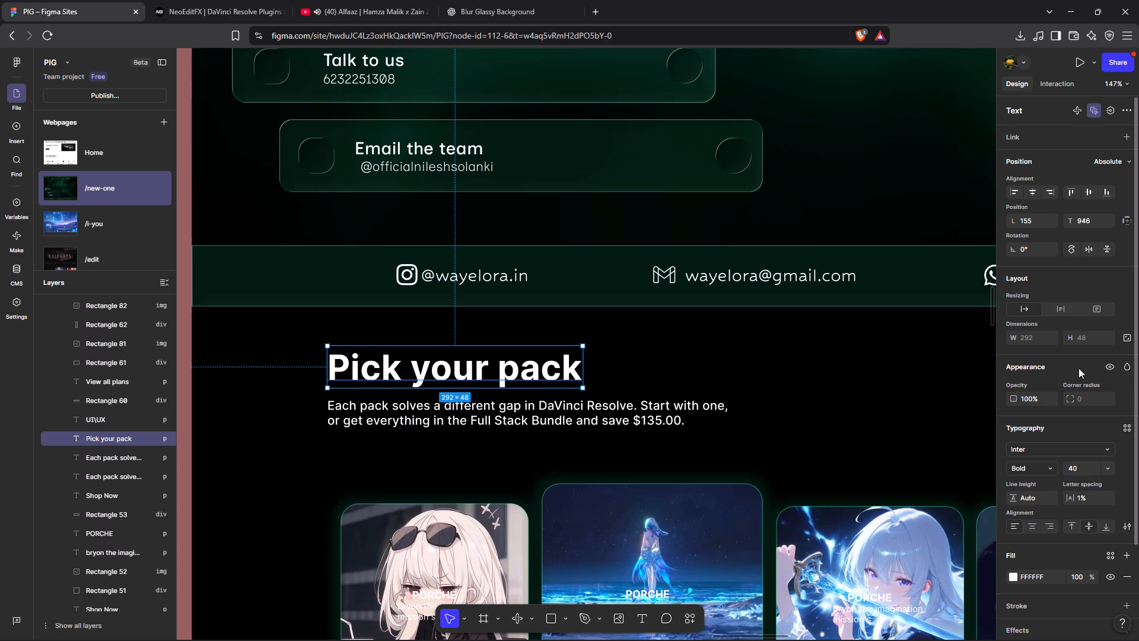
scroll(1078, 375, "down", 3)
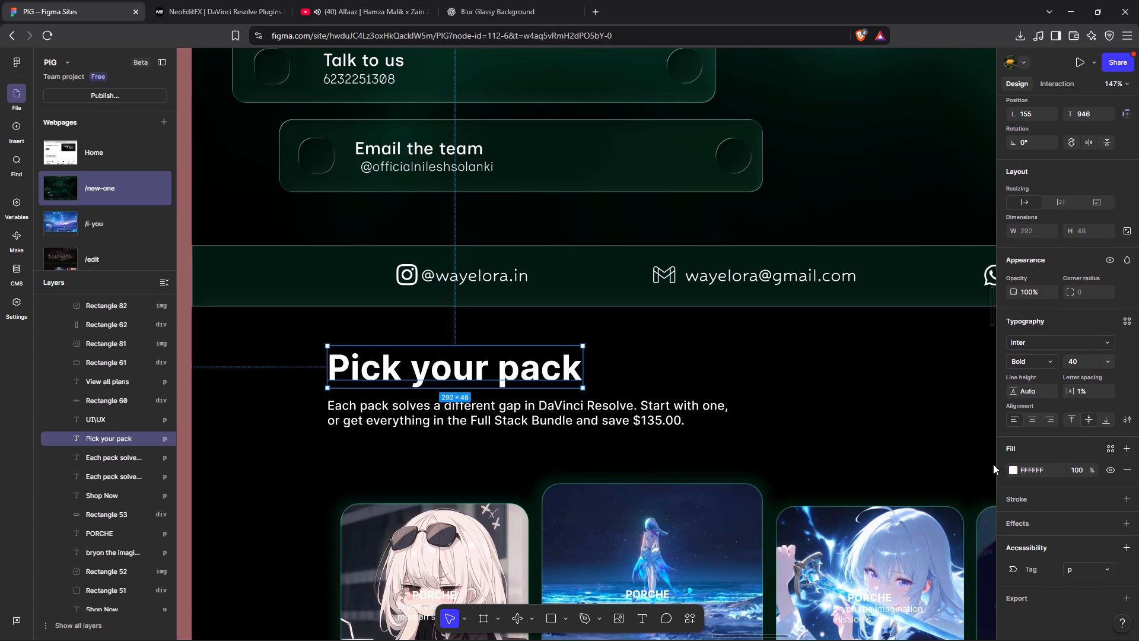
left_click(957, 459)
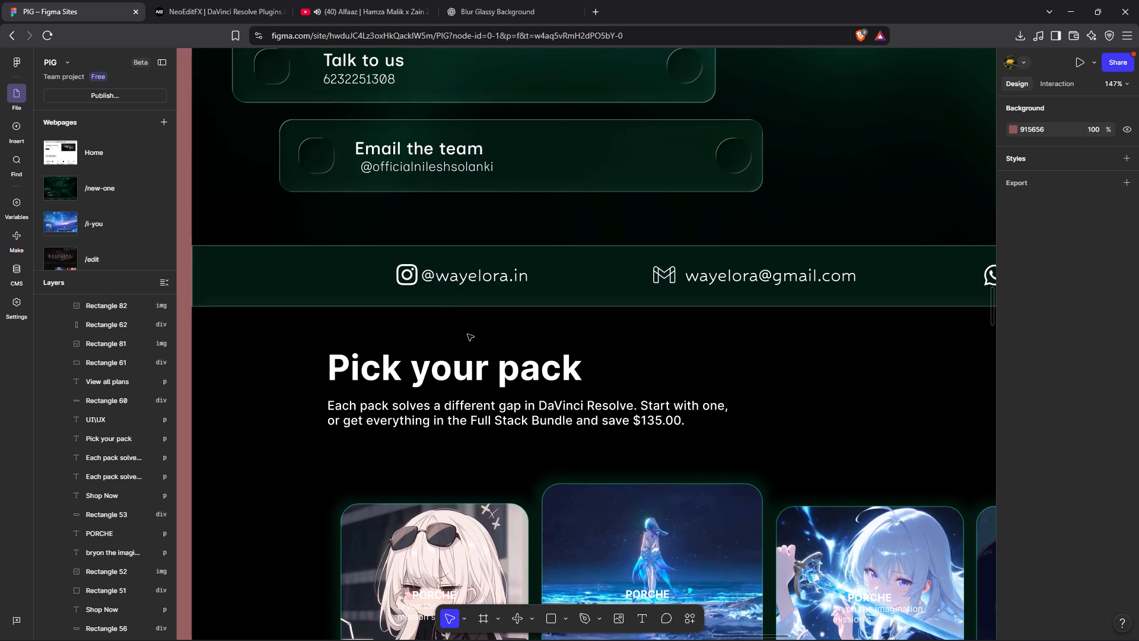
scroll(468, 326, "up", 6)
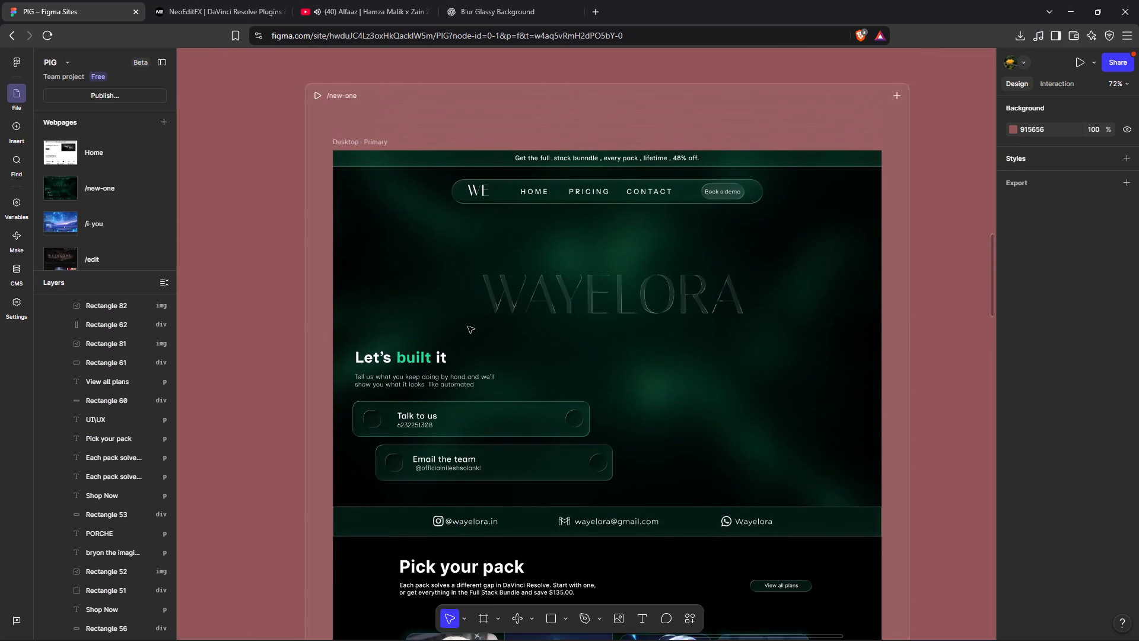
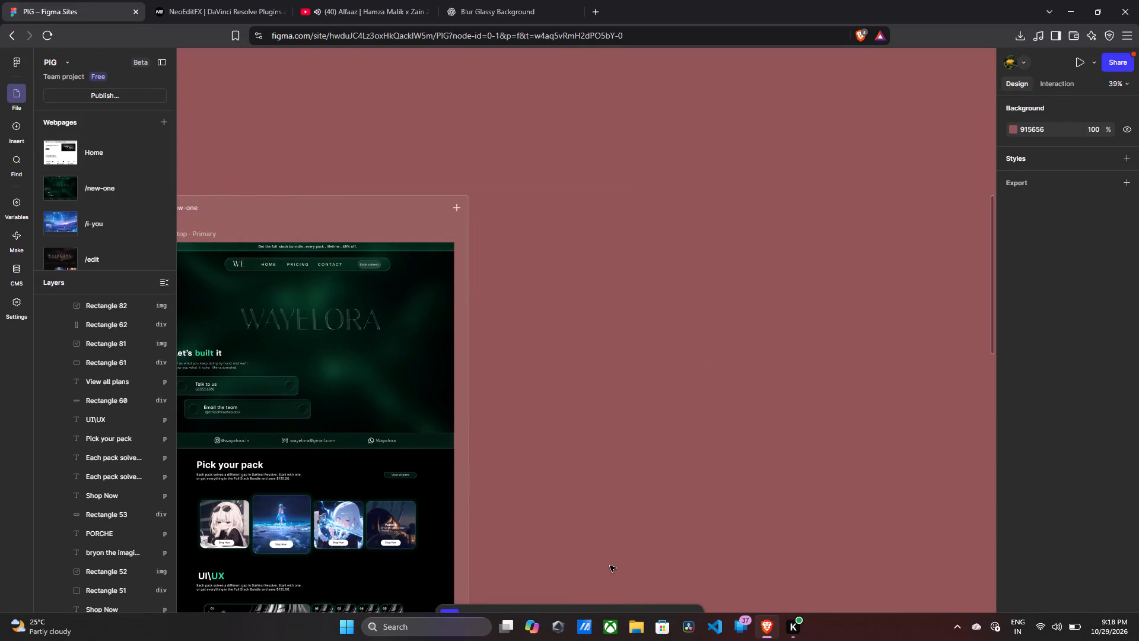
Add a new blank webpage with a desktop layout beside the /new-one page.
left_click(499, 618)
left_click(499, 618)
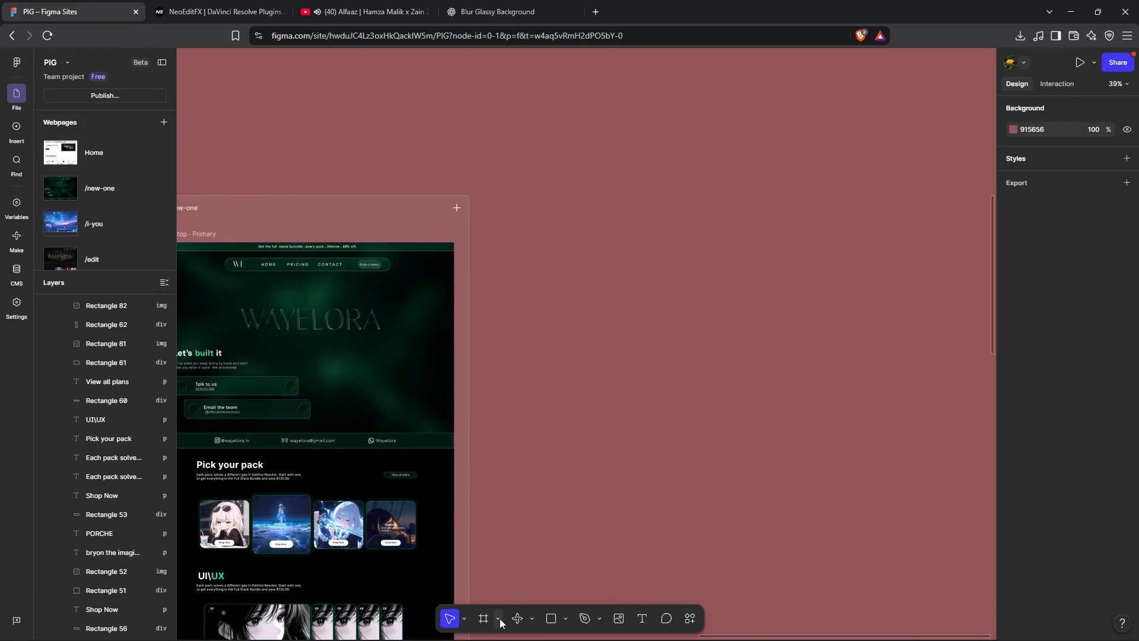
left_click(499, 618)
left_click(553, 577)
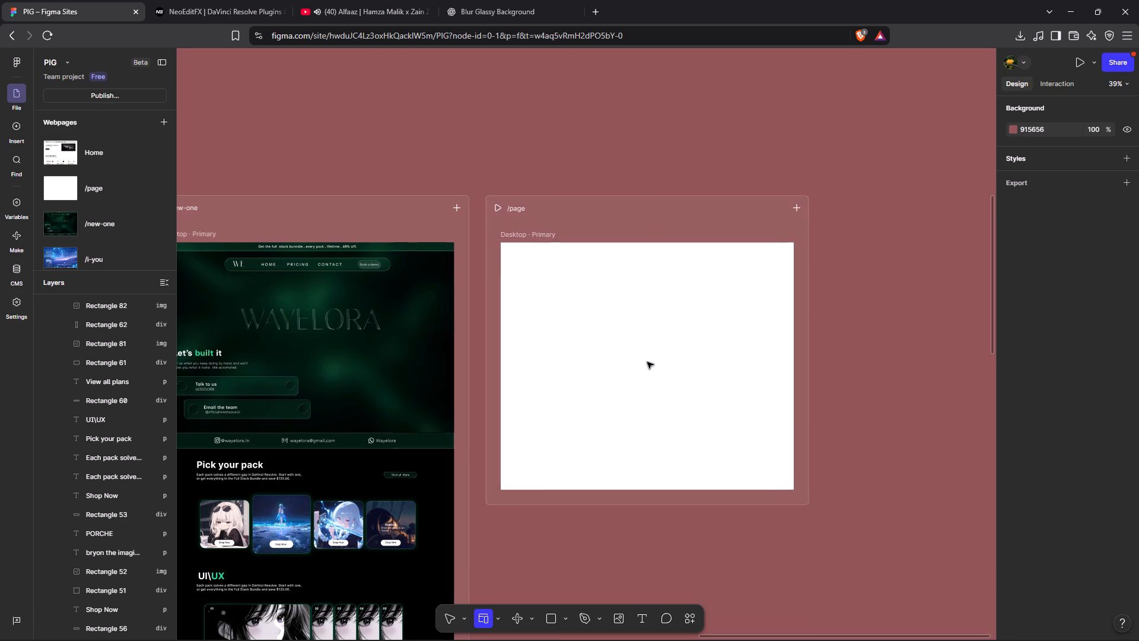
left_click(660, 363)
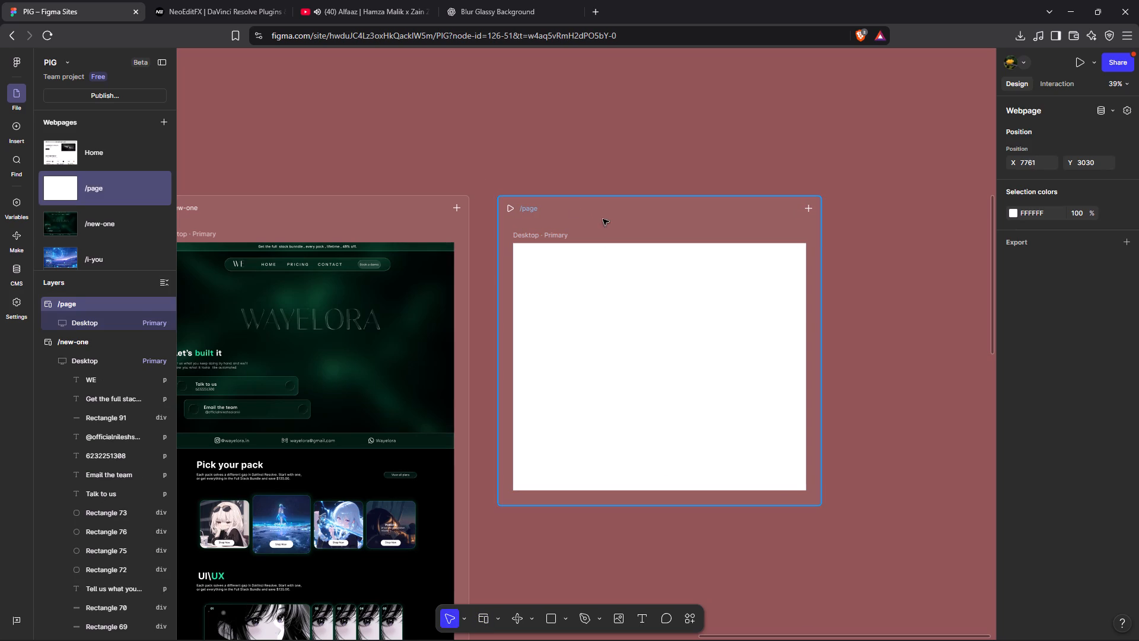
Rename the new webpage as pricing.
double_click(94, 188)
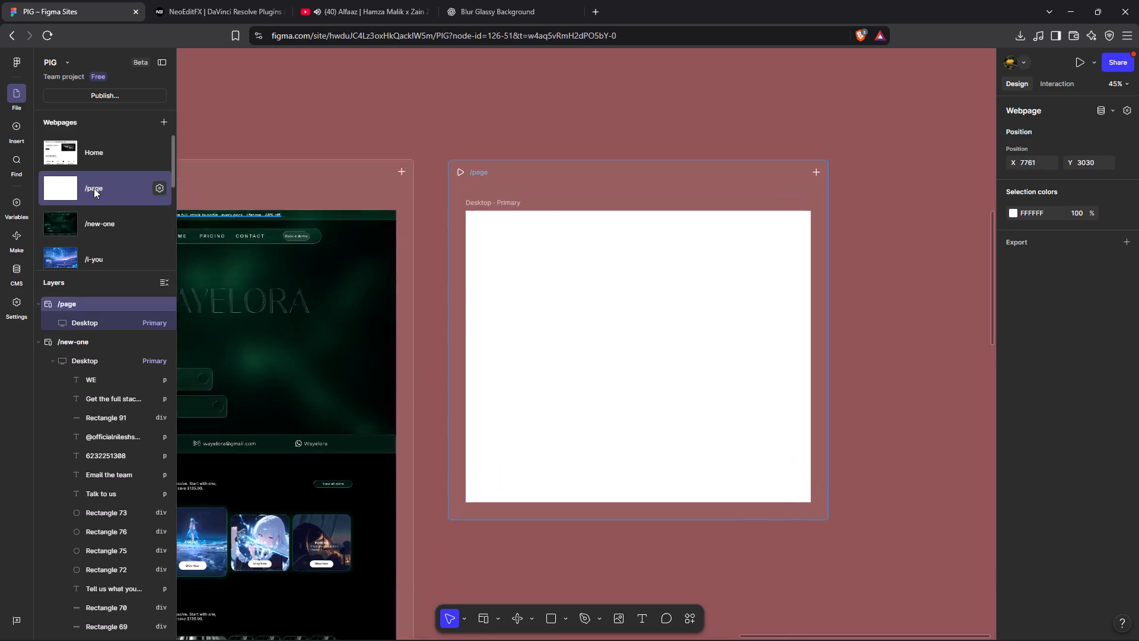
double_click(94, 188)
key("BackSpace")
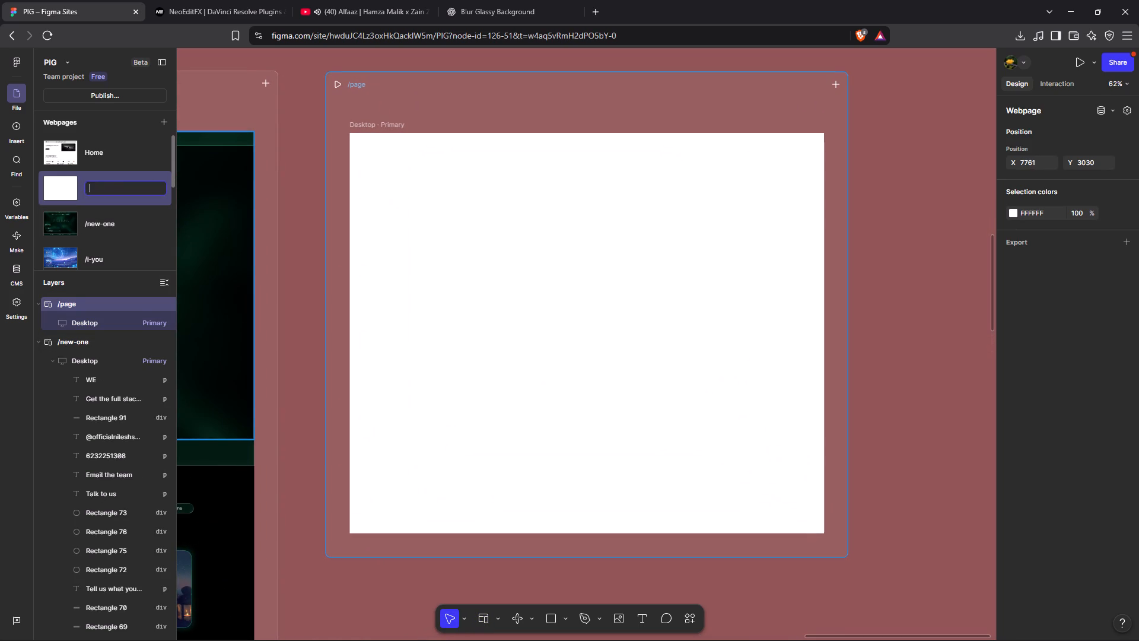
type("privi=")
key("BackSpace")
key("BackSpace")
key("BackSpace")
key("BackSpace")
type("icing")
key("Return")
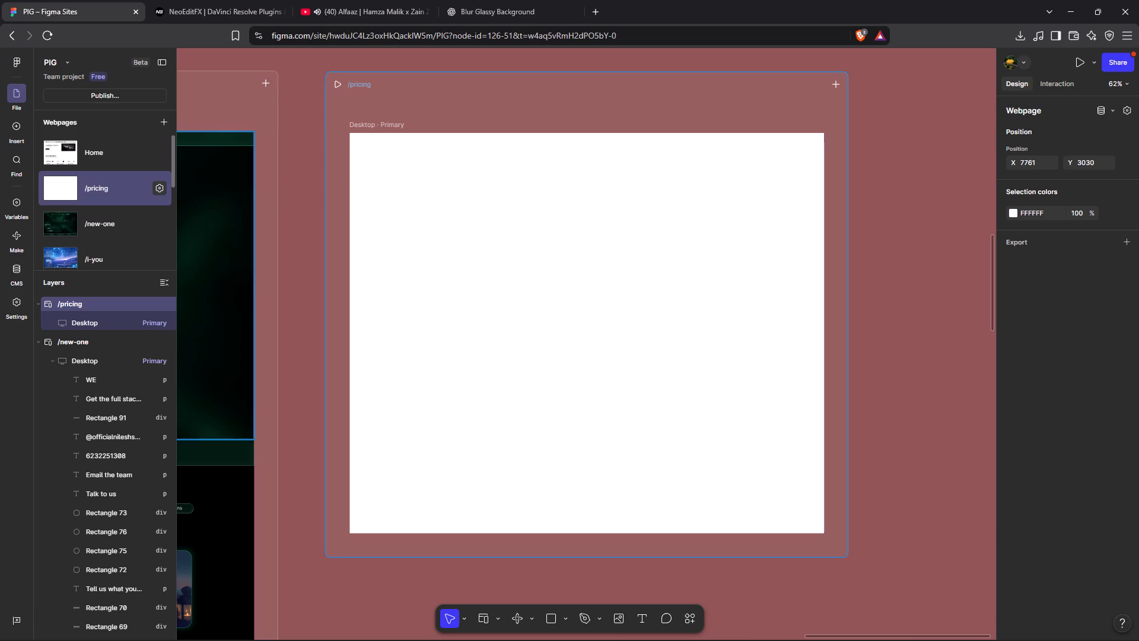
left_click_drag(1009, 191, 933, 182)
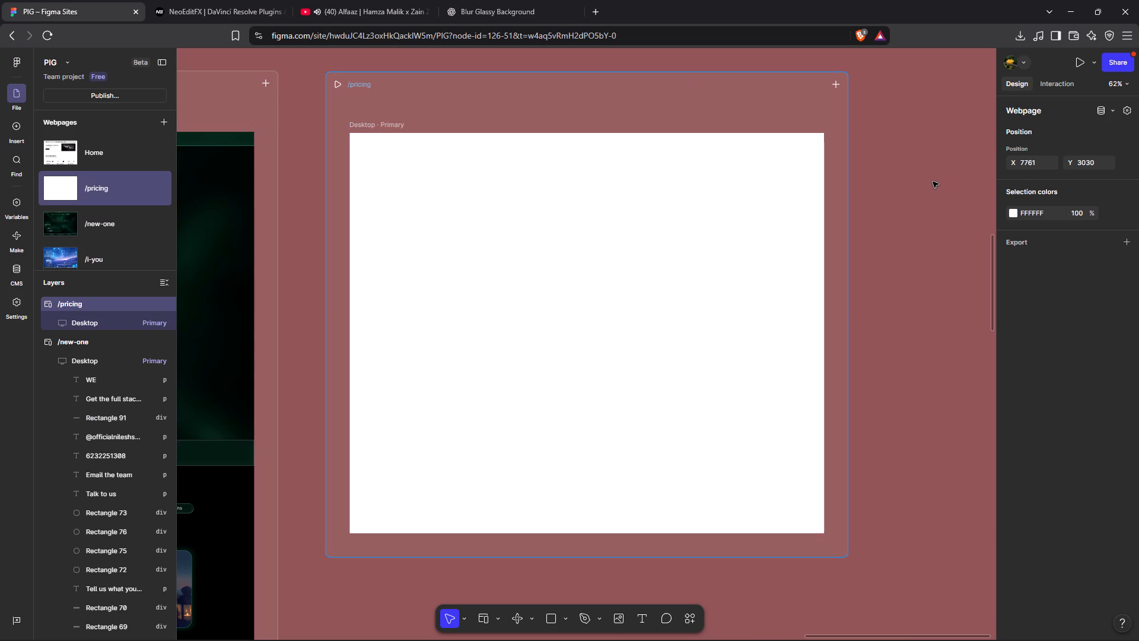
left_click(933, 182)
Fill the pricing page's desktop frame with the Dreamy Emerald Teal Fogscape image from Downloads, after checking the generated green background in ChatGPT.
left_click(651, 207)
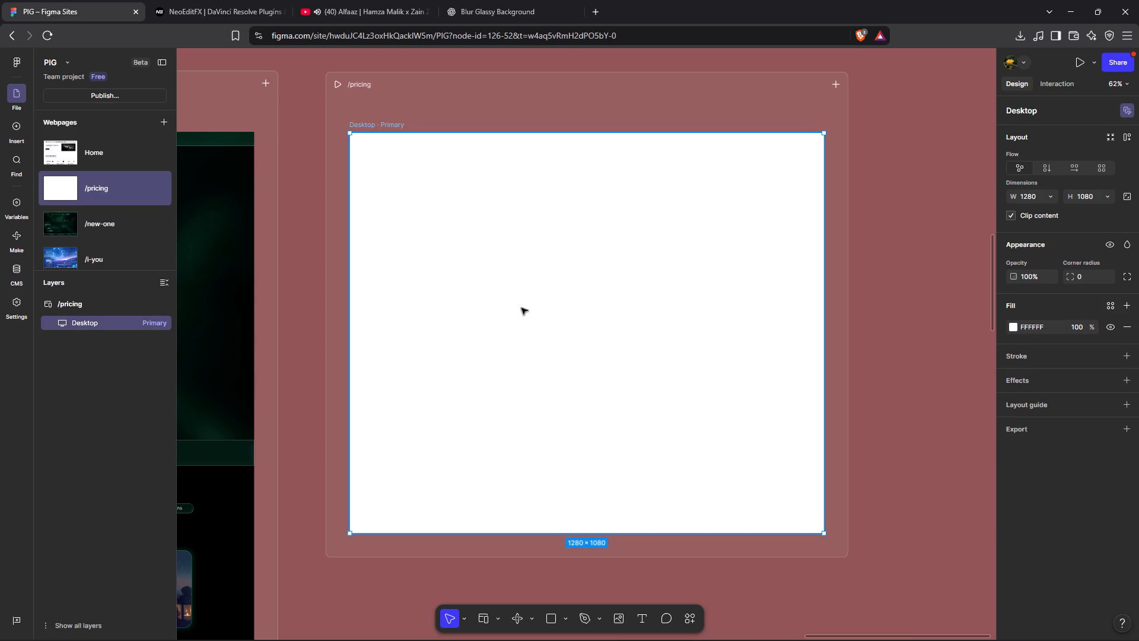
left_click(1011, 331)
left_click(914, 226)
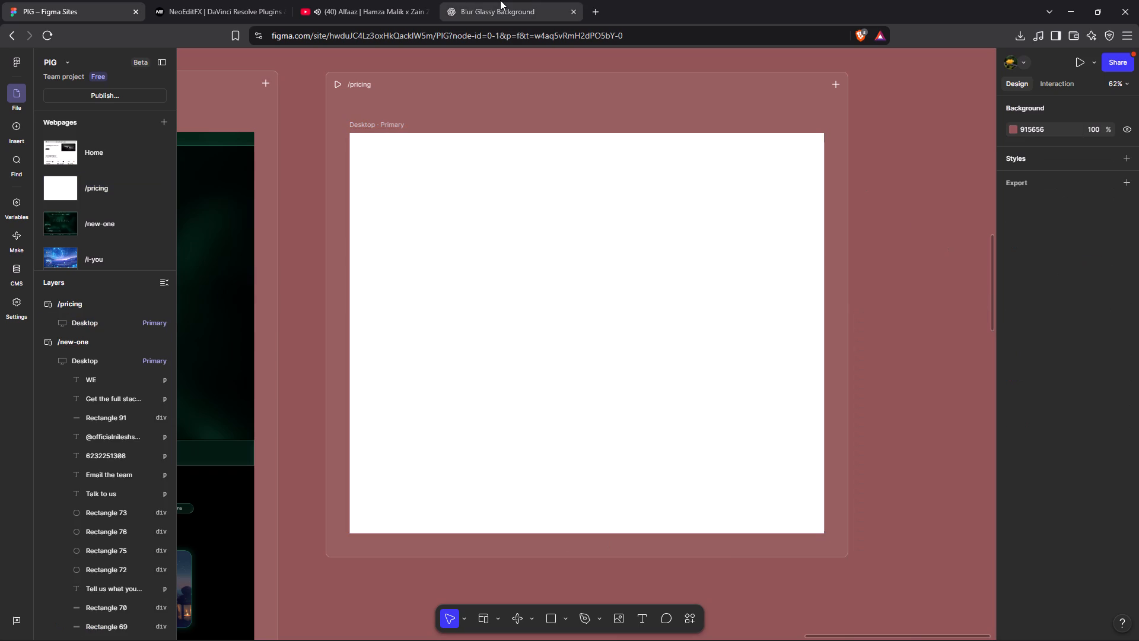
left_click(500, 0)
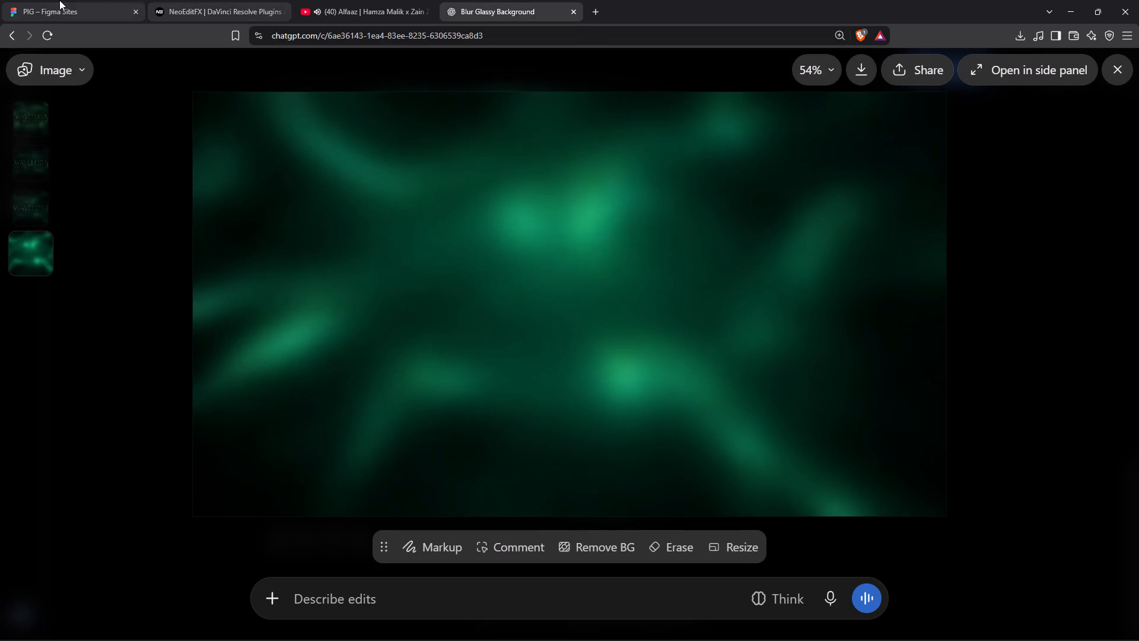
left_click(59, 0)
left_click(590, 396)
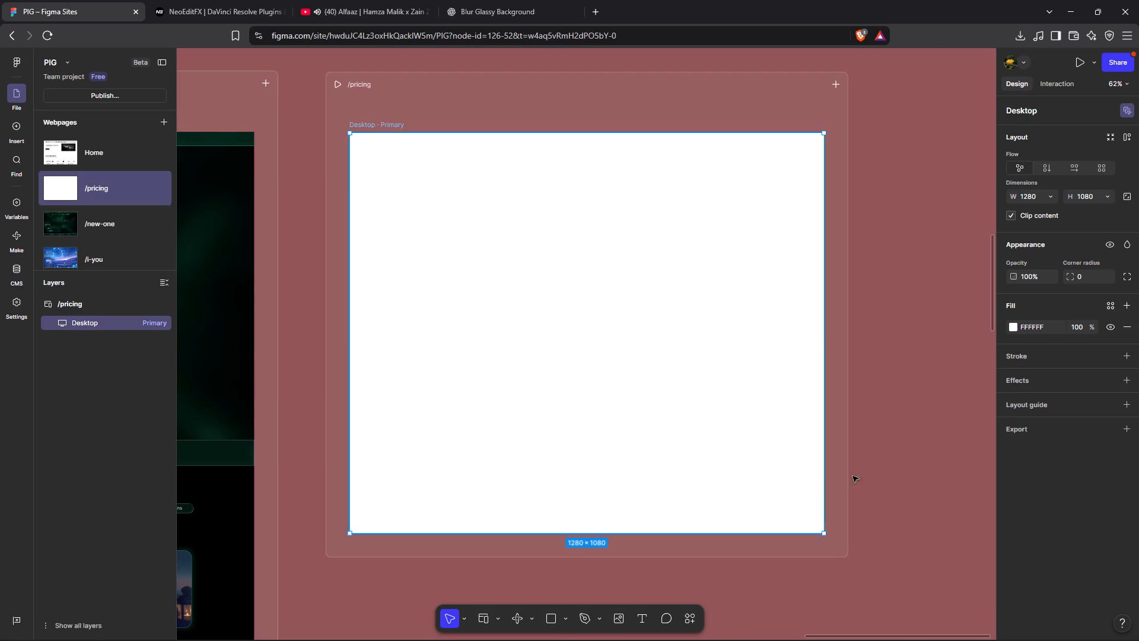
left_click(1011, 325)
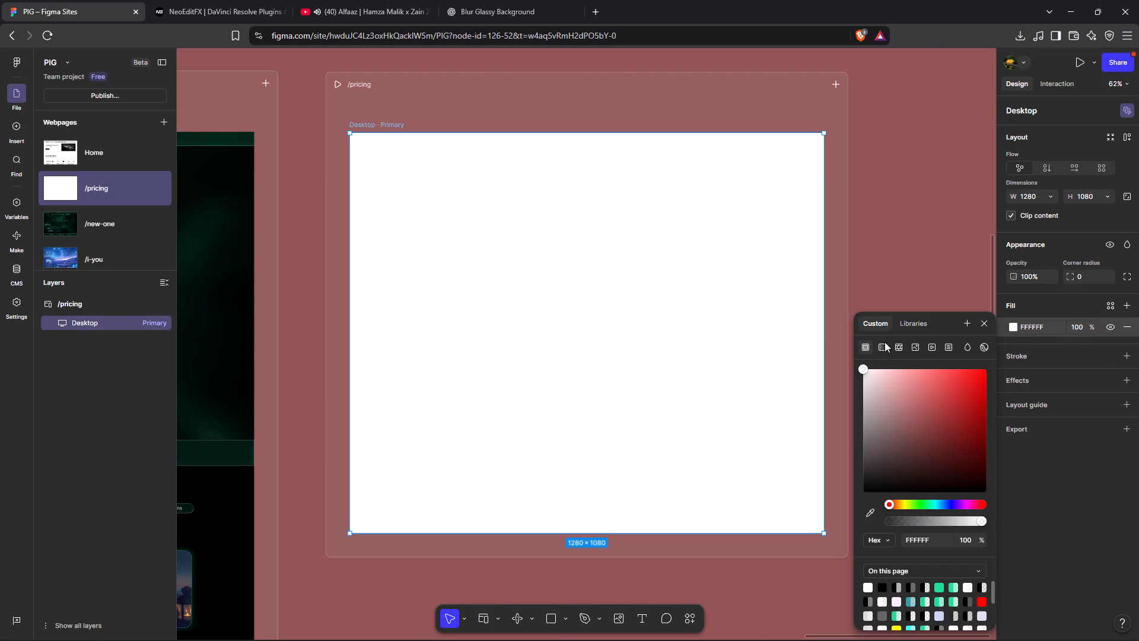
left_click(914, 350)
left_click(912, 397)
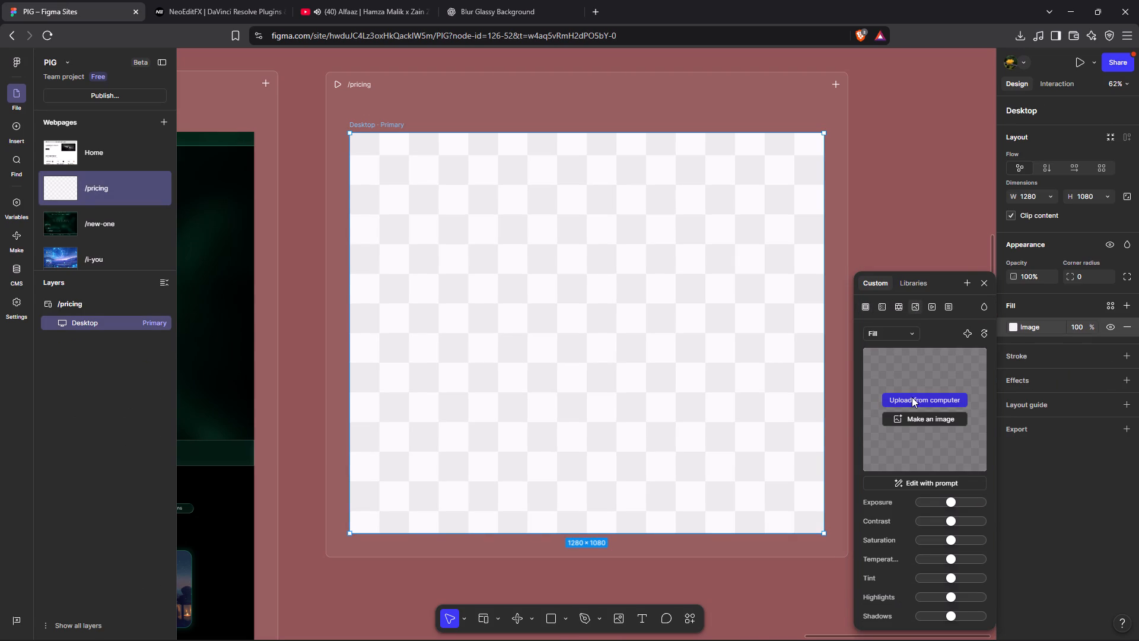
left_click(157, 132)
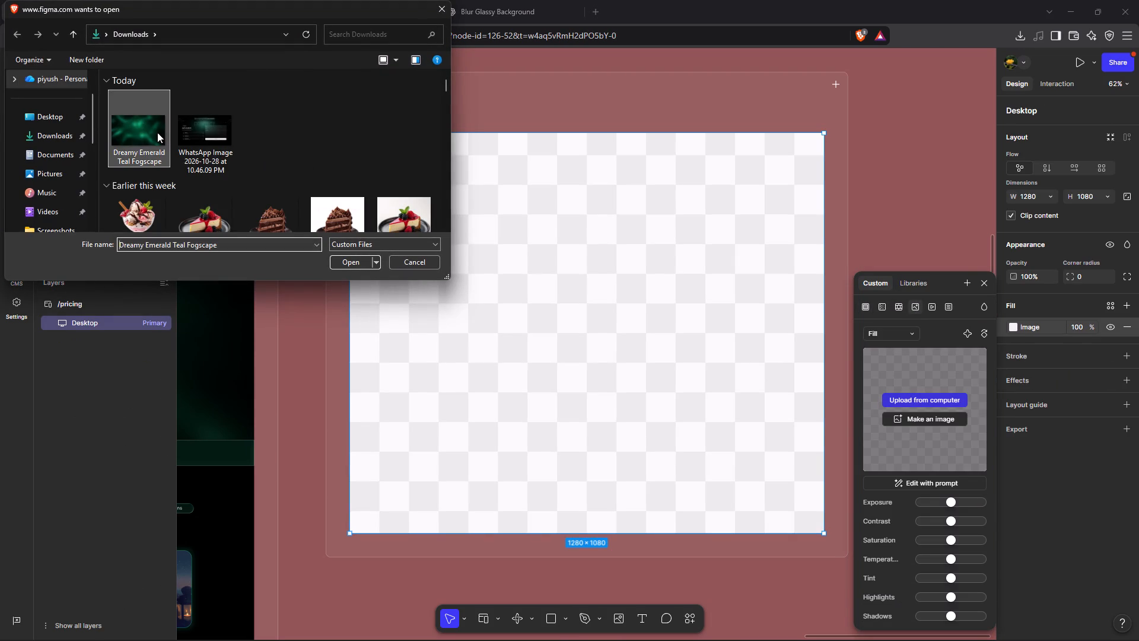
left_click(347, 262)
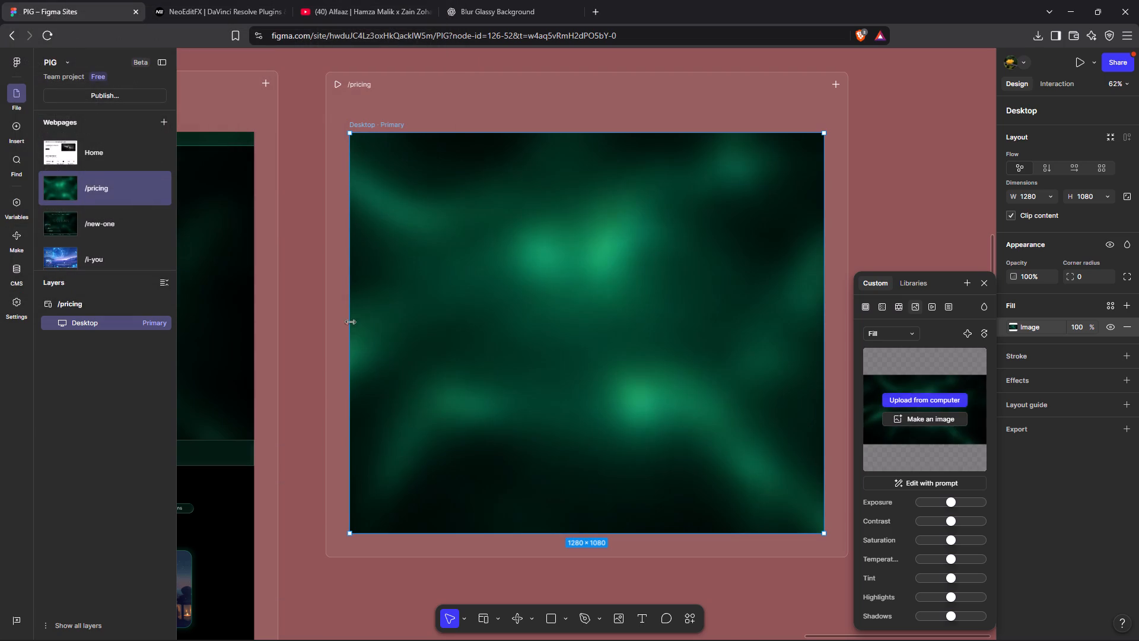
Shorten the pricing page's desktop frame to about 1280 × 721.
left_click_drag(438, 534, 483, 433)
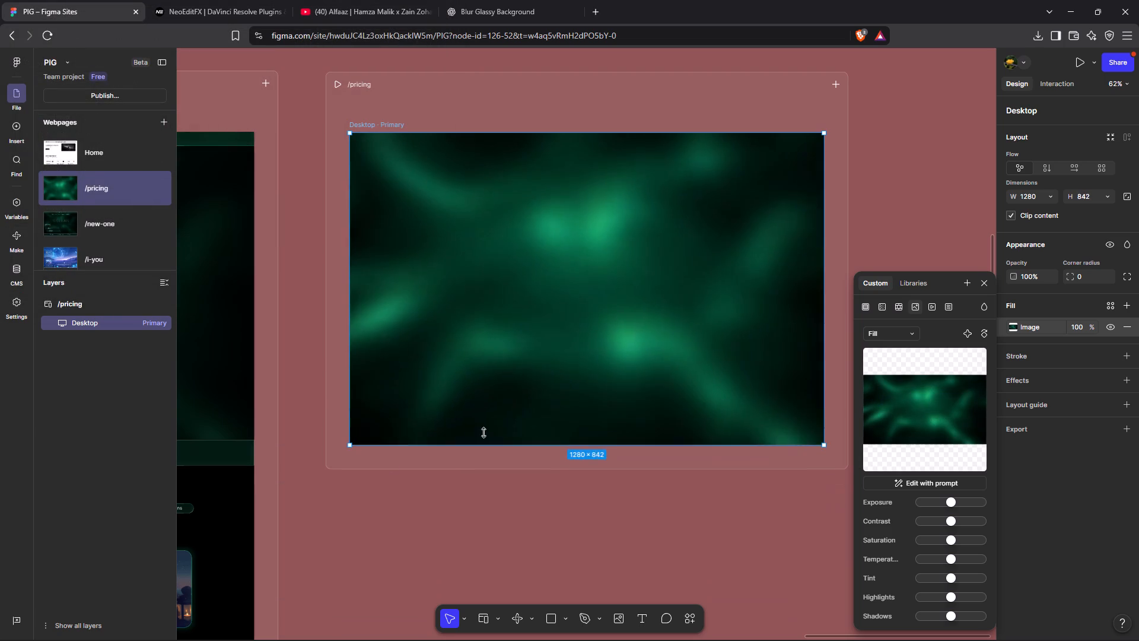
left_click_drag(483, 433, 488, 388)
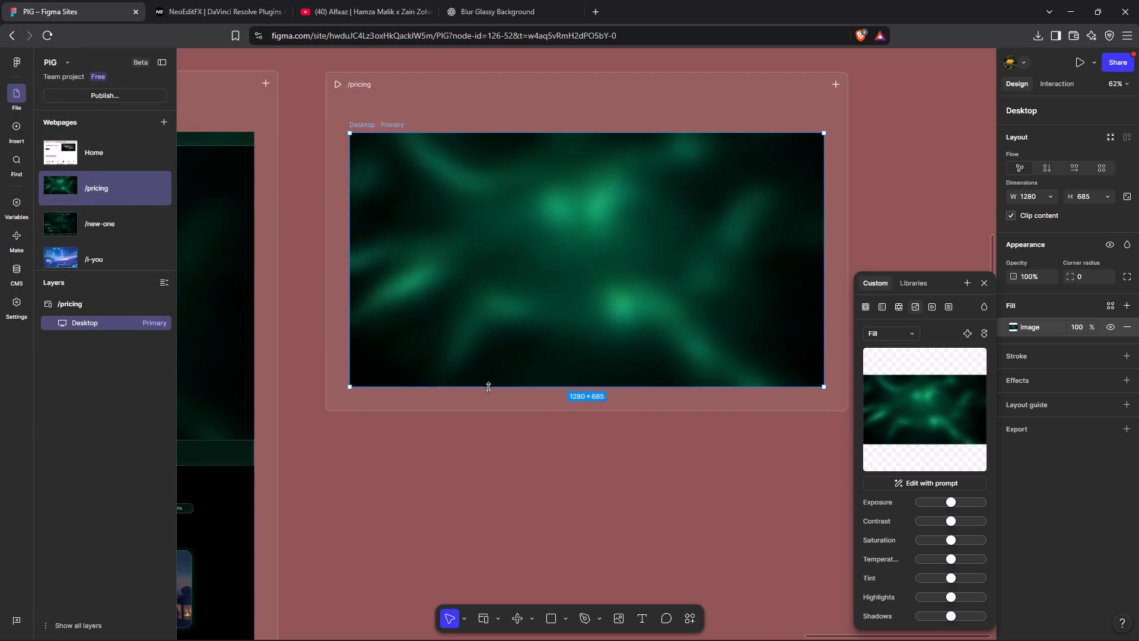
left_click_drag(488, 388, 488, 402)
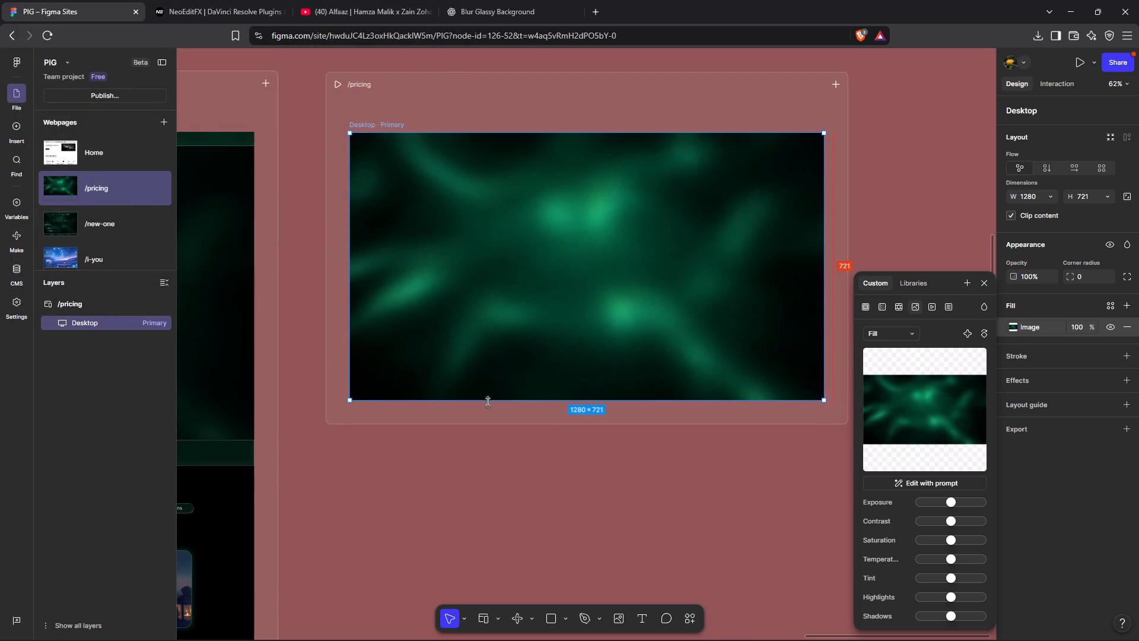
left_click_drag(488, 402, 487, 402)
left_click(456, 502)
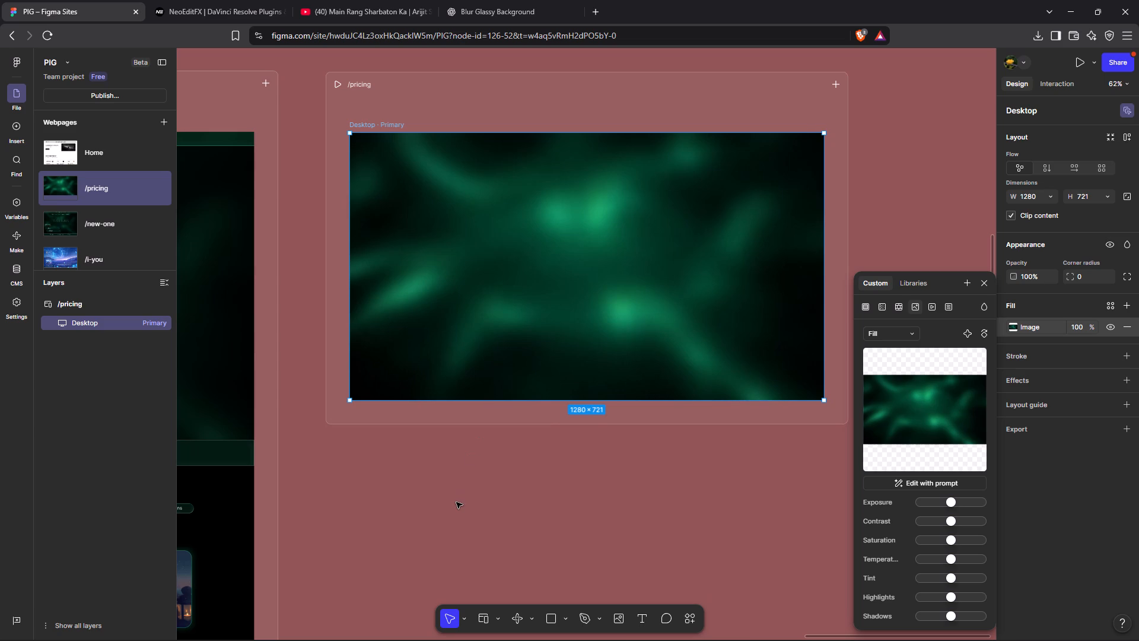
left_click(456, 502)
Preview the pricing page to examine how its background image displays at desktop size, and return to the design.
scroll(456, 502, "right", 1)
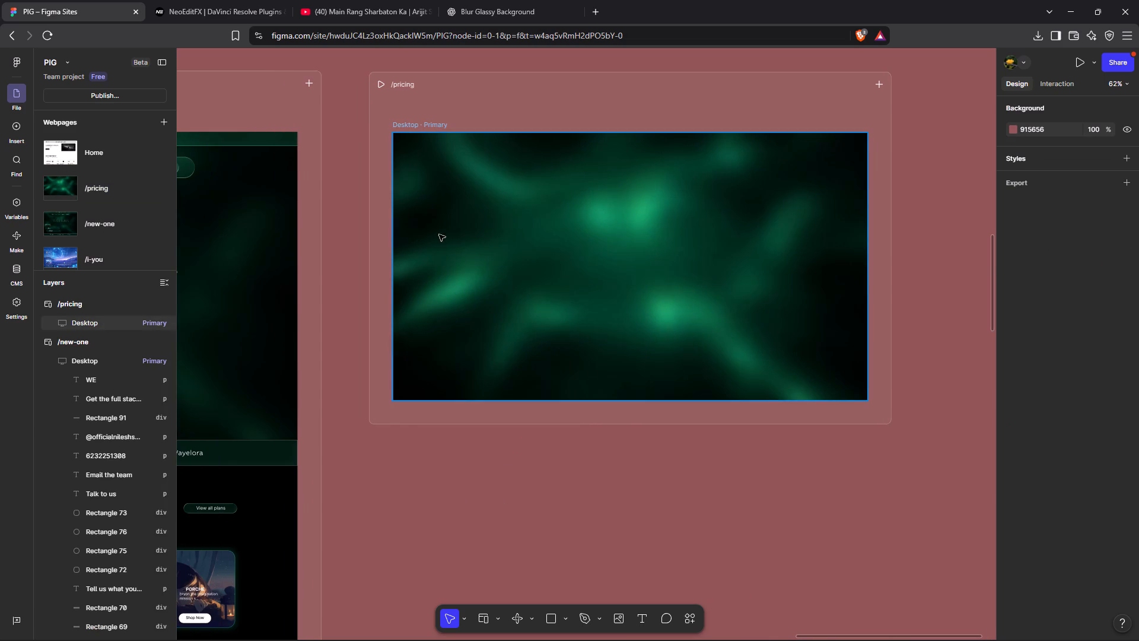
left_click(380, 88)
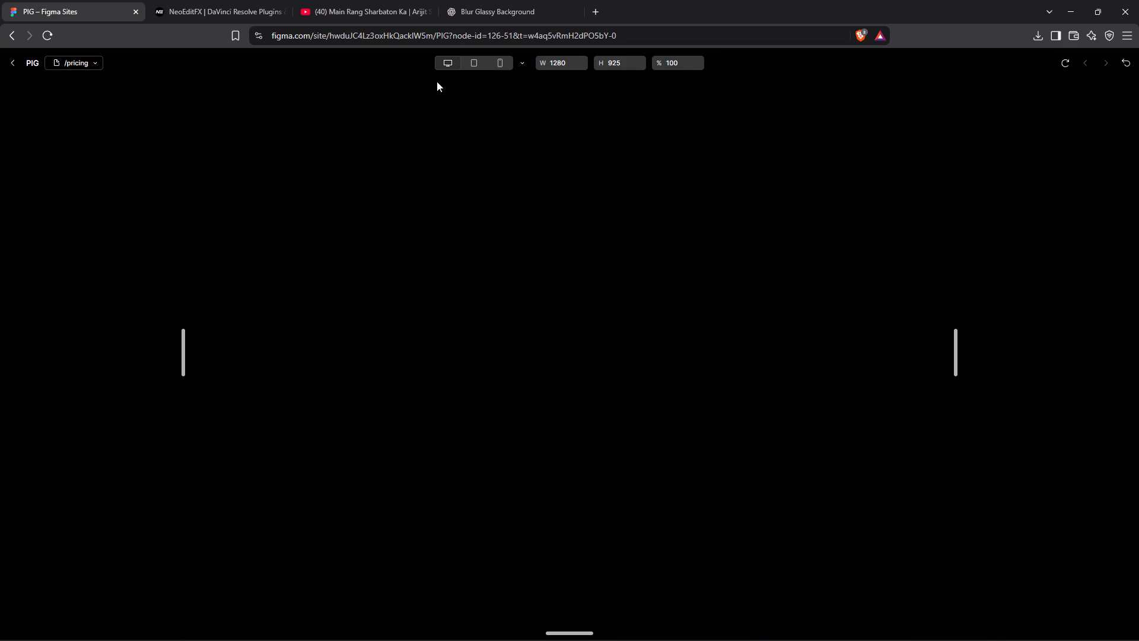
scroll(520, 397, "down", 3)
scroll(520, 397, "up", 4)
scroll(520, 397, "down", 5)
scroll(520, 397, "up", 1)
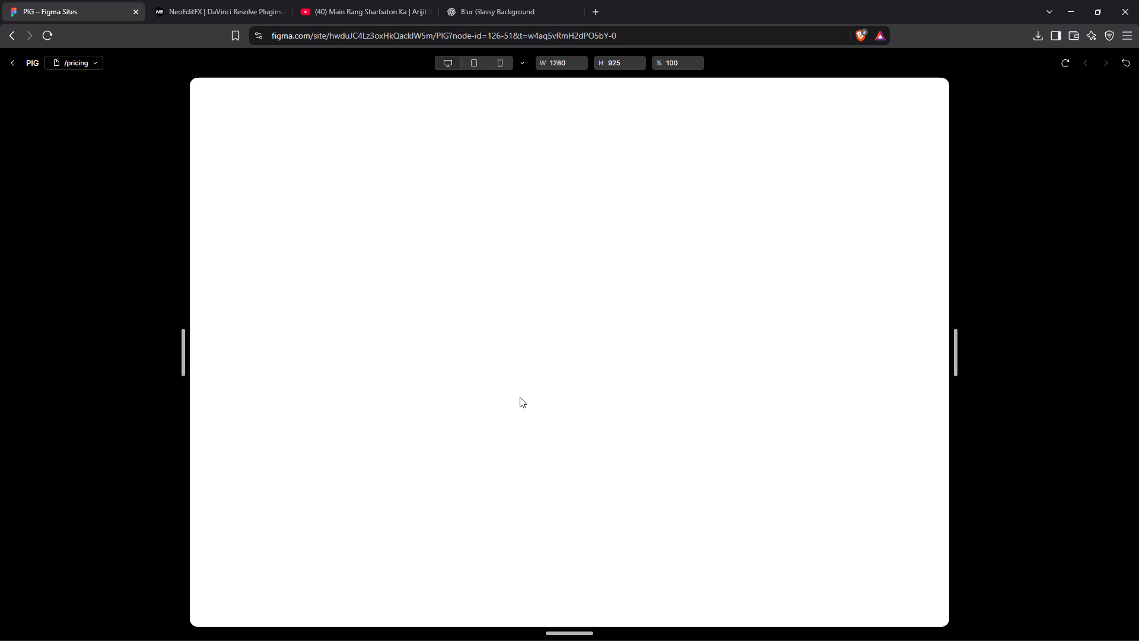
scroll(520, 397, "up", 3)
scroll(520, 397, "right", 3)
scroll(520, 397, "left", 4)
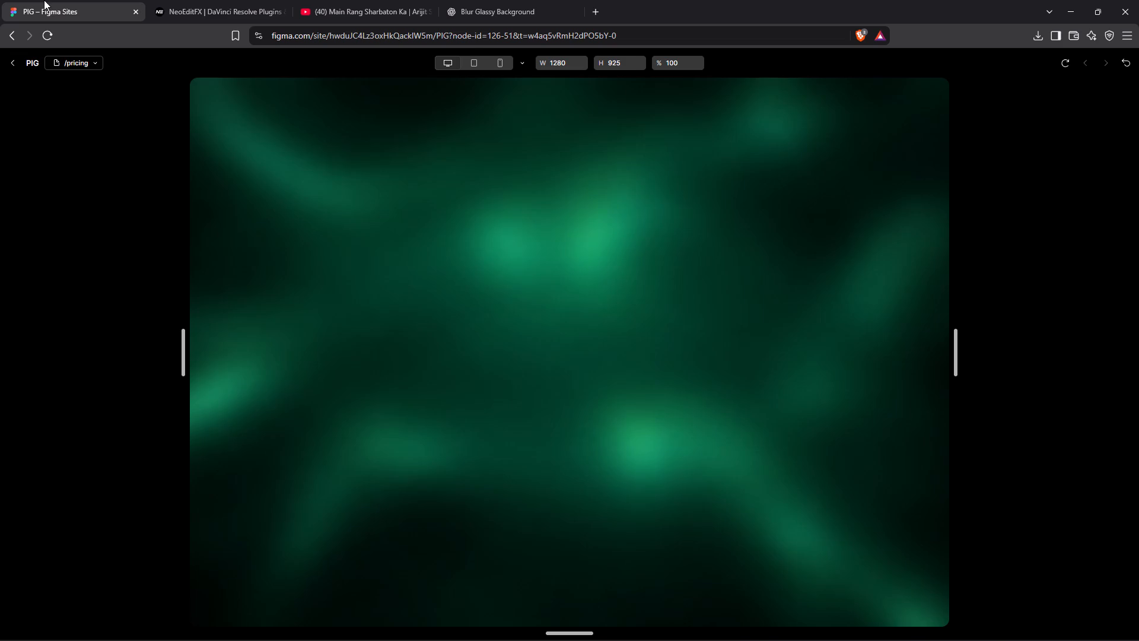
left_click(15, 63)
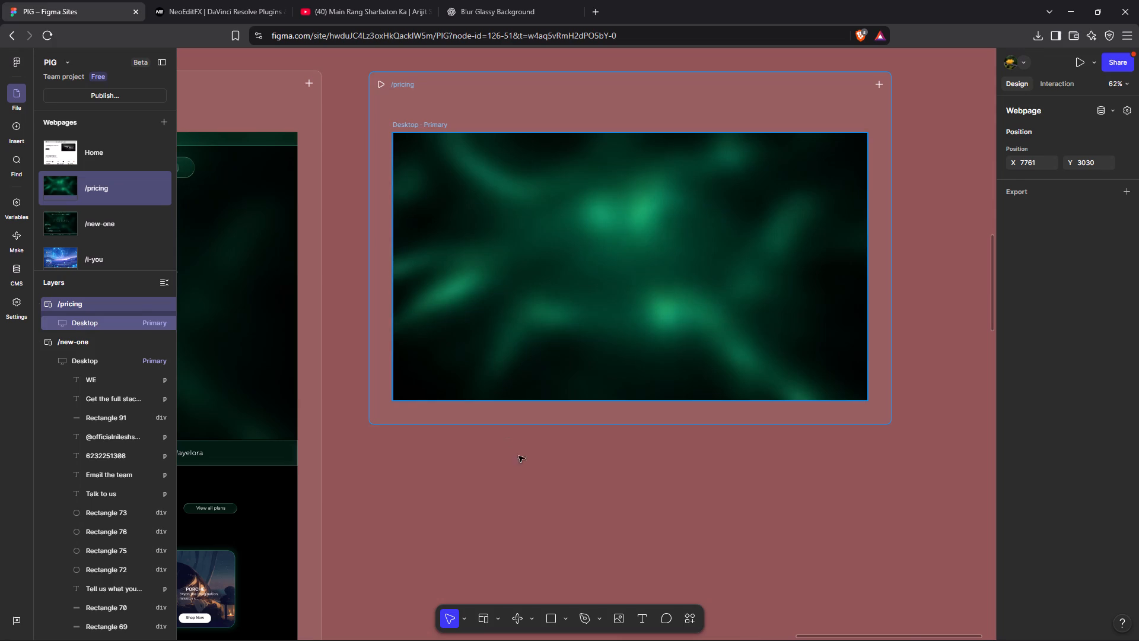
Replace the pricing desktop frame's image fill with solid black, 000000.
left_click(529, 471)
left_click(665, 278)
scroll(665, 278, "right", 2)
left_click(665, 278)
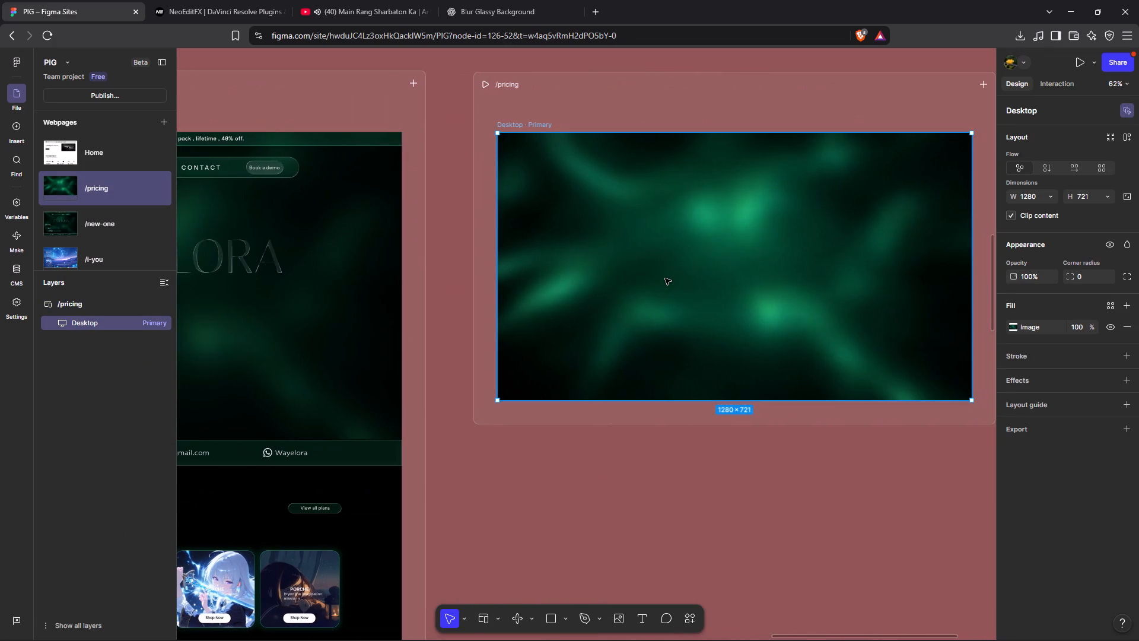
key("BackSpace")
key("ctrl+z")
double_click(665, 278)
left_click(1010, 325)
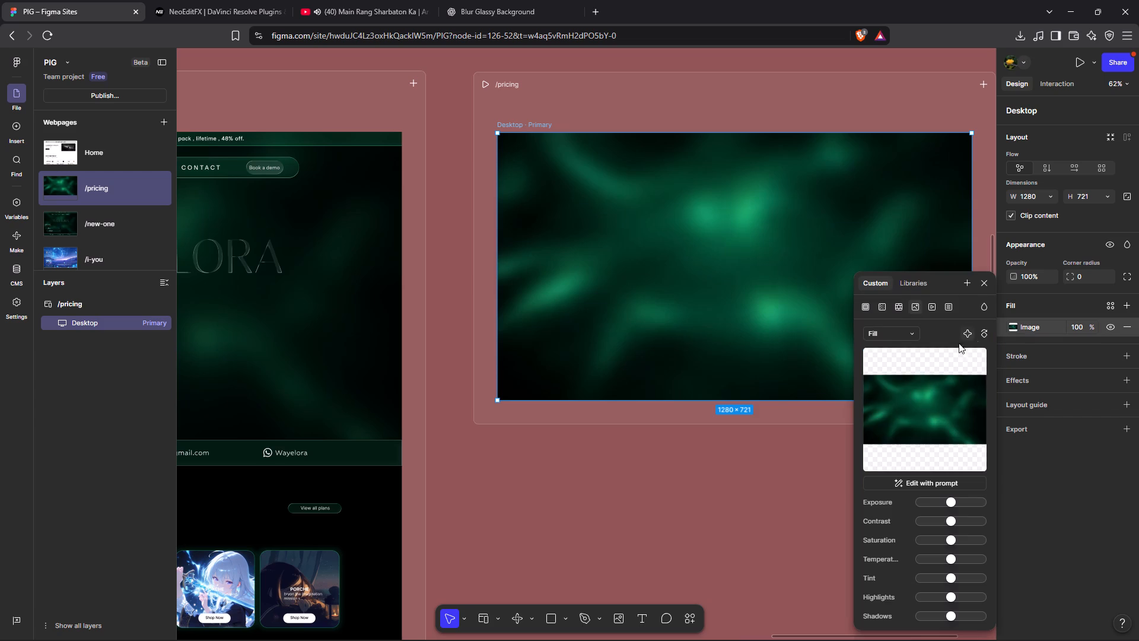
left_click(870, 304)
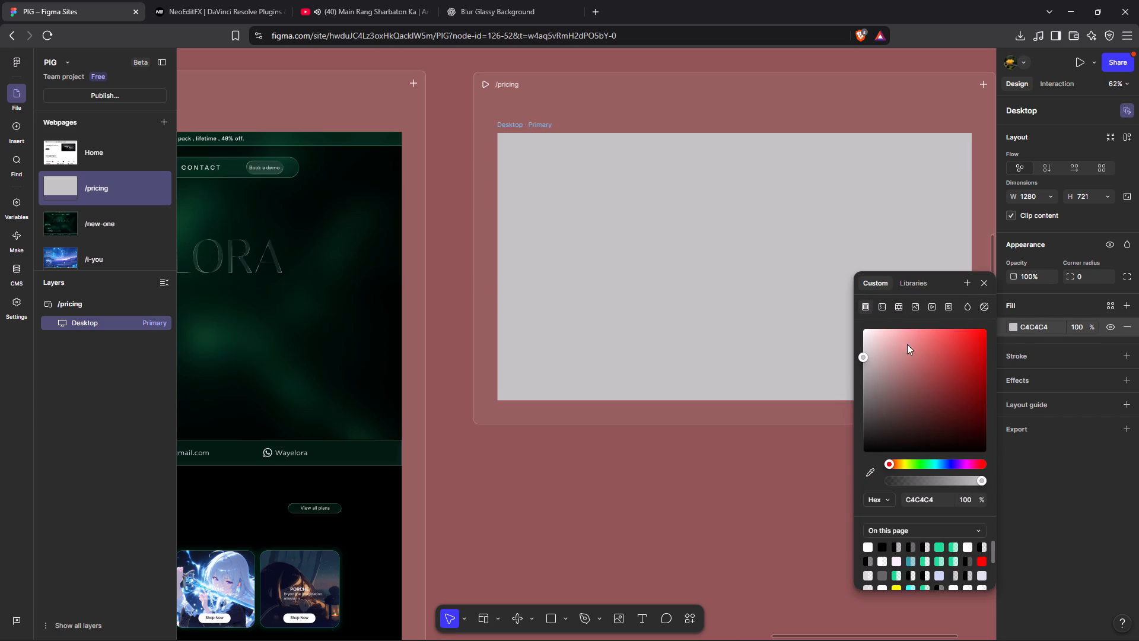
left_click_drag(861, 358, 857, 462)
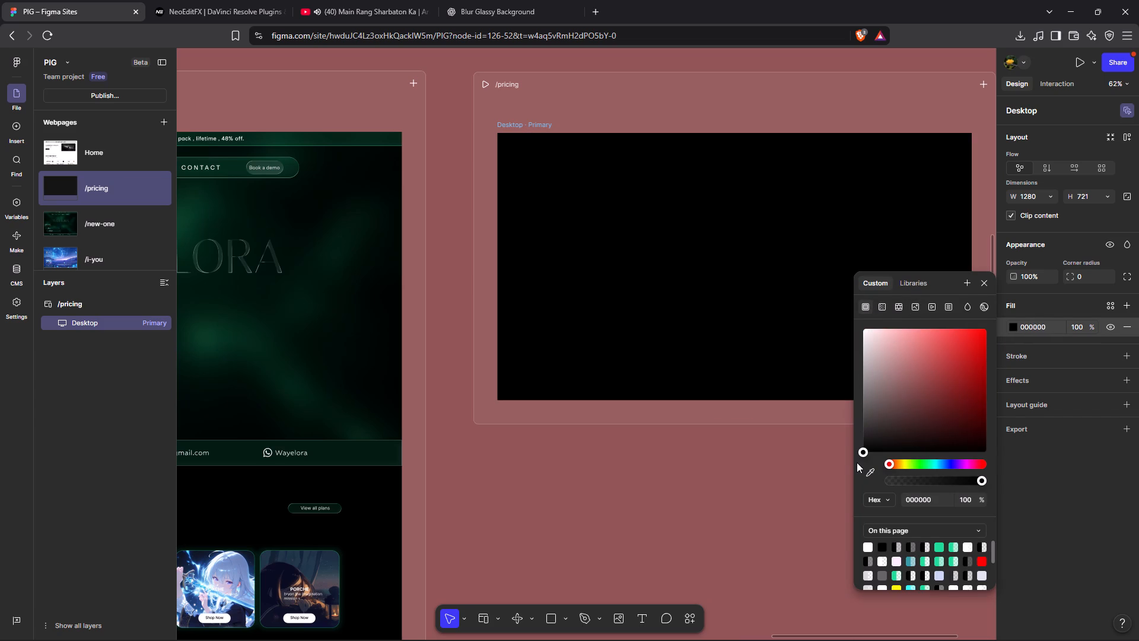
left_click(804, 461)
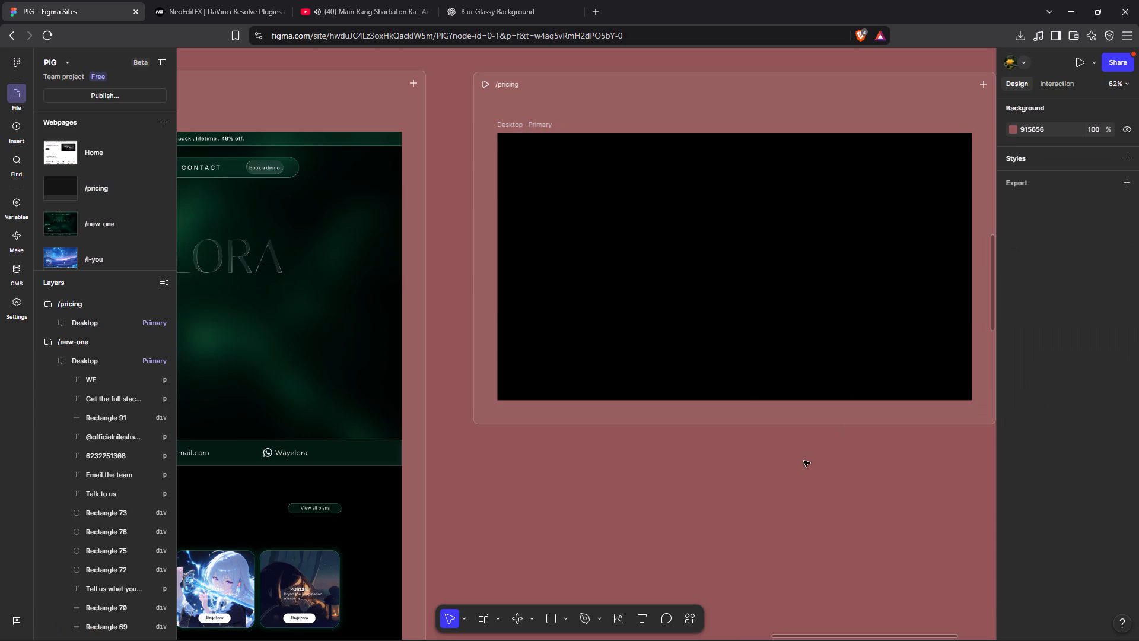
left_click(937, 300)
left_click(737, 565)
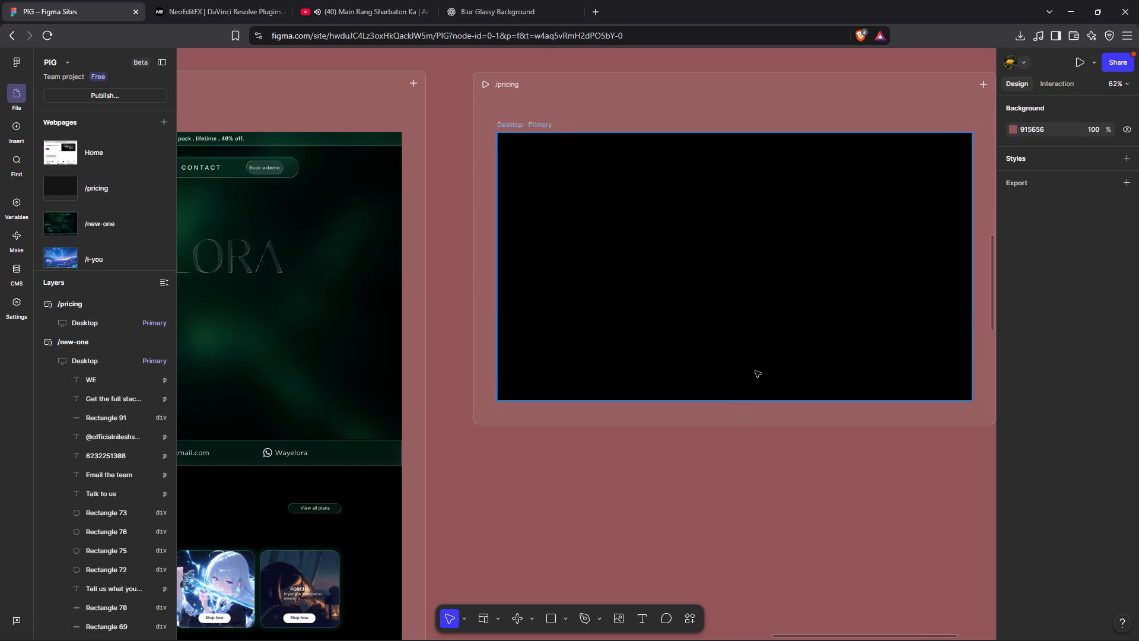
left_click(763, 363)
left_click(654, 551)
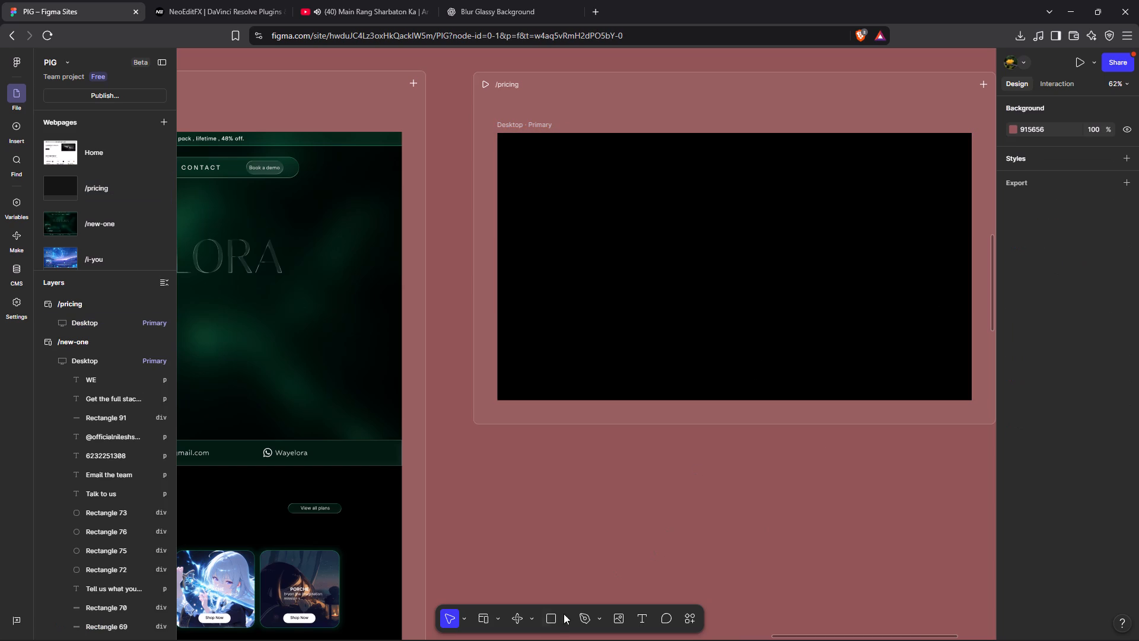
Draw a rectangle about 1272 × 729 over the pricing page's black desktop frame.
left_click(551, 618)
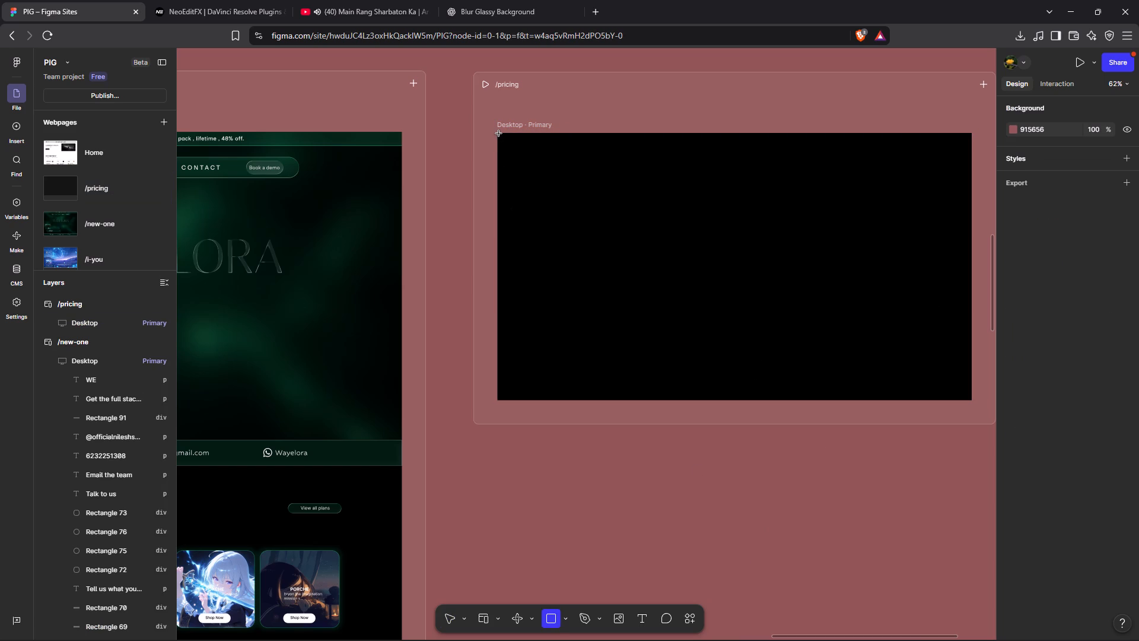
left_click_drag(499, 134, 950, 402)
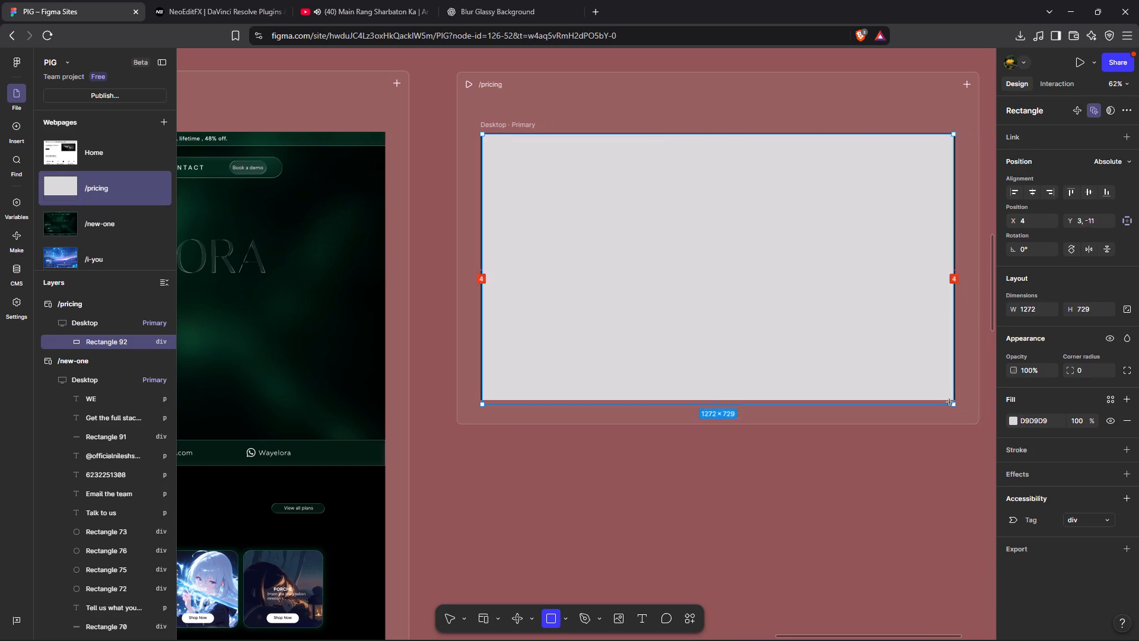
Resize the rectangle on the pricing page to 1280 × 721 so it covers the whole desktop frame.
left_click_drag(950, 402, 955, 400)
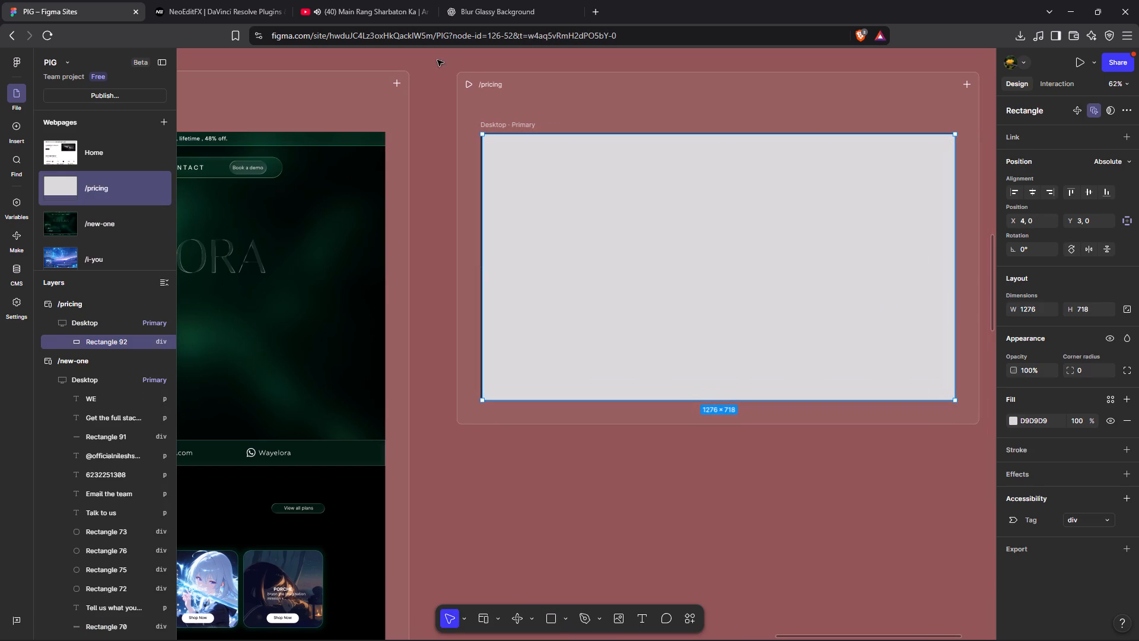
left_click(483, 135)
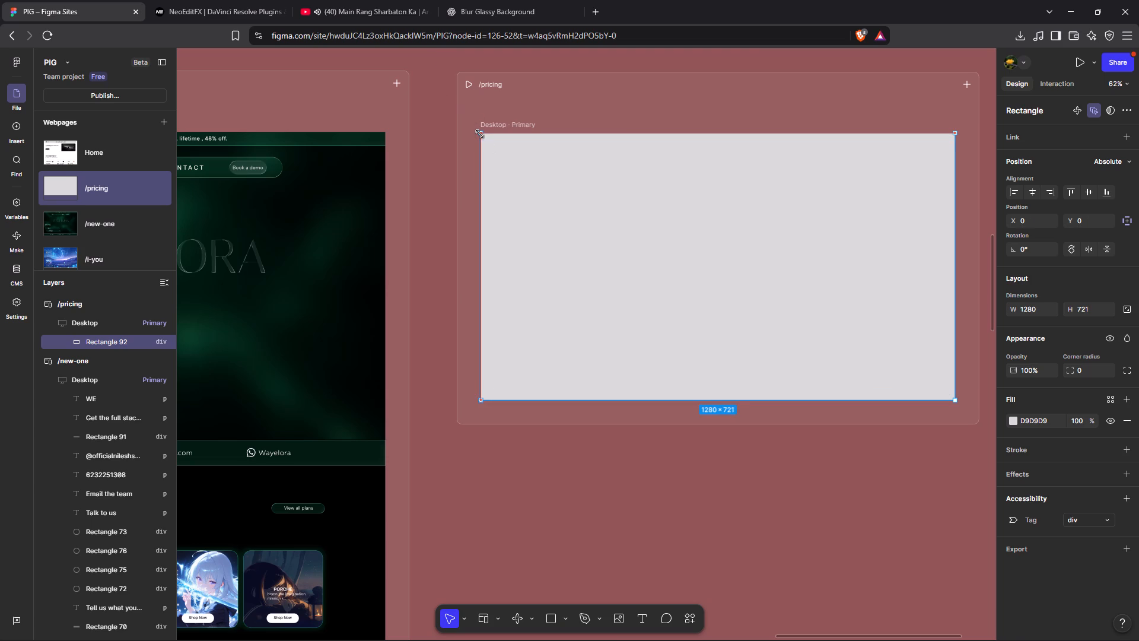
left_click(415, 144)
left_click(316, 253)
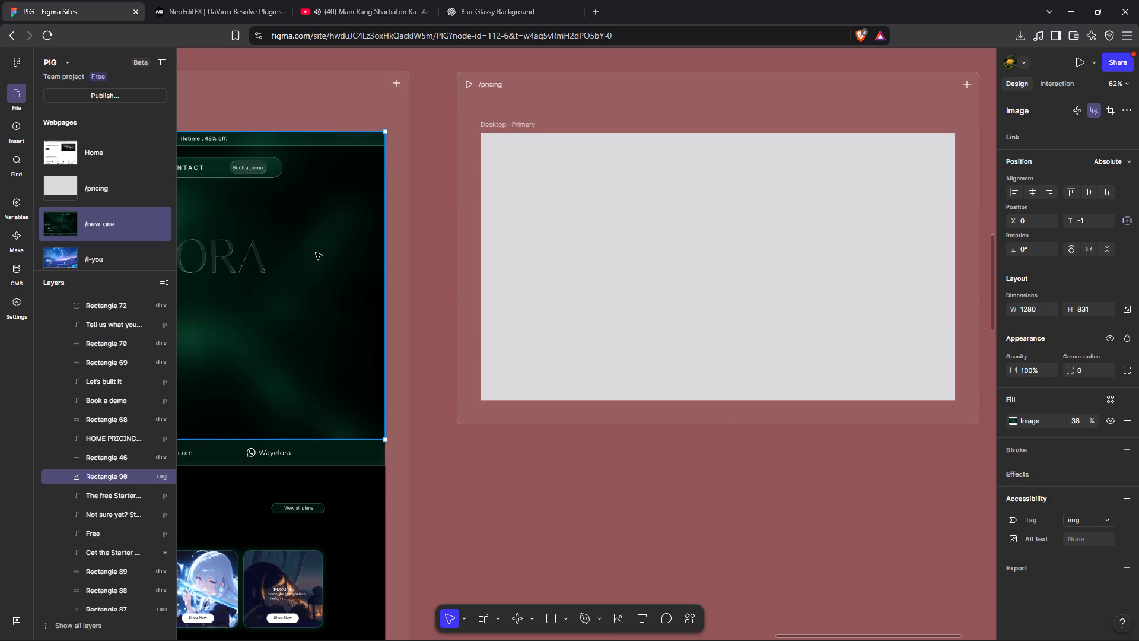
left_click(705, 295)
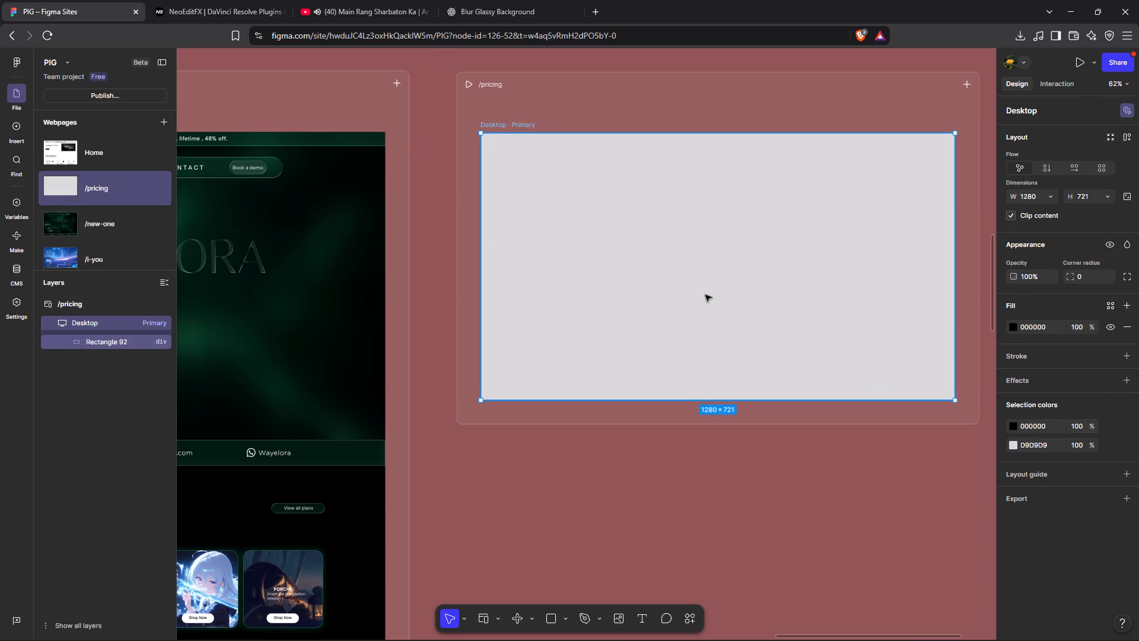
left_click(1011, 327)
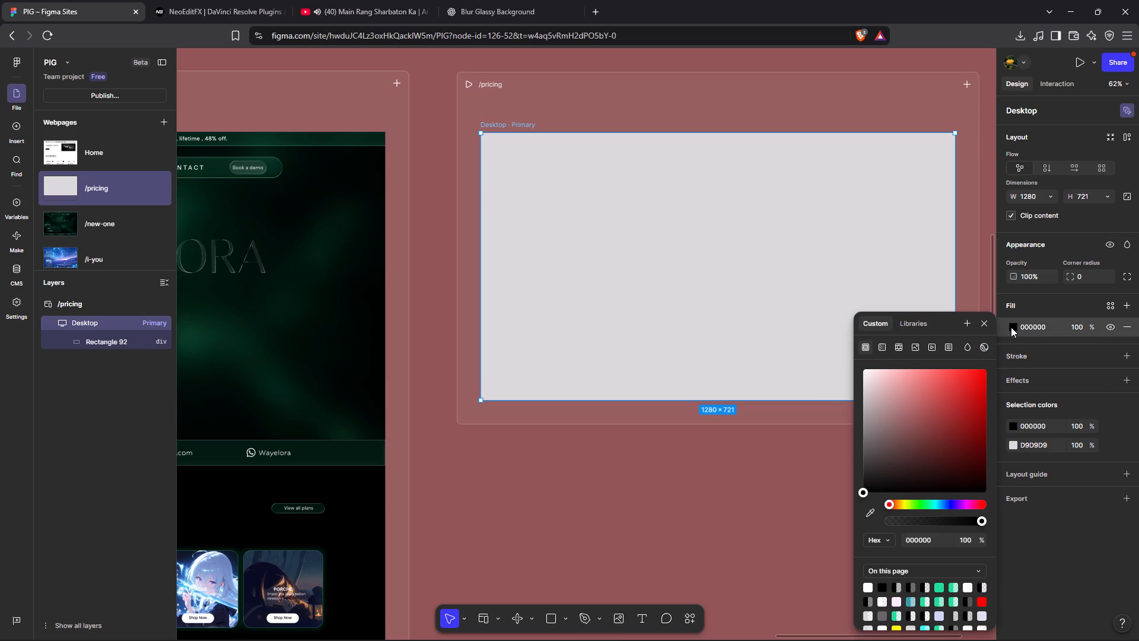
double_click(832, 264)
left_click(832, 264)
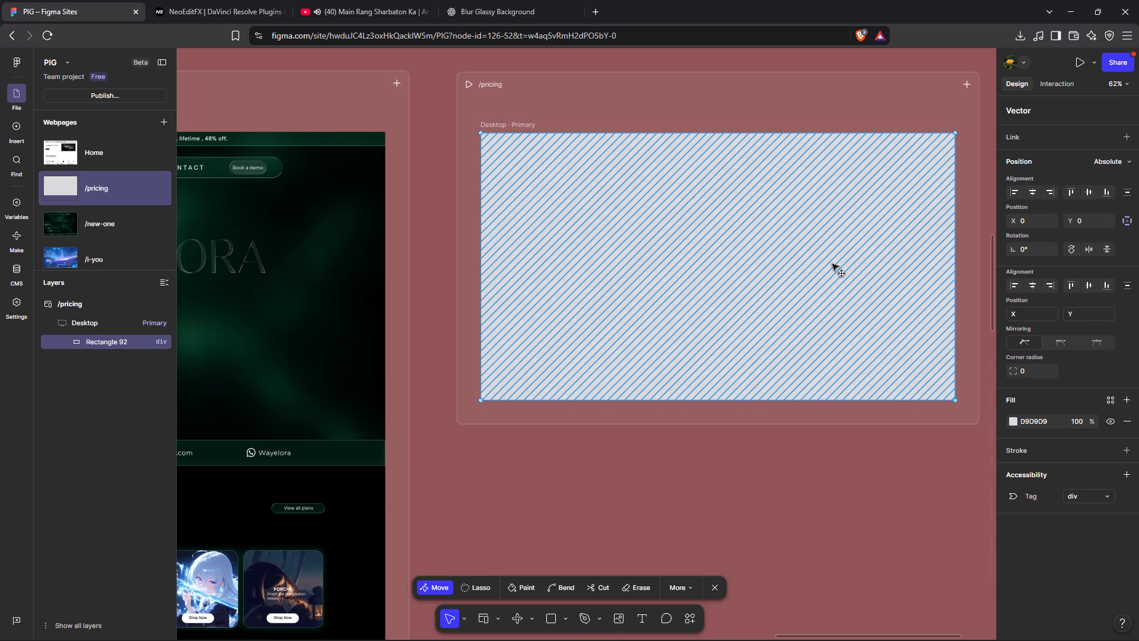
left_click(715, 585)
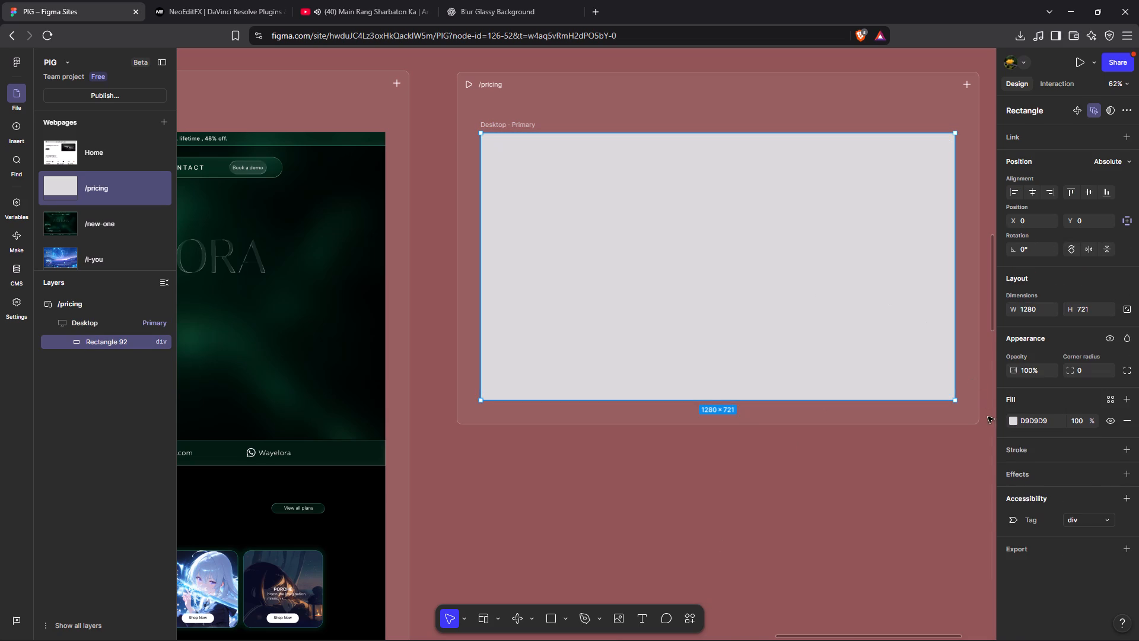
Fill the pricing page's rectangle with the Dreamy Emerald Teal Fogscape image from the Downloads folder.
left_click(1014, 420)
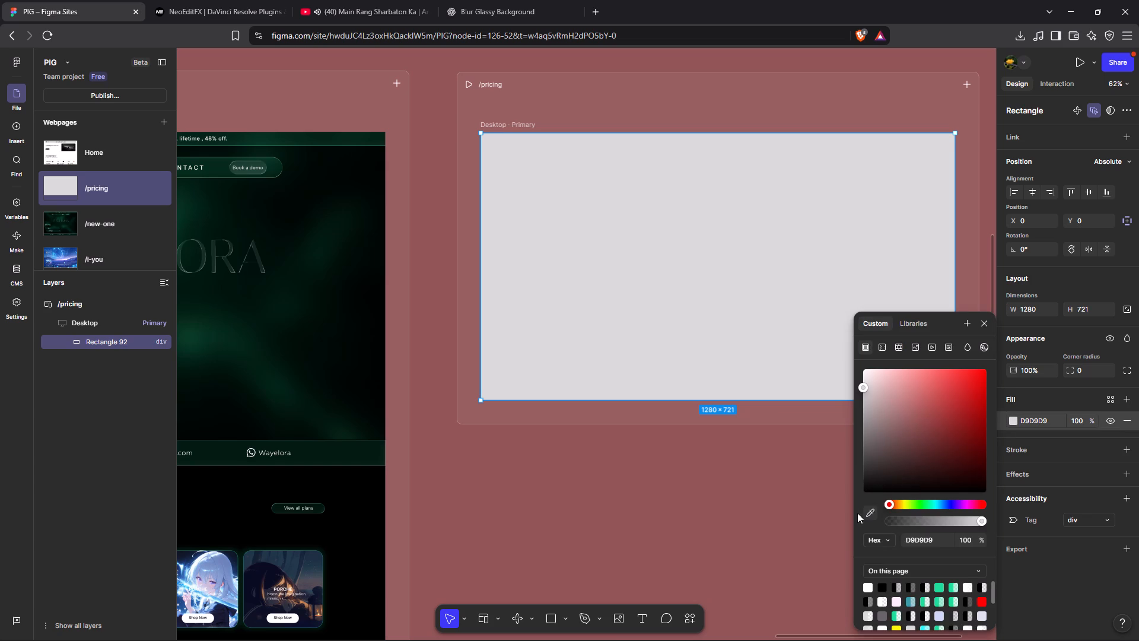
left_click(921, 347)
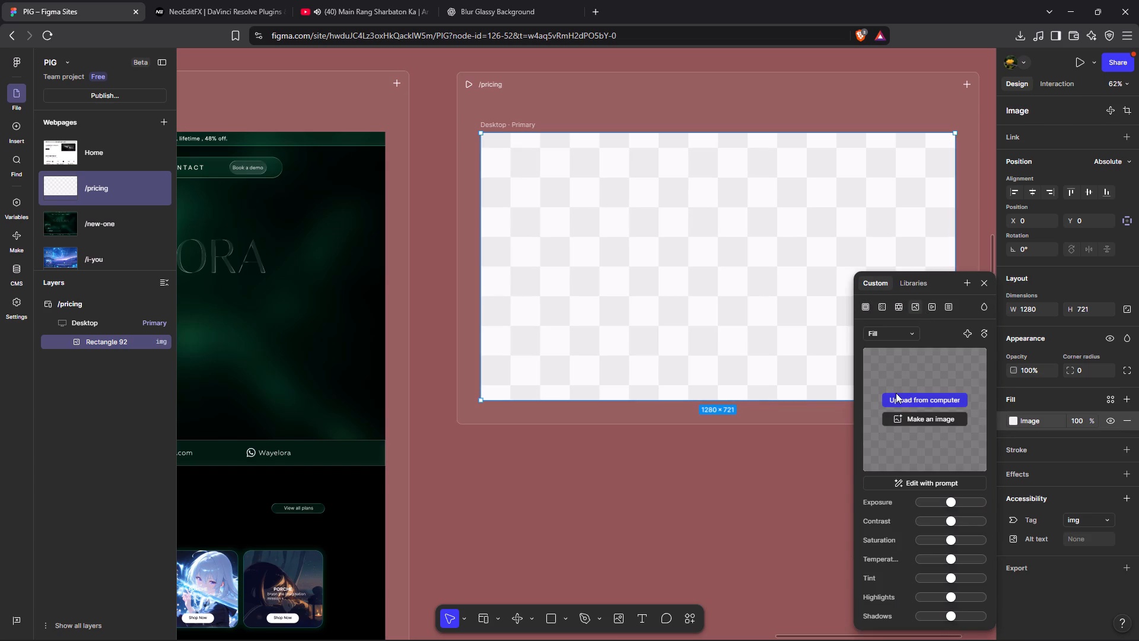
left_click(901, 401)
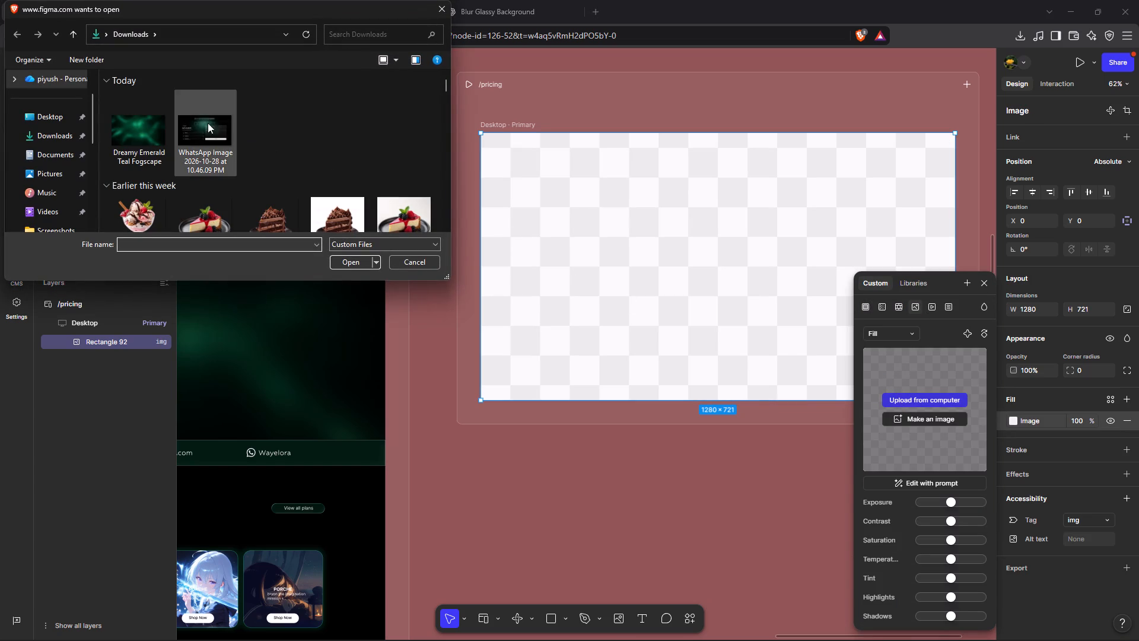
left_click(153, 137)
left_click(345, 257)
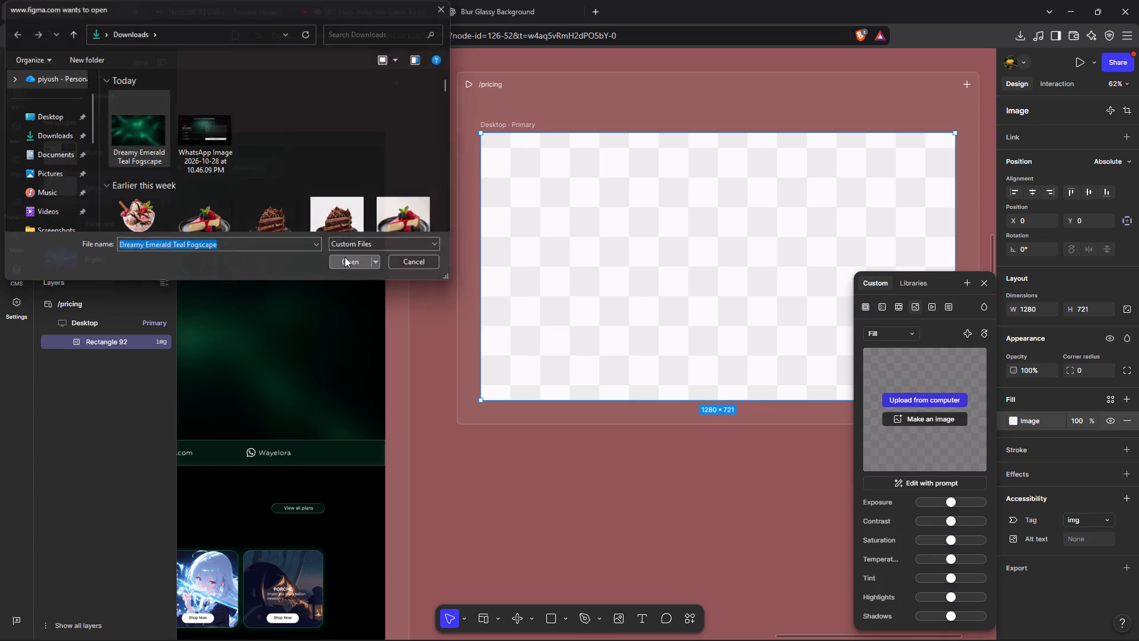
left_click(537, 439)
left_click(537, 439)
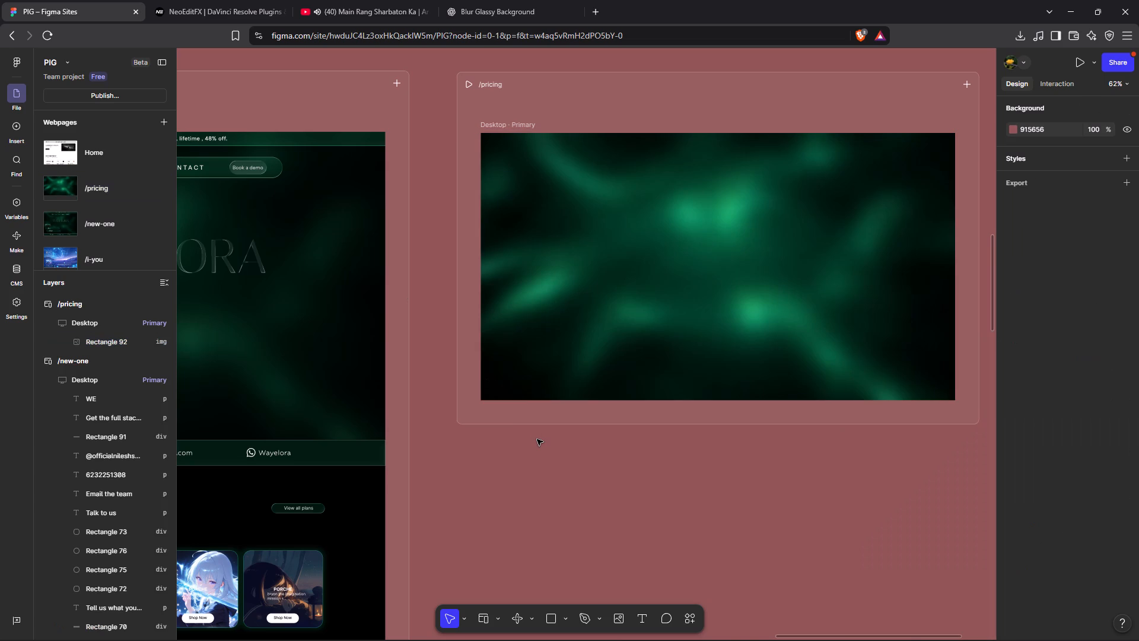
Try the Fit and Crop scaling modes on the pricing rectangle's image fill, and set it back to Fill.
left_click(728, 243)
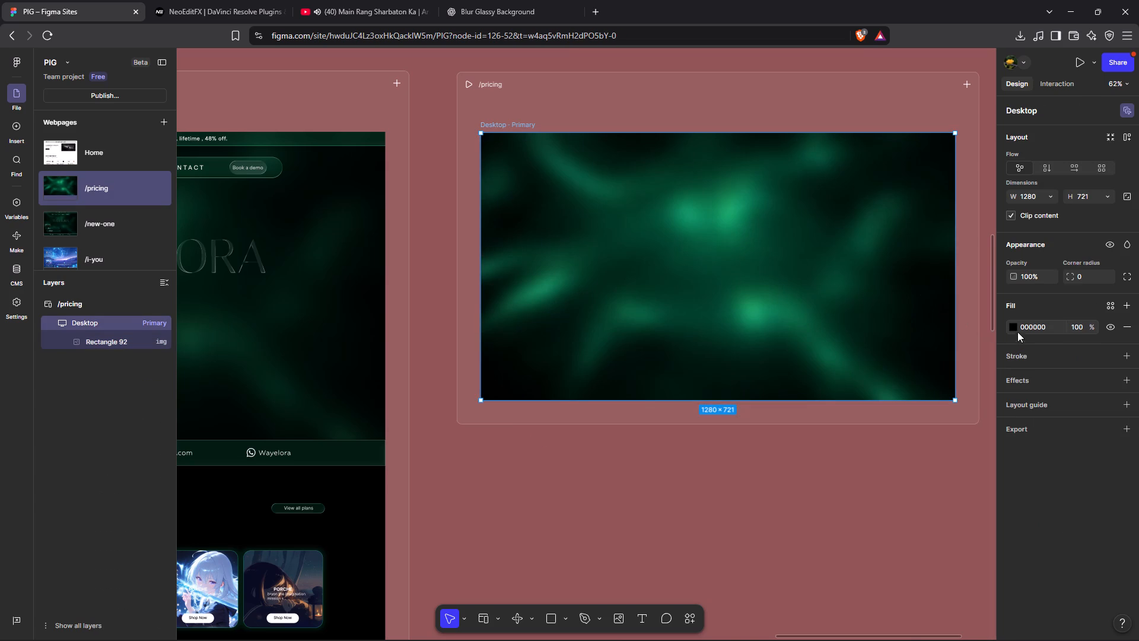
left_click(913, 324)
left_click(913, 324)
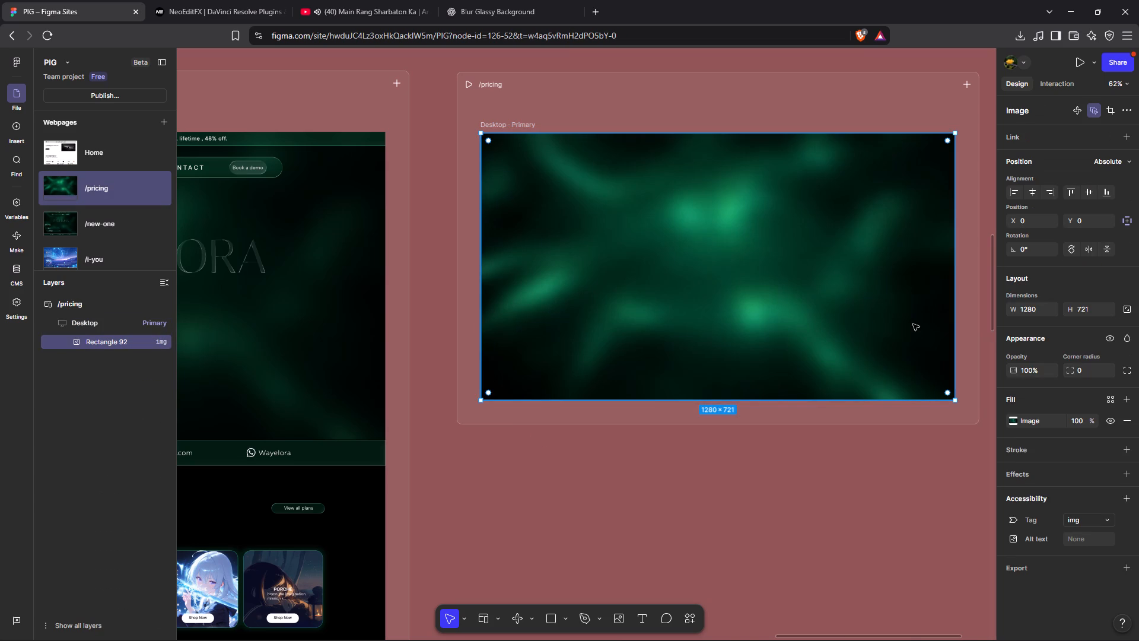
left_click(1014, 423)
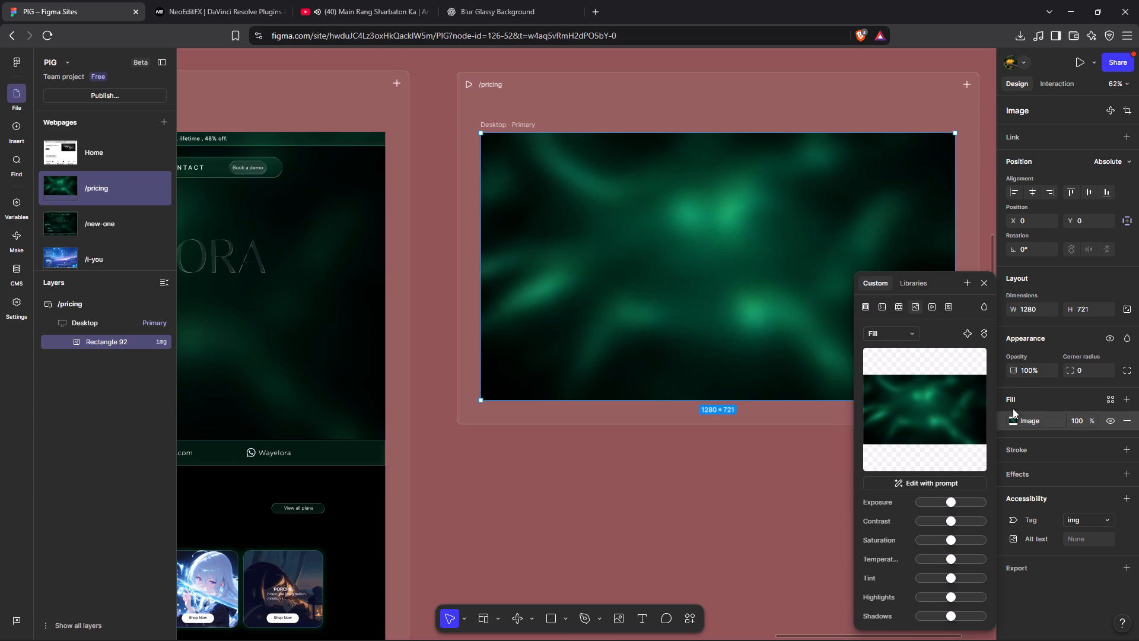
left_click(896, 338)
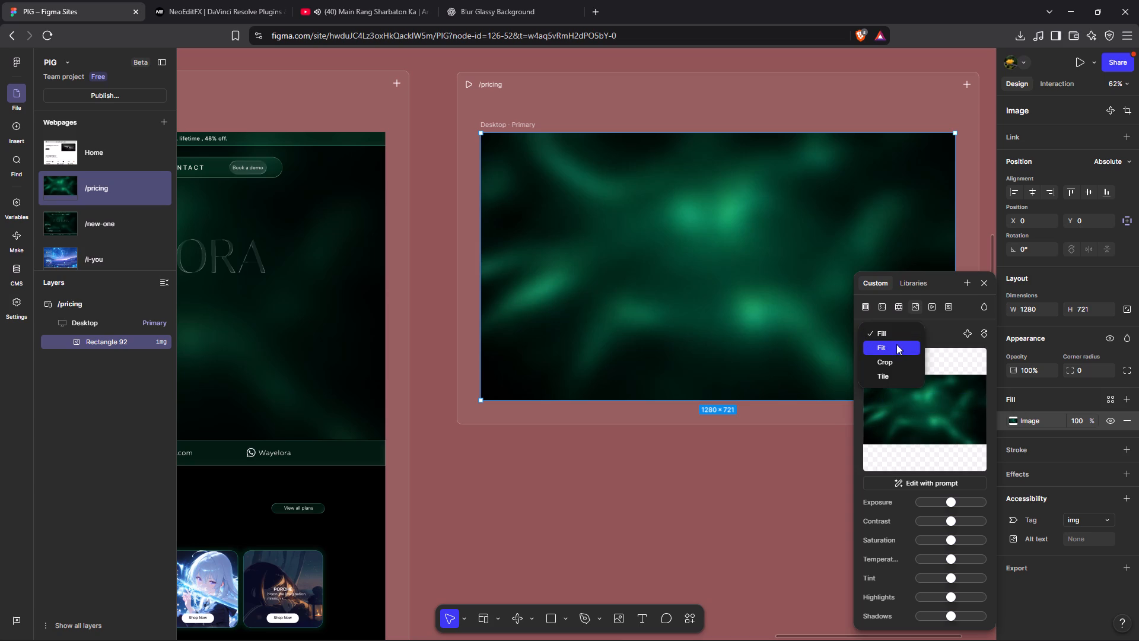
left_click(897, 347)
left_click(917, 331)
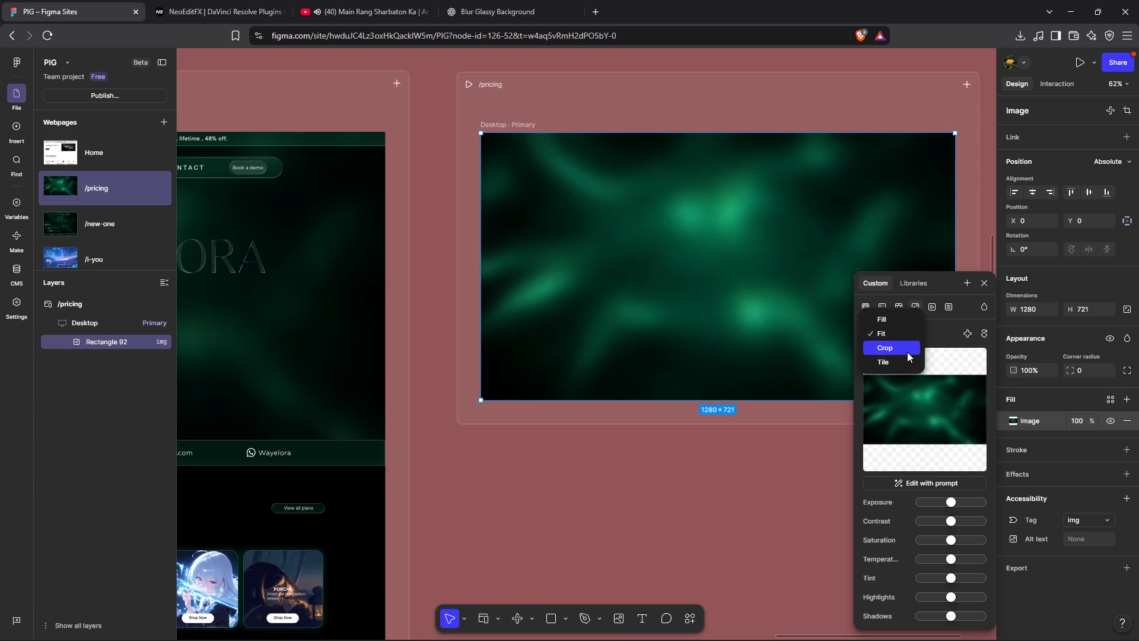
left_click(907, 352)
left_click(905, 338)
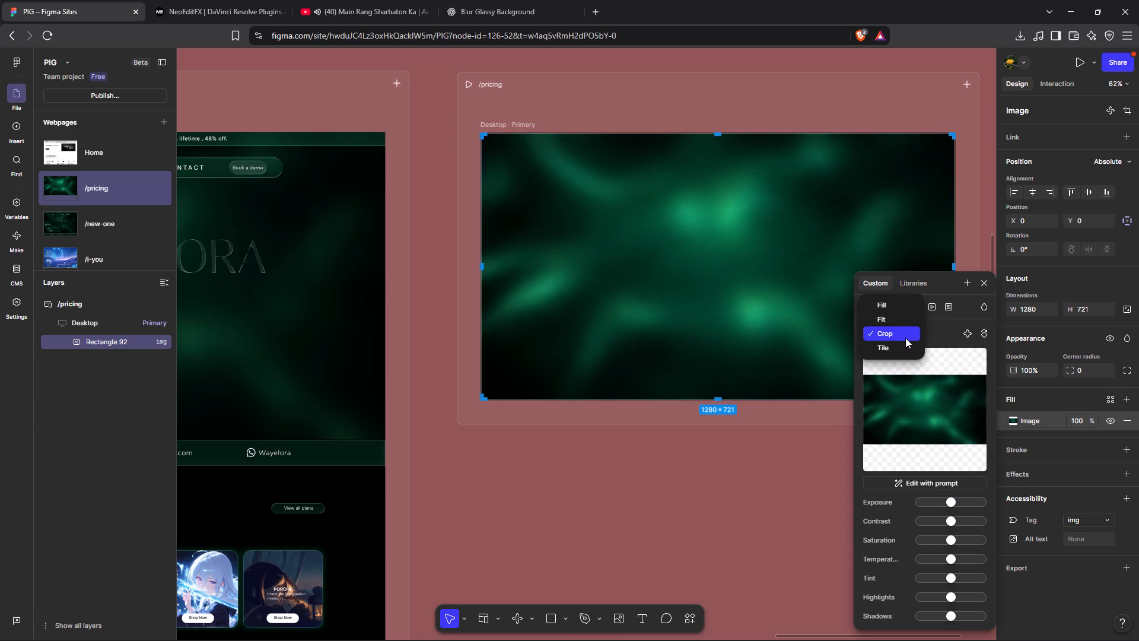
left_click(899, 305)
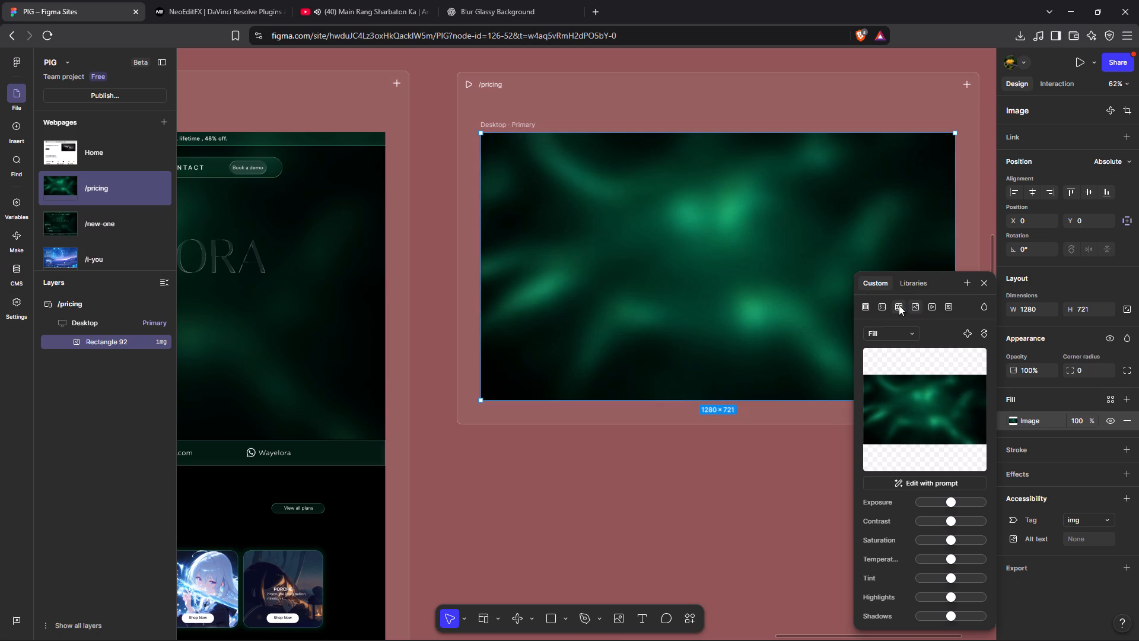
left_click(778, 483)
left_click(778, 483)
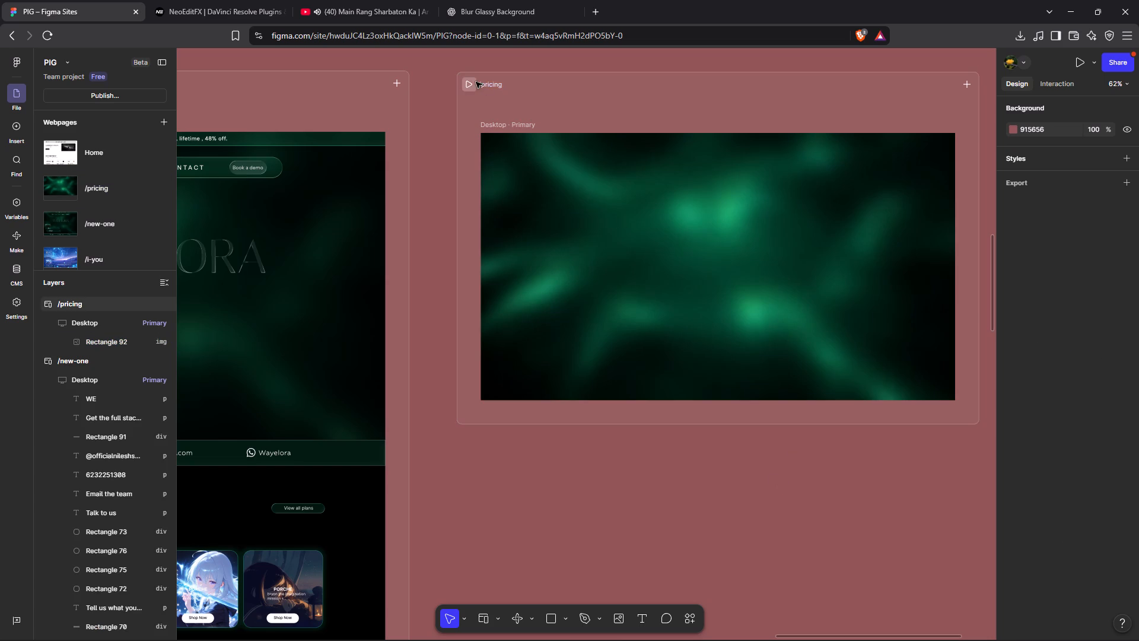
Preview the pricing page to examine how its background image displays at desktop size, and return to the design.
left_click(467, 84)
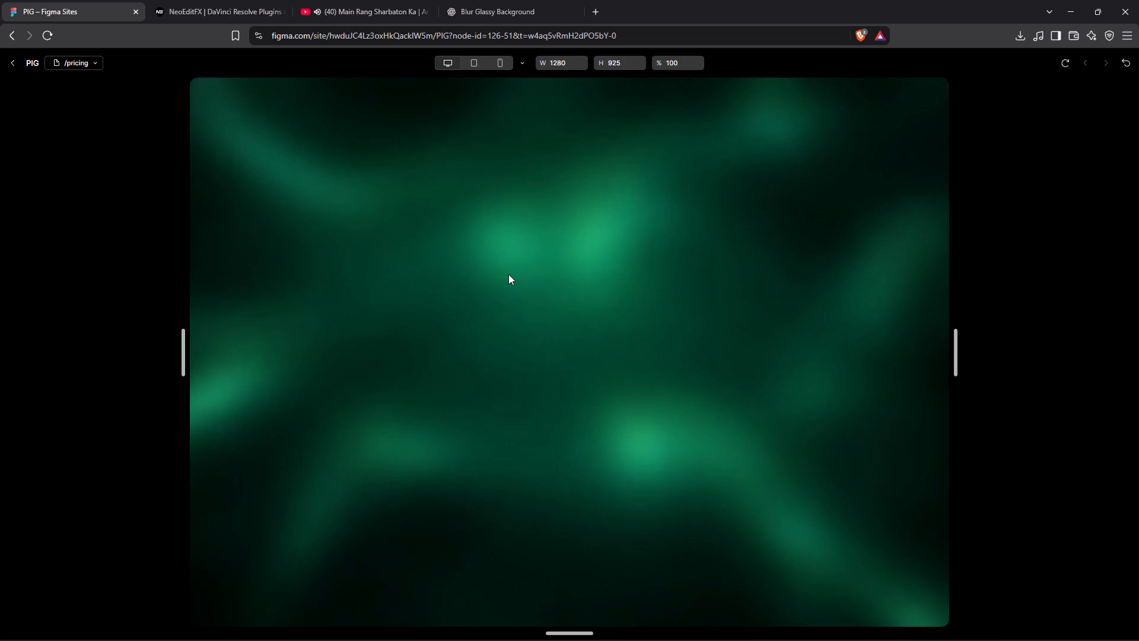
scroll(508, 274, "down", 4)
scroll(508, 274, "up", 4)
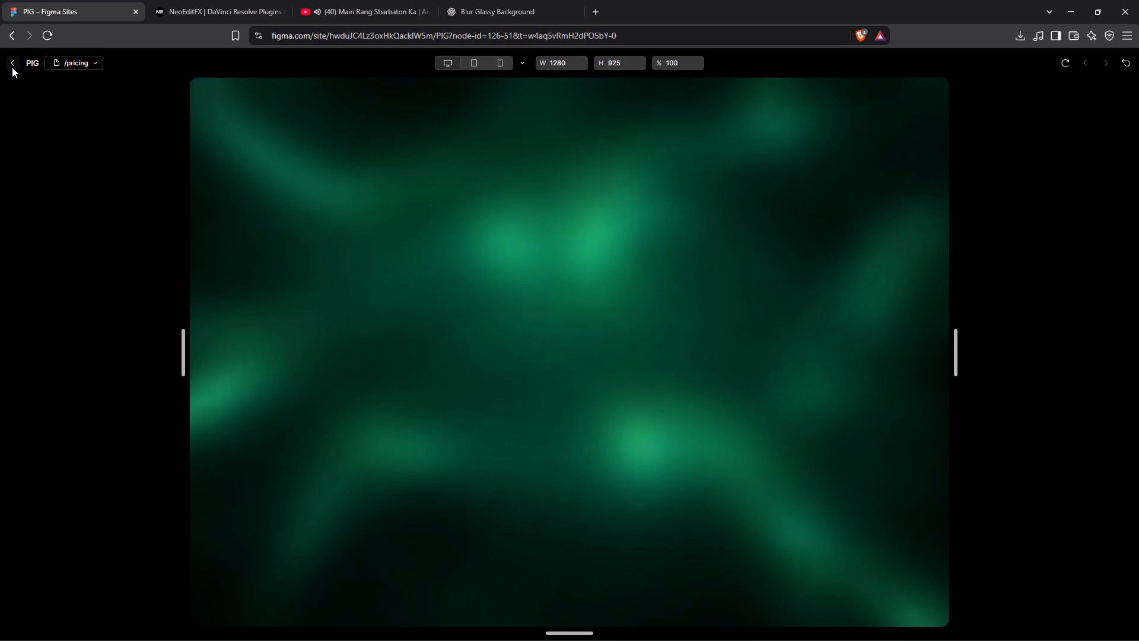
left_click(11, 65)
Lower the opacity of the pricing rectangle's image fill to 38%.
left_click(608, 262)
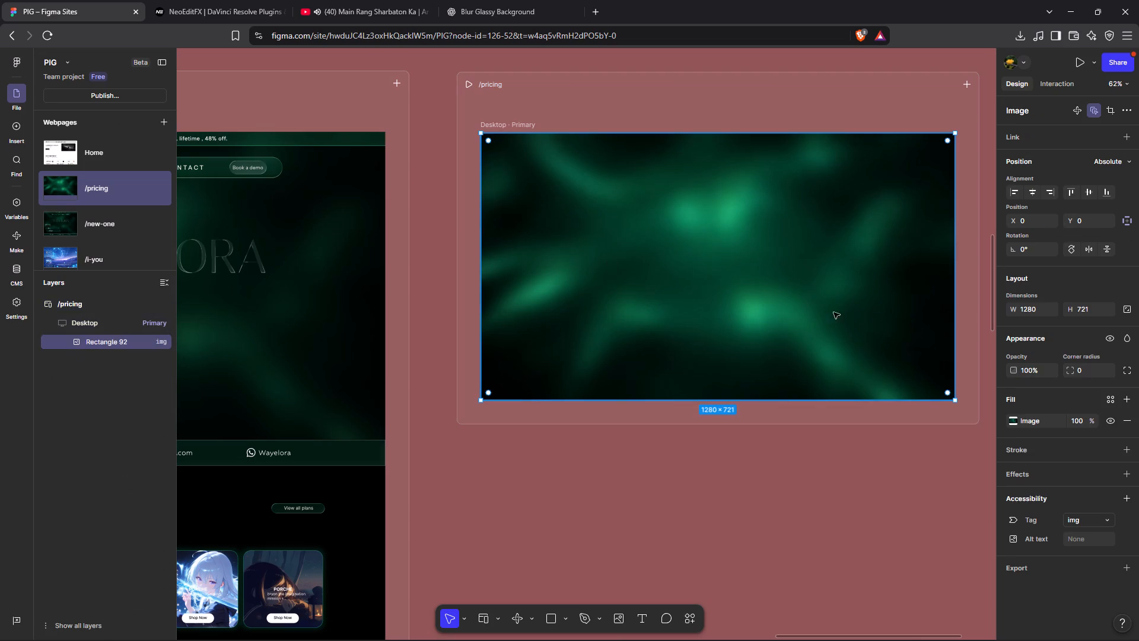
left_click_drag(1093, 420, 504, 335)
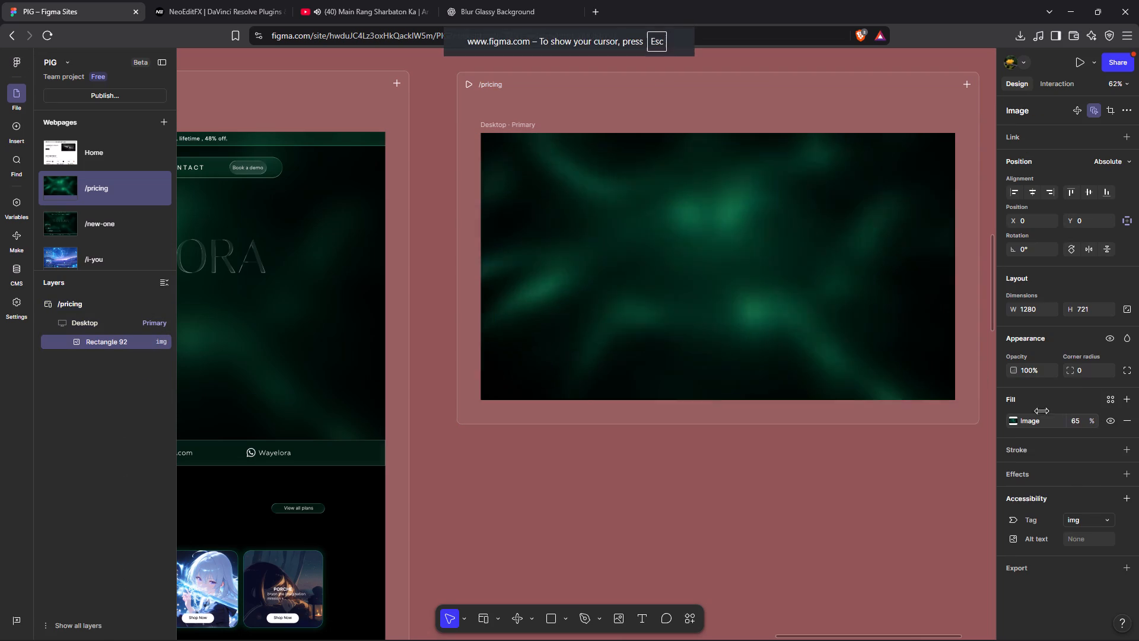
left_click_drag(504, 335, 486, 336)
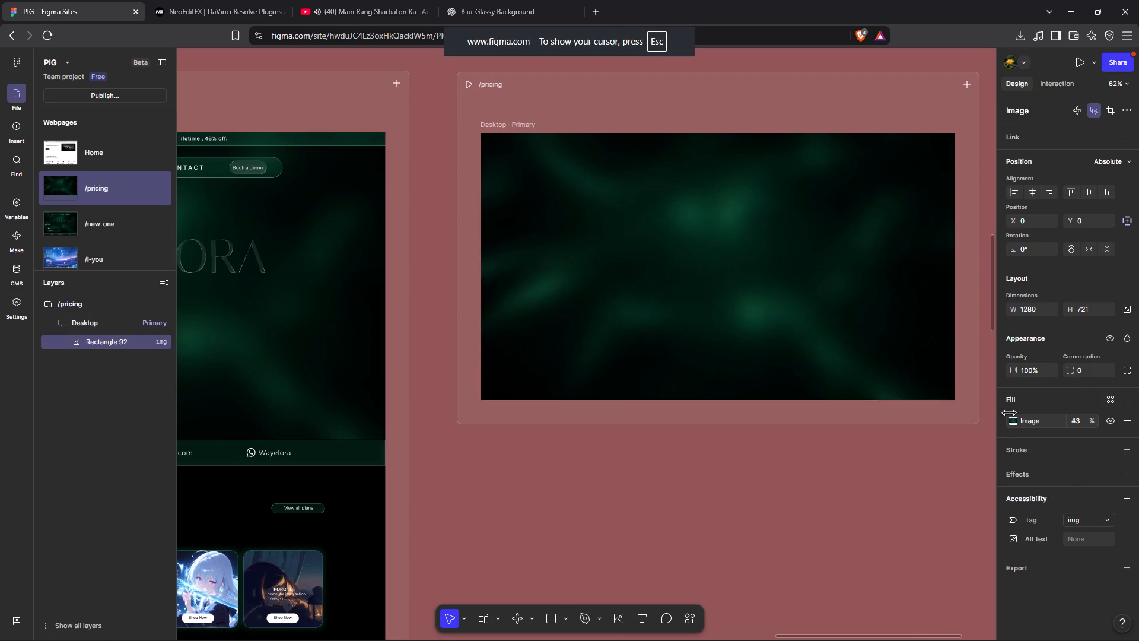
left_click_drag(486, 336, 478, 336)
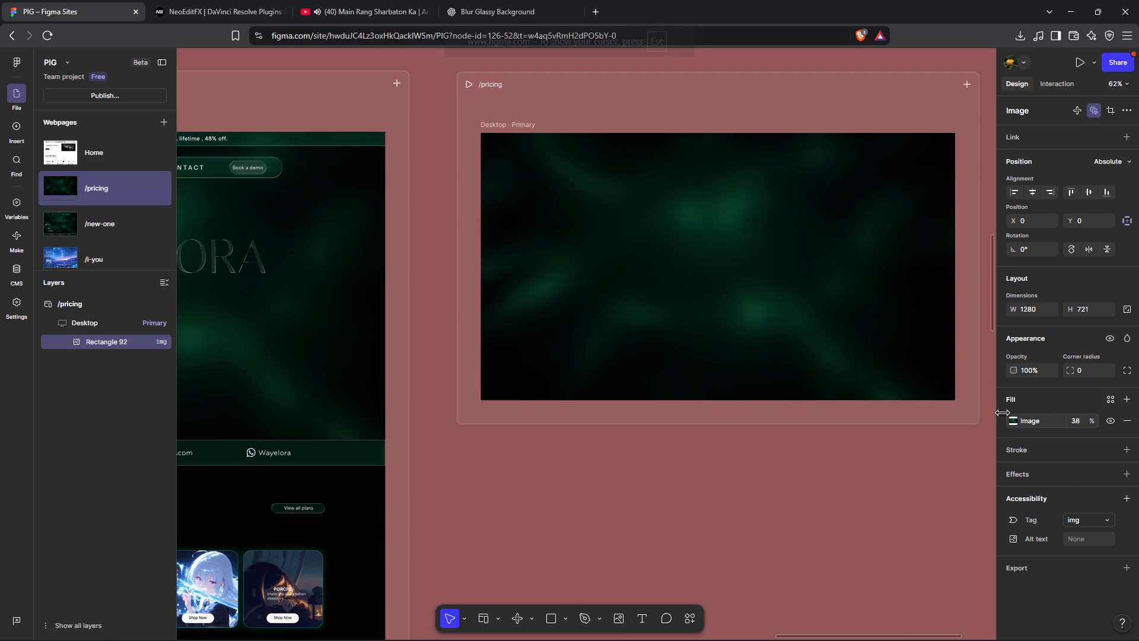
left_click_drag(478, 336, 478, 337)
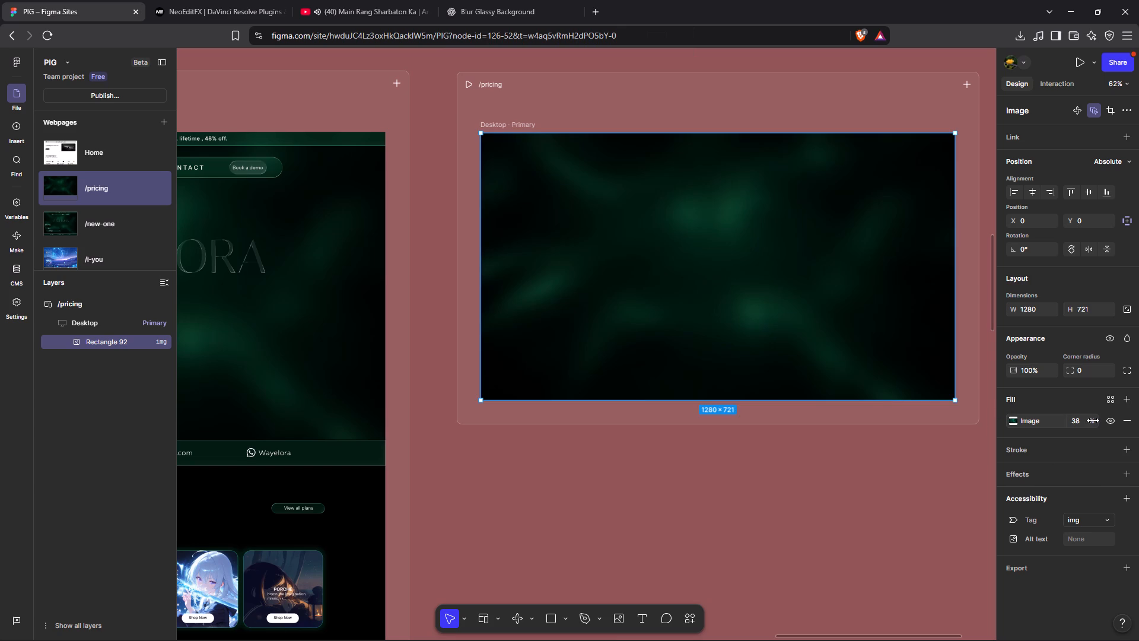
left_click(1002, 503)
left_click(887, 487)
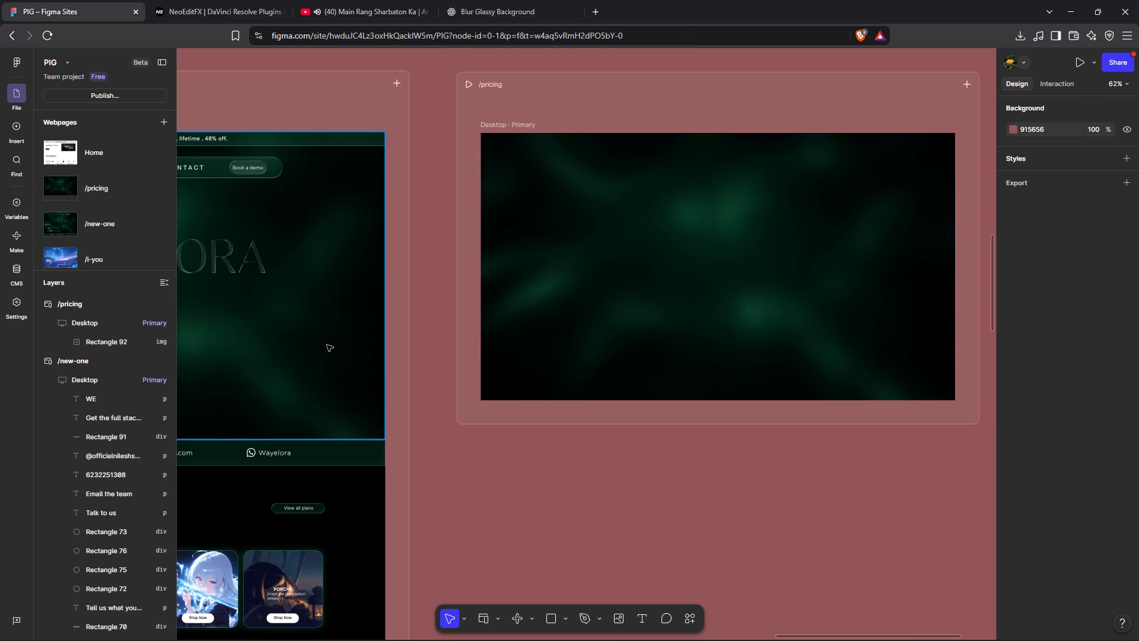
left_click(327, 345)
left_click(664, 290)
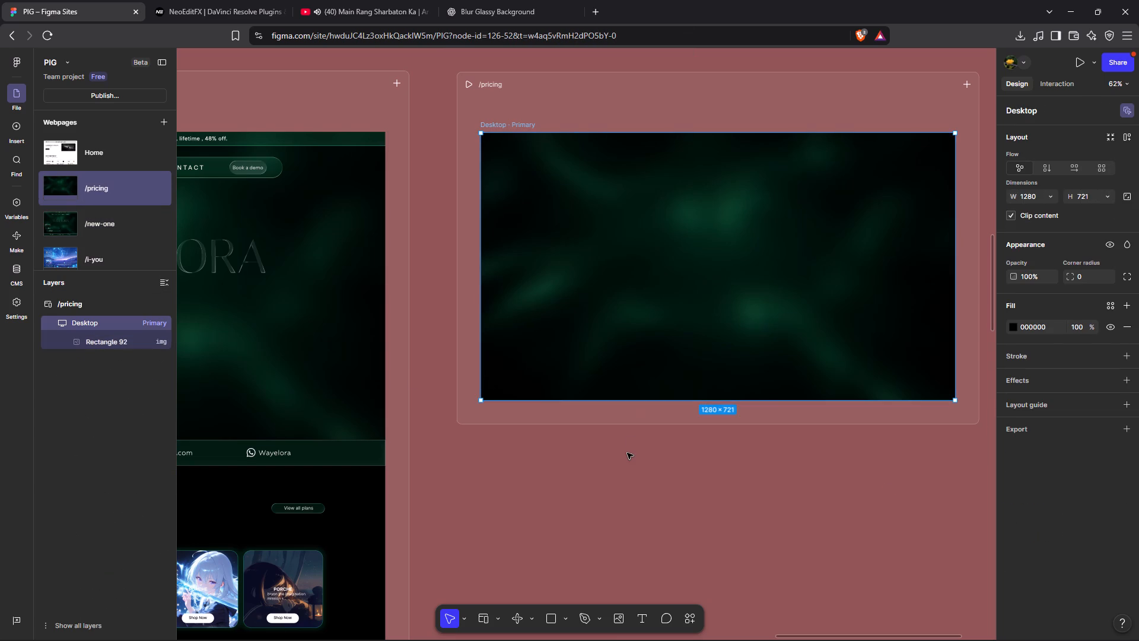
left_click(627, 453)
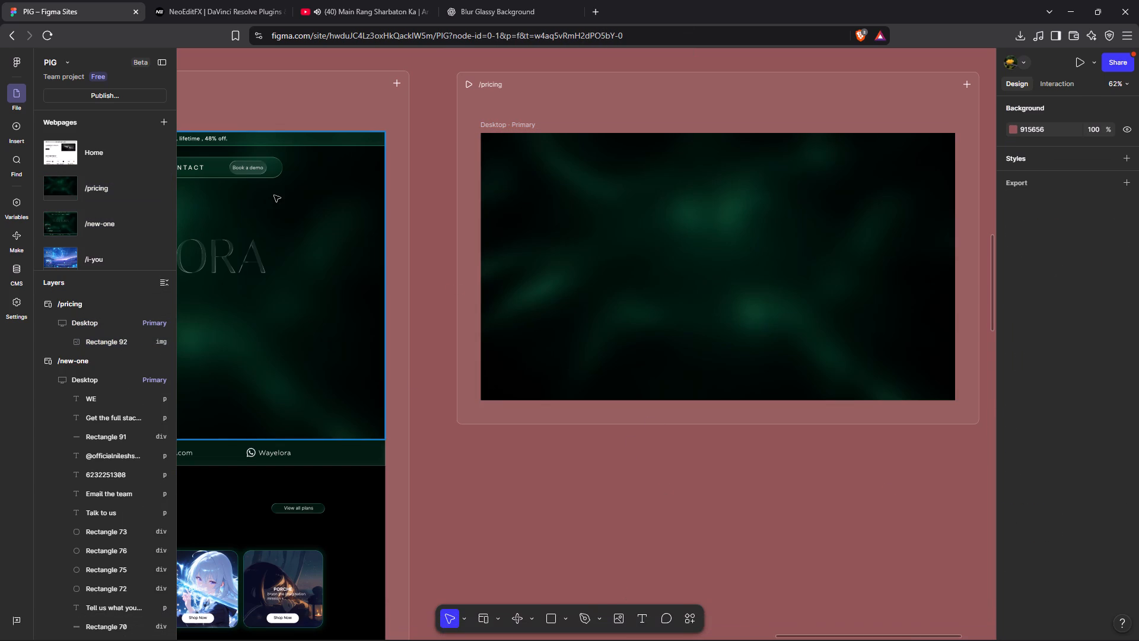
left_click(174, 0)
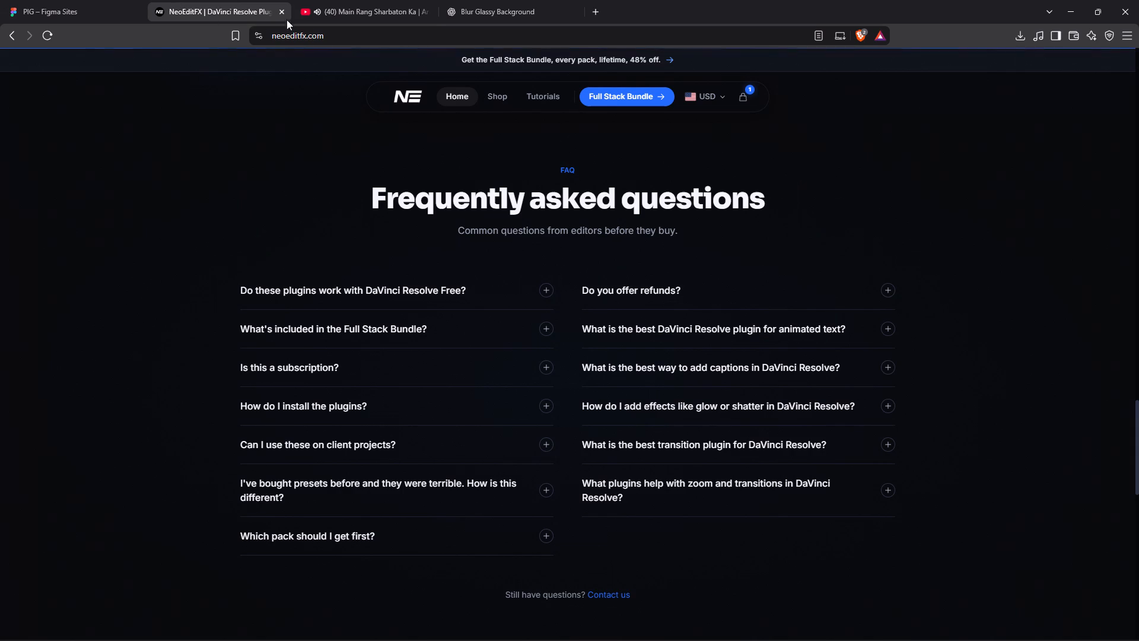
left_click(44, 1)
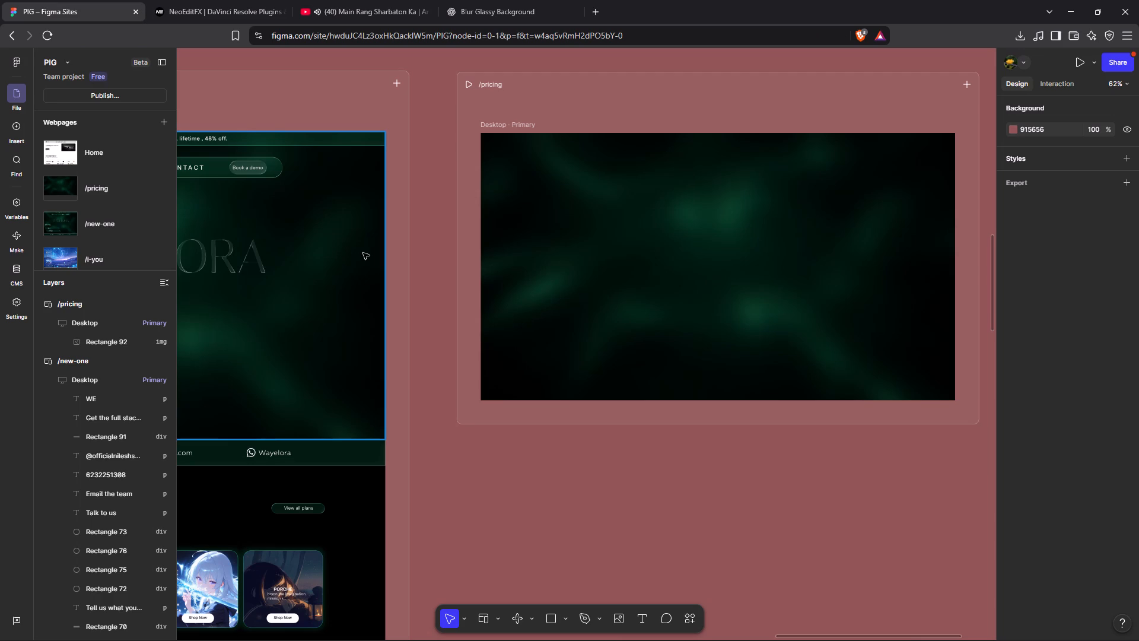
Group the new-one page's navigation bar with its WE logo, menu text, and Book a demo label and button shape.
scroll(363, 253, "right", 4)
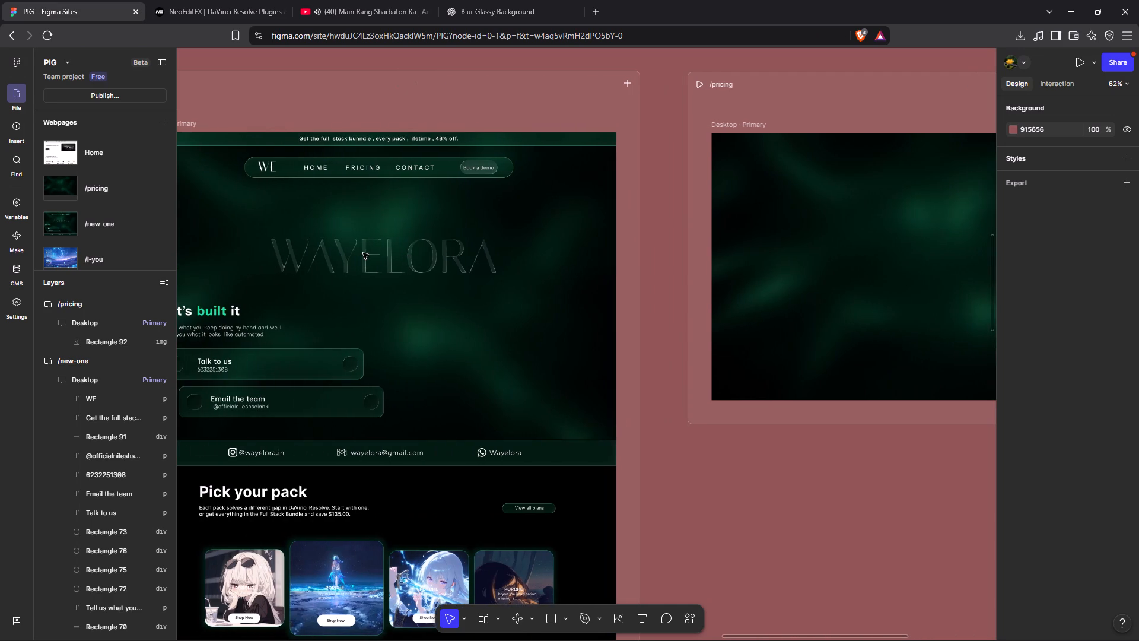
left_click(488, 175, "shift")
left_click(510, 174, "shift")
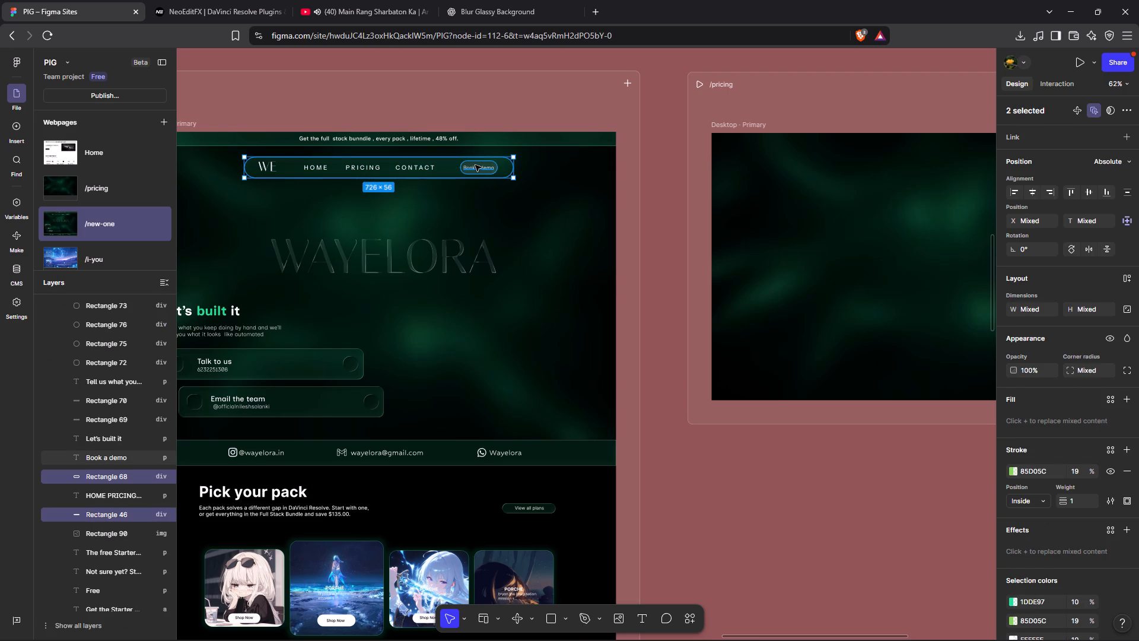
left_click(476, 165, "shift")
left_click(437, 167, "shift")
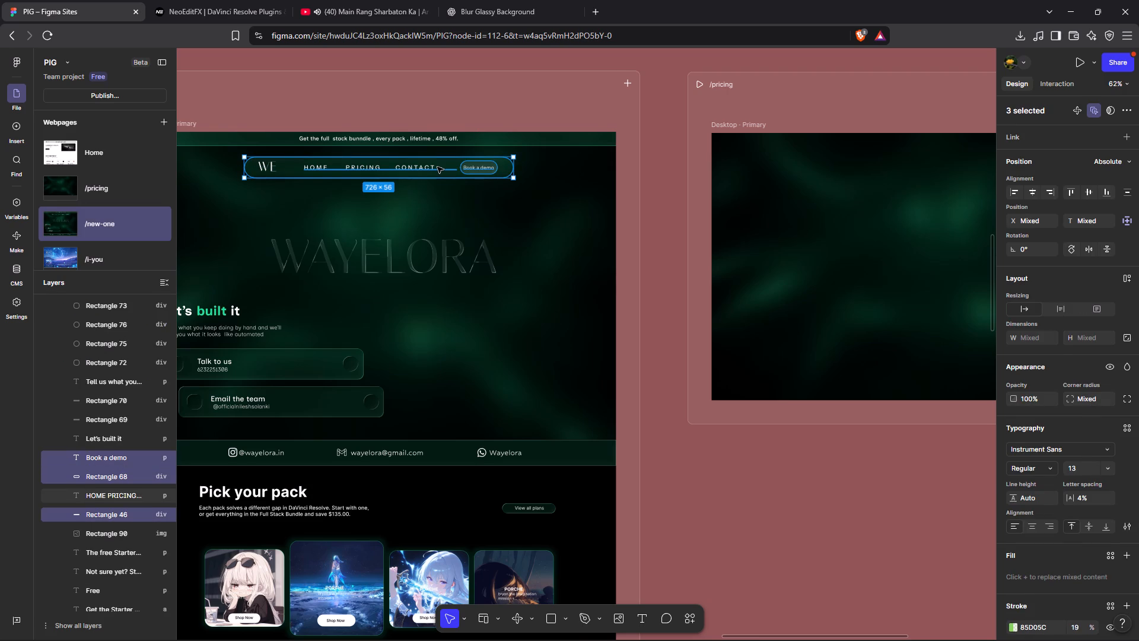
left_click(276, 166, "shift")
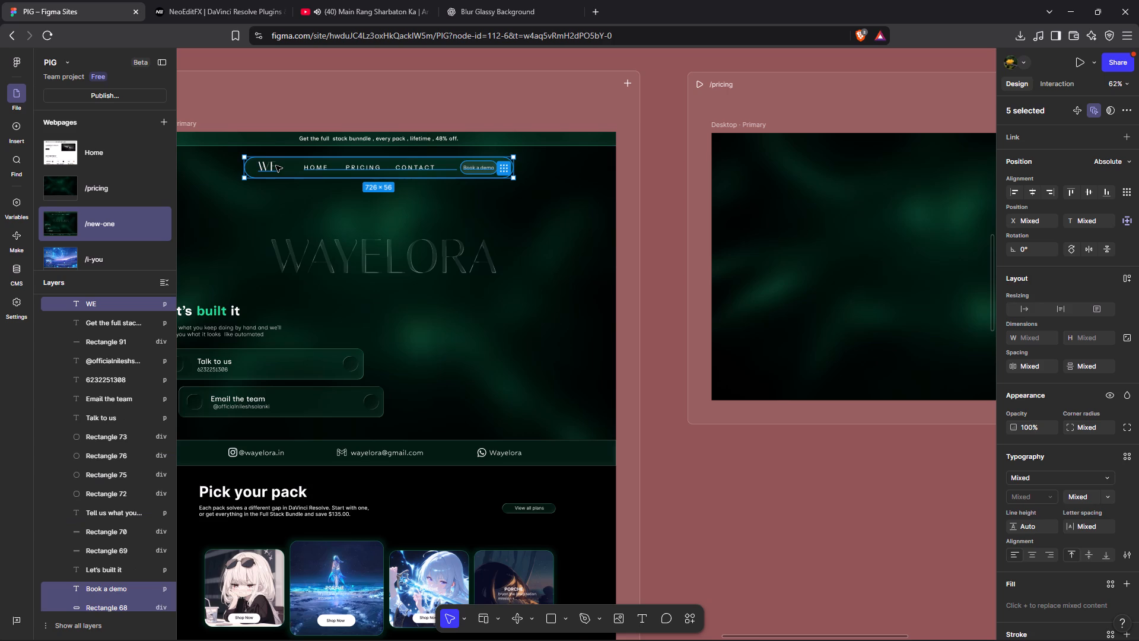
key("ctrl+g")
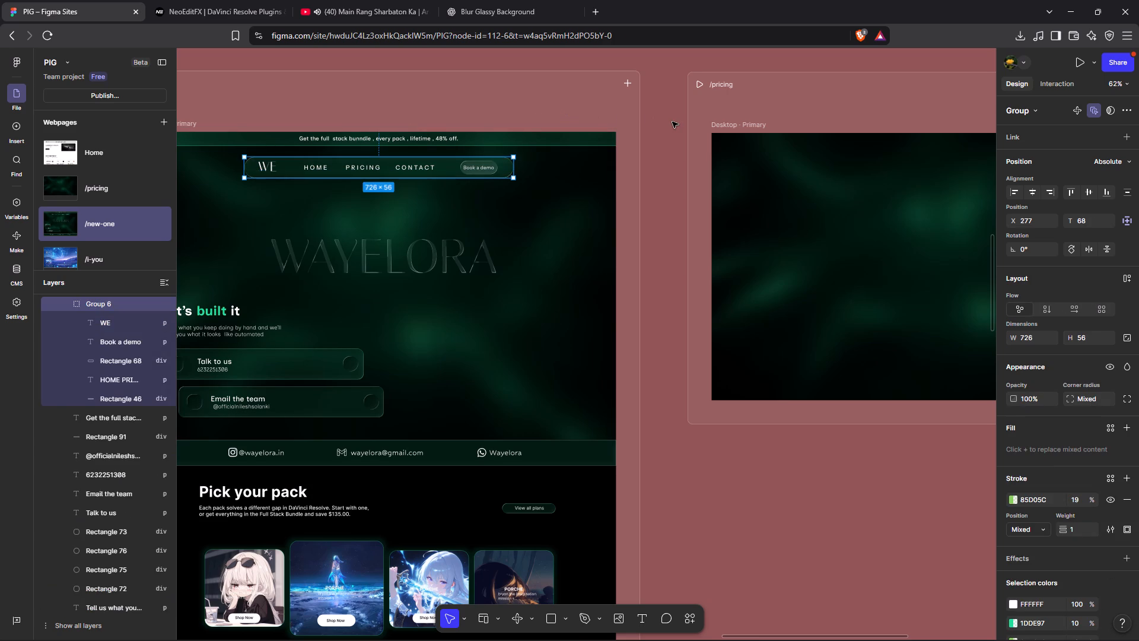
left_click(672, 122)
Duplicate the grouped navigation bar and move the copy onto the pricing page's desktop frame.
left_click(390, 173)
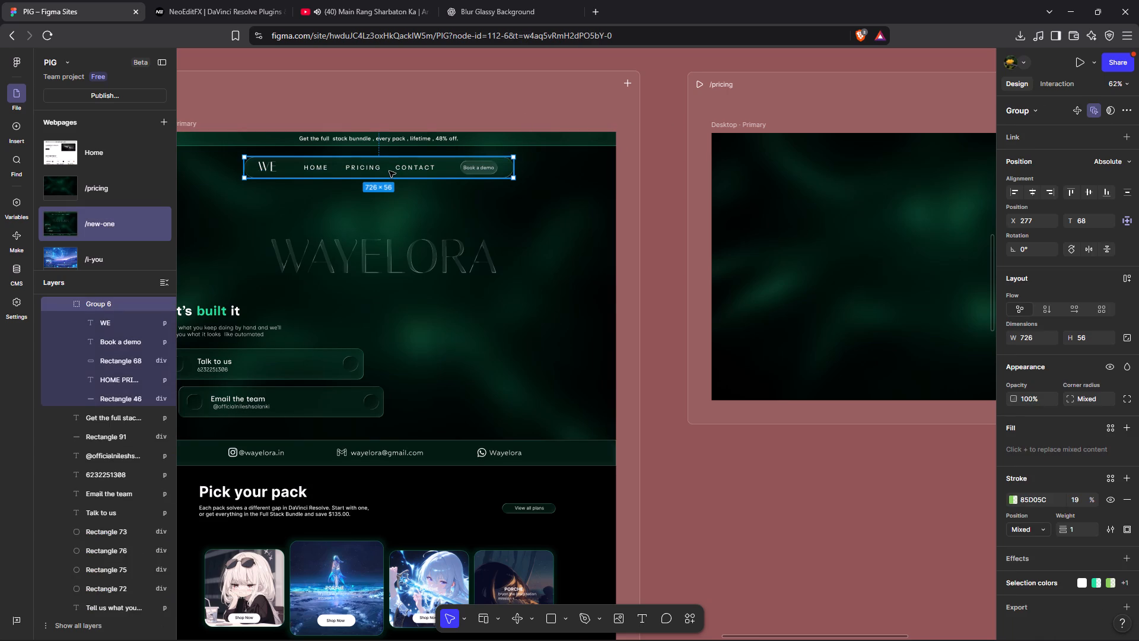
key("ctrl+d")
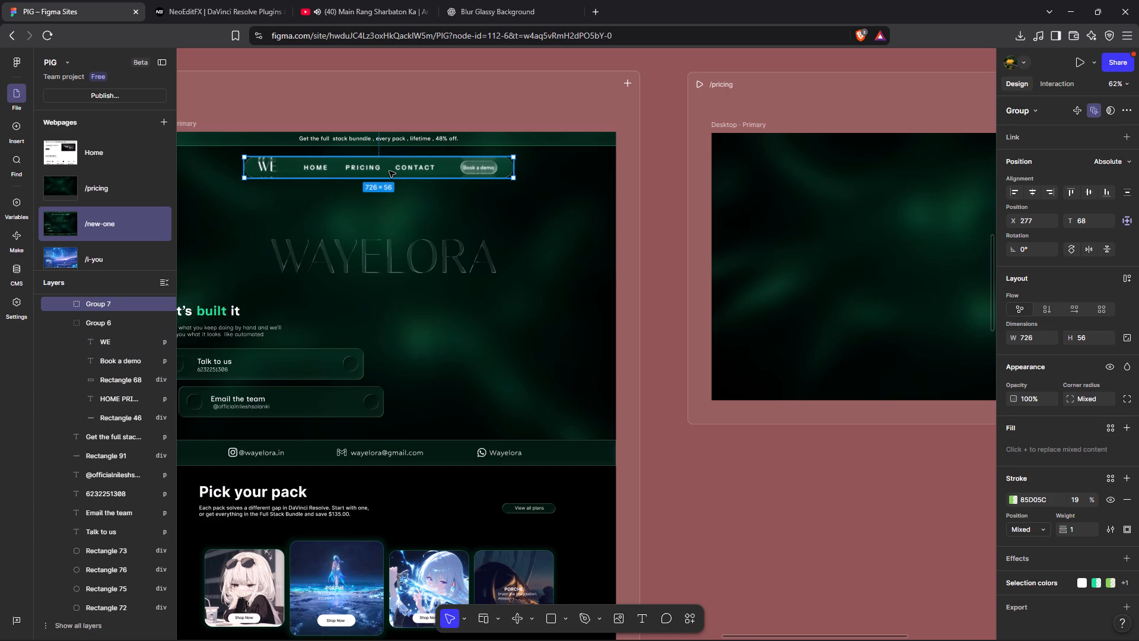
left_click_drag(389, 170, 960, 161)
Centre the copied navigation bar horizontally near the pricing frame's upper edge, at about X 277 and 26 from the top.
scroll(960, 161, "left", 6)
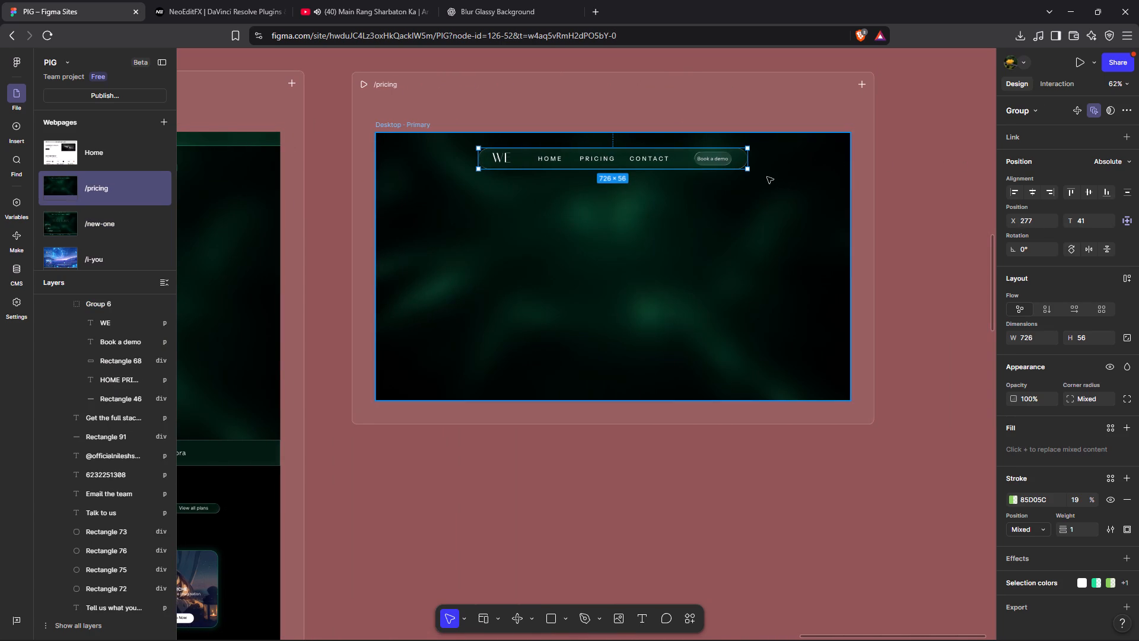
left_click_drag(622, 160, 666, 160)
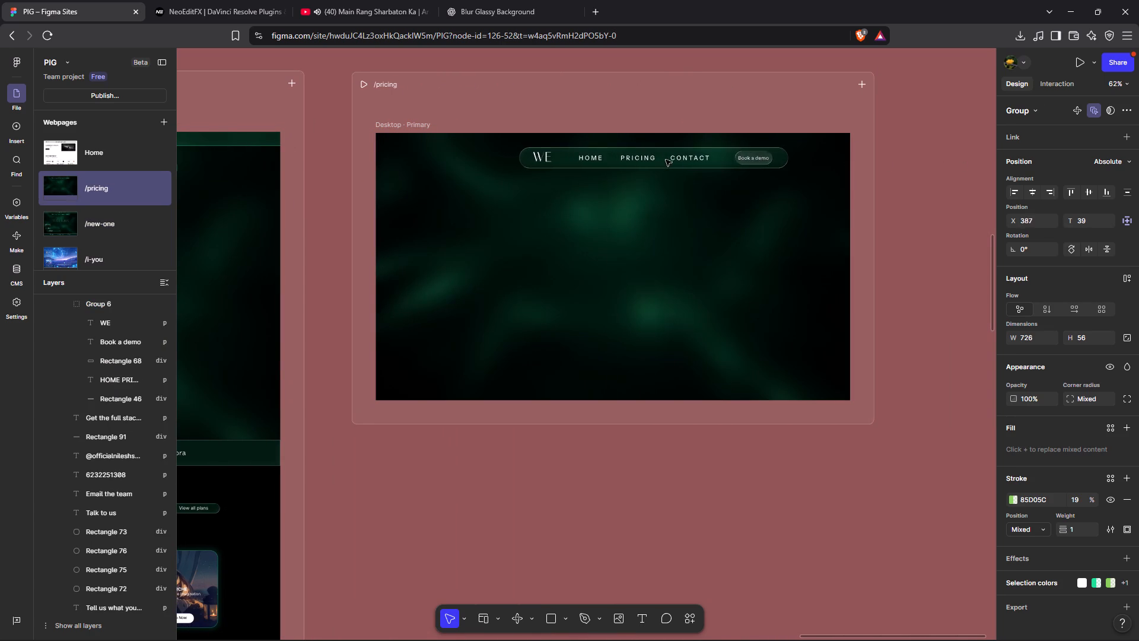
left_click_drag(666, 160, 635, 156)
left_click(1020, 258)
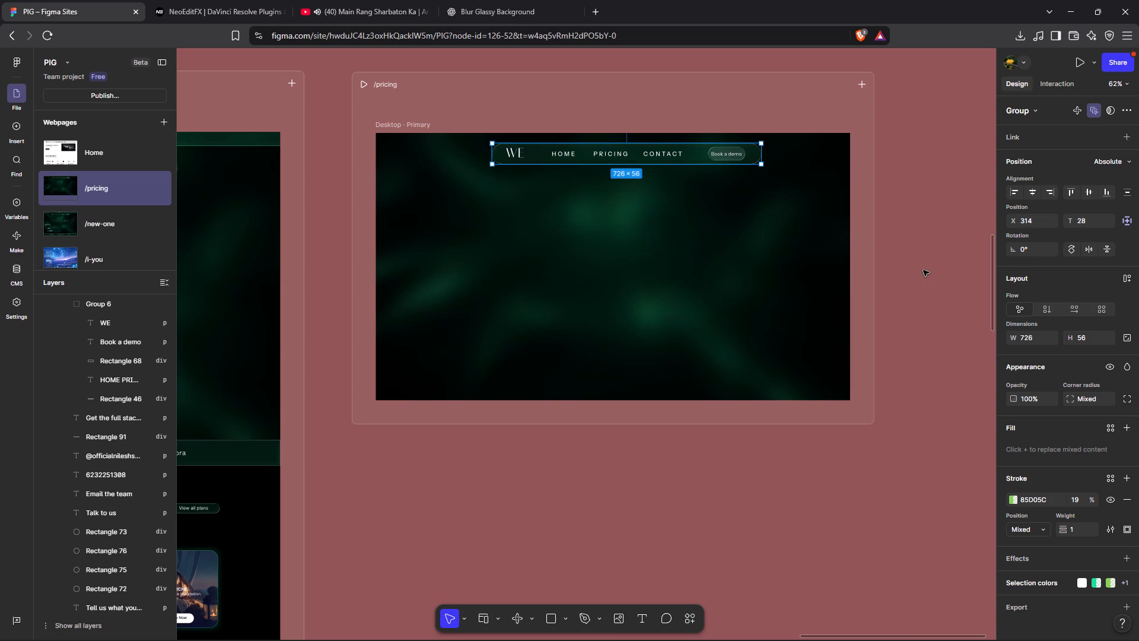
left_click_drag(923, 270, 822, 260)
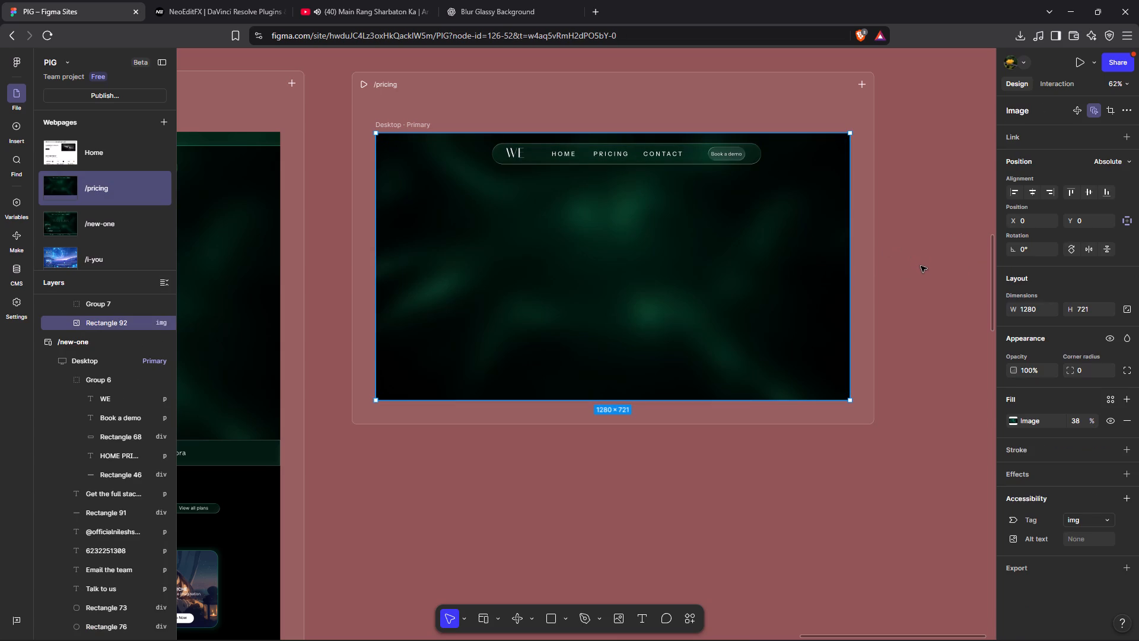
left_click(924, 270)
left_click_drag(648, 154, 637, 154)
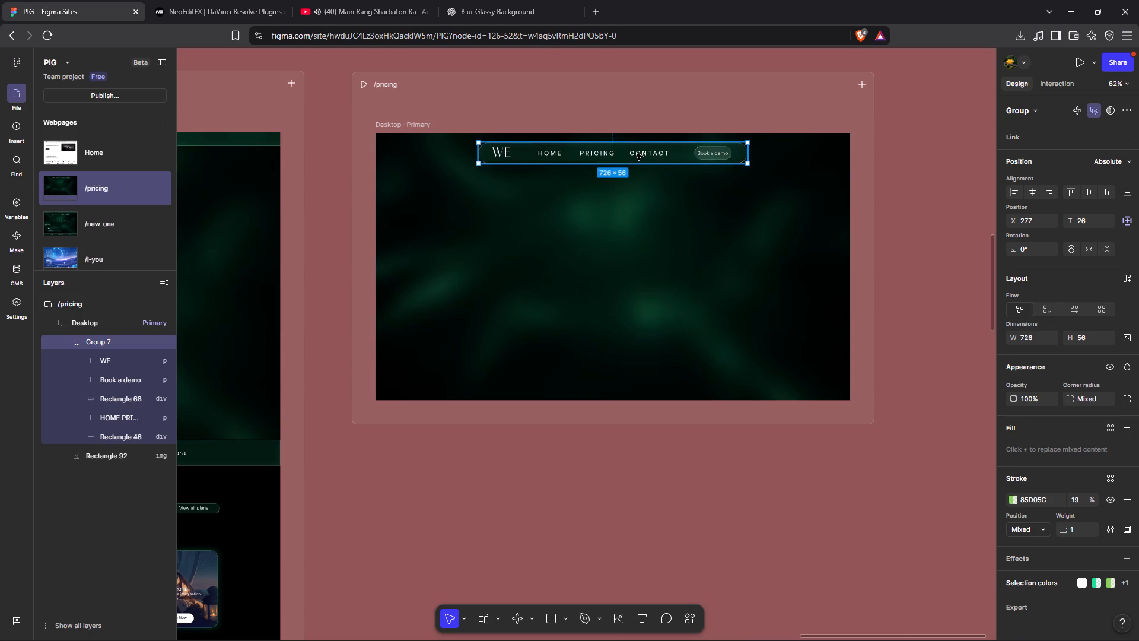
left_click(931, 202)
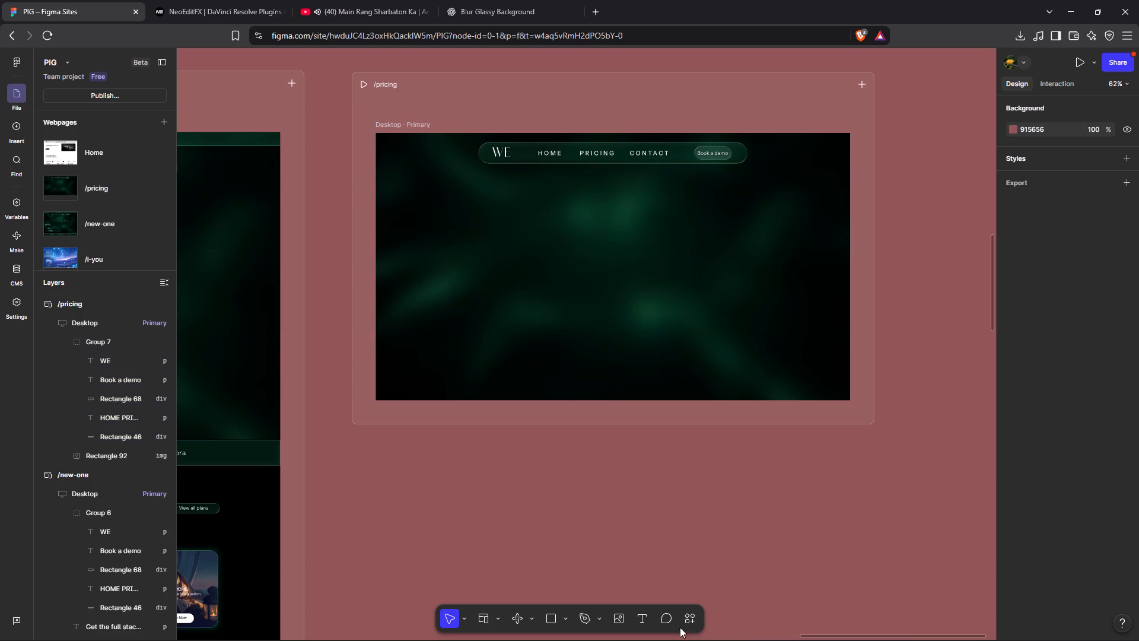
Add the text "Pricing" below the navigation bar on the pricing page, about 142 from the left and 176 from the top.
left_click(643, 611)
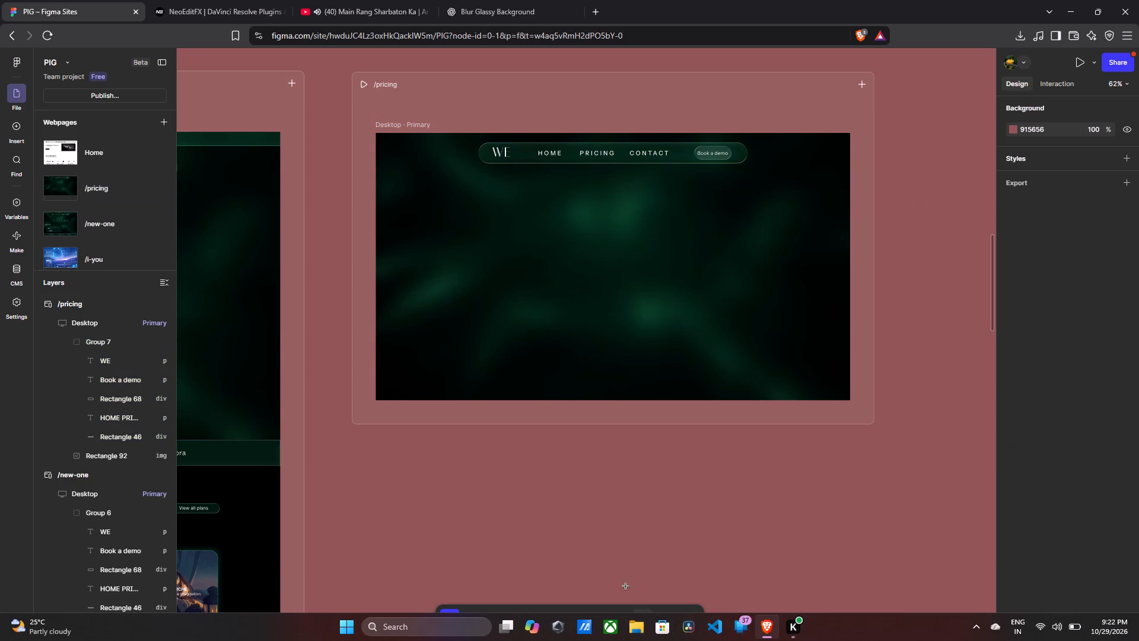
left_click(428, 207)
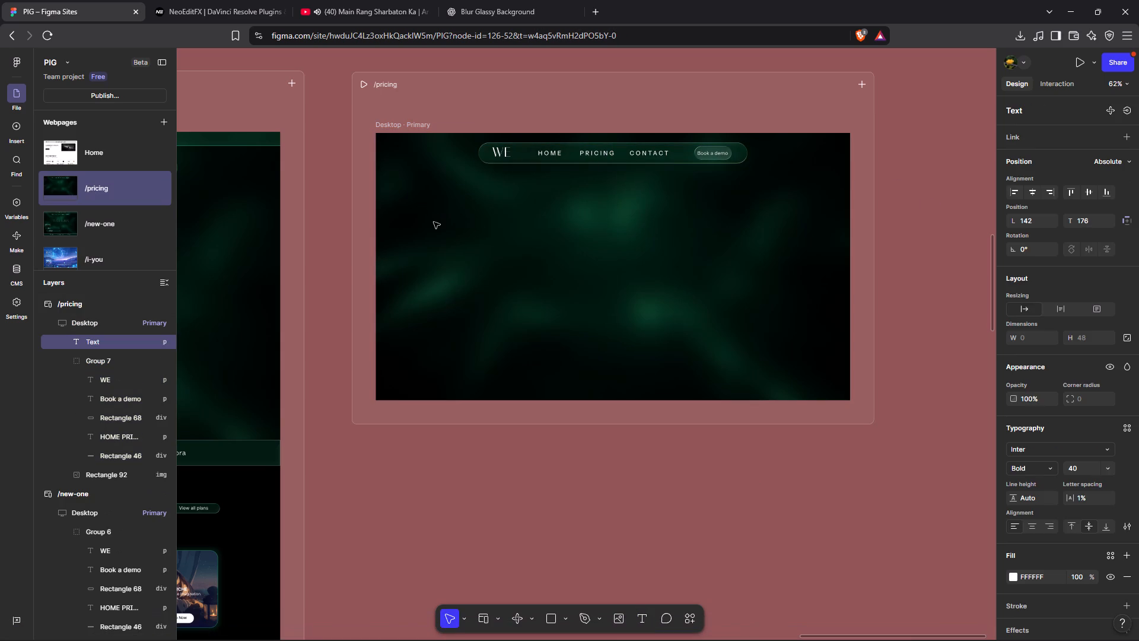
type("Prici")
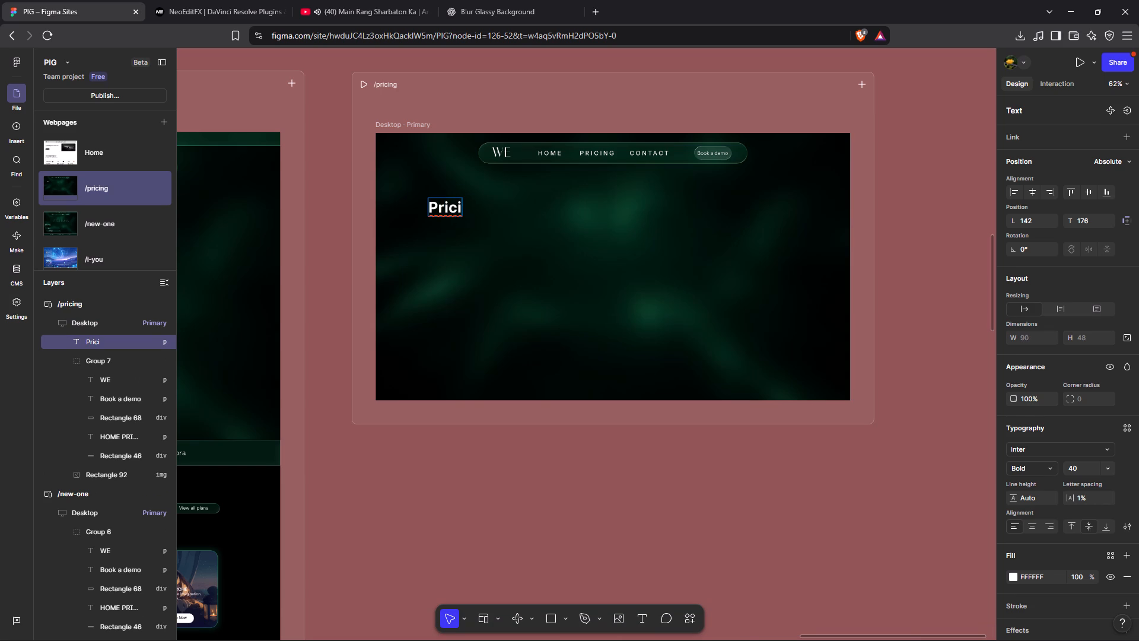
type("ng")
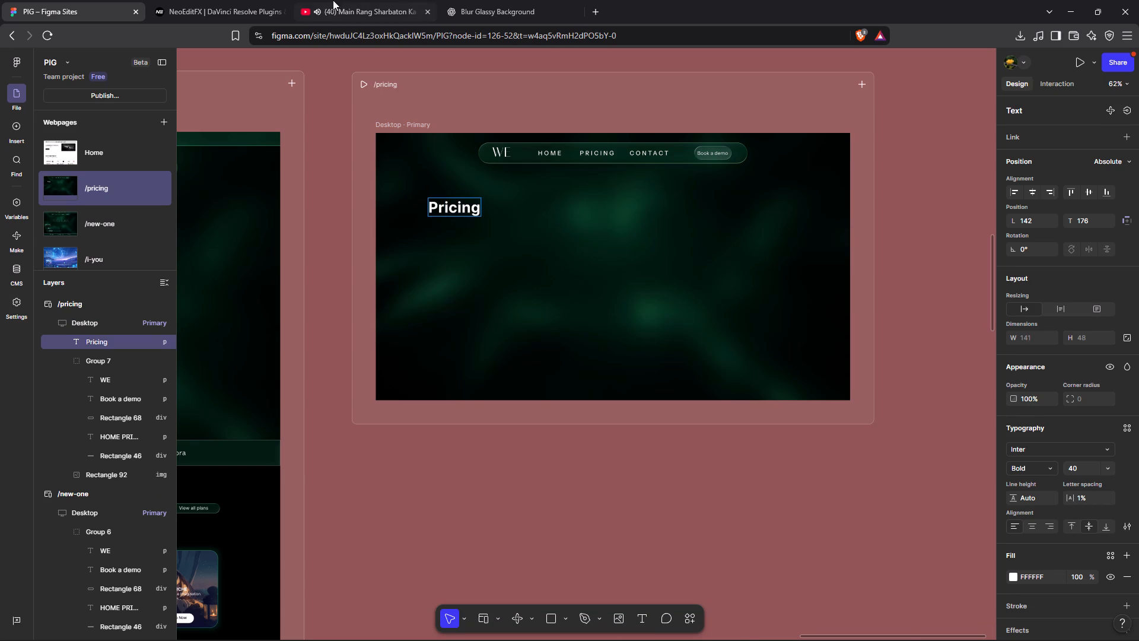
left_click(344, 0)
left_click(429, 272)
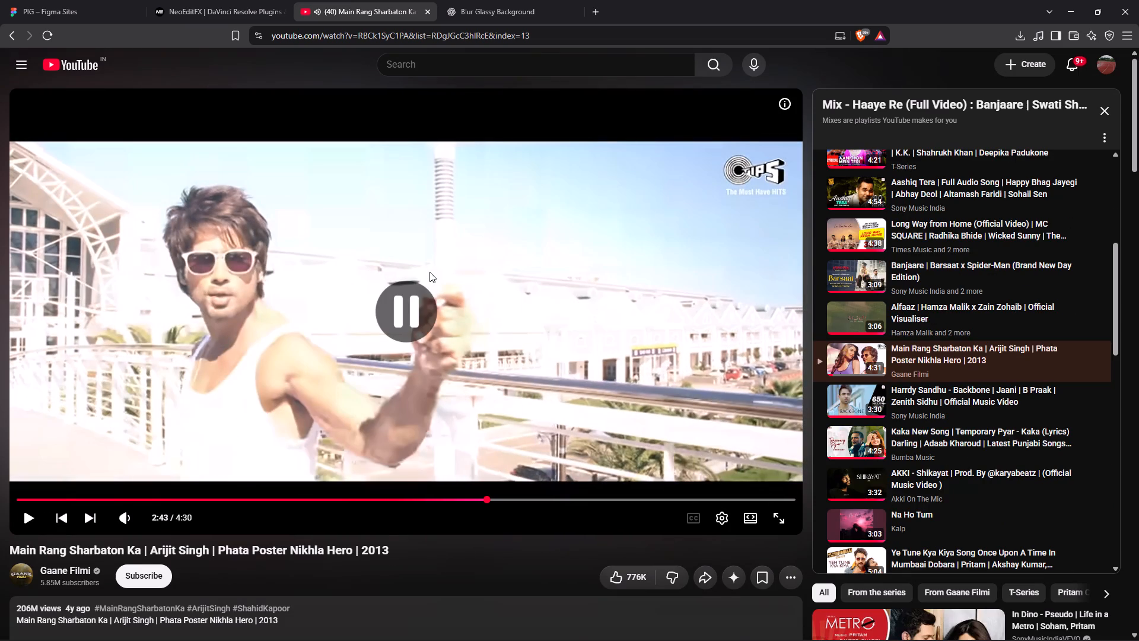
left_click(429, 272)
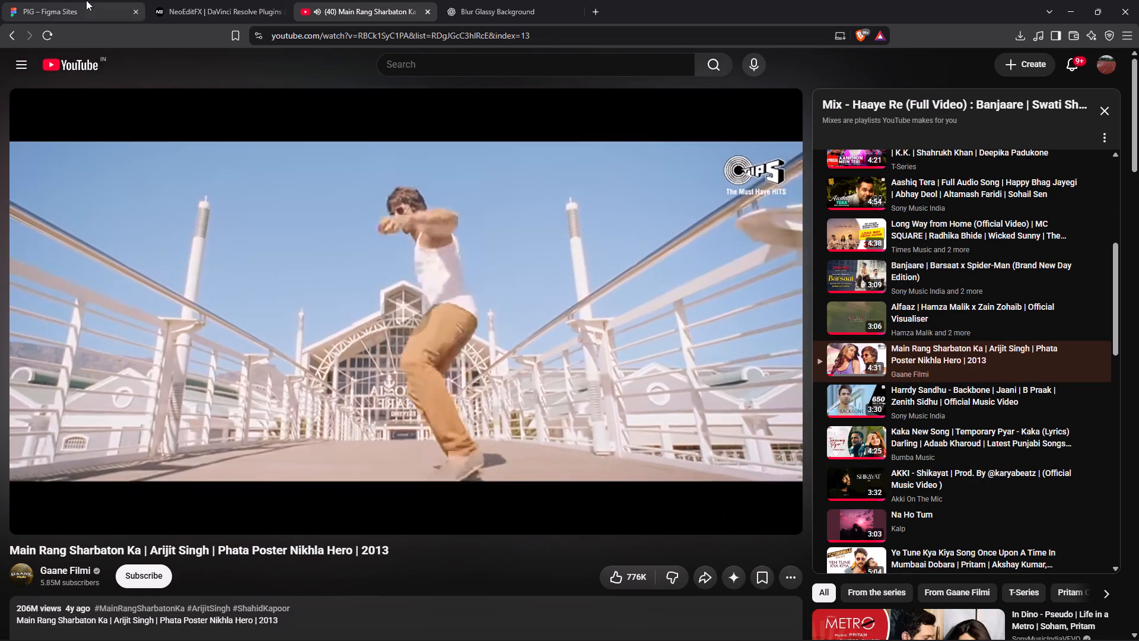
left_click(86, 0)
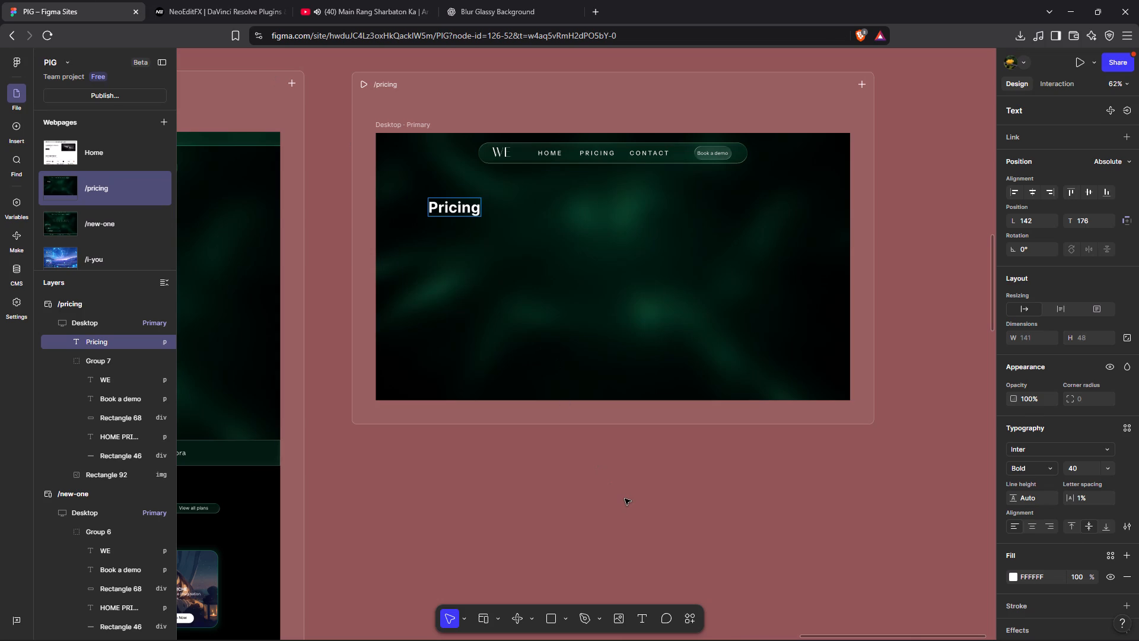
Browse and preview alternative fonts for the Pricing heading, keeping Inter as its font.
left_click(625, 499)
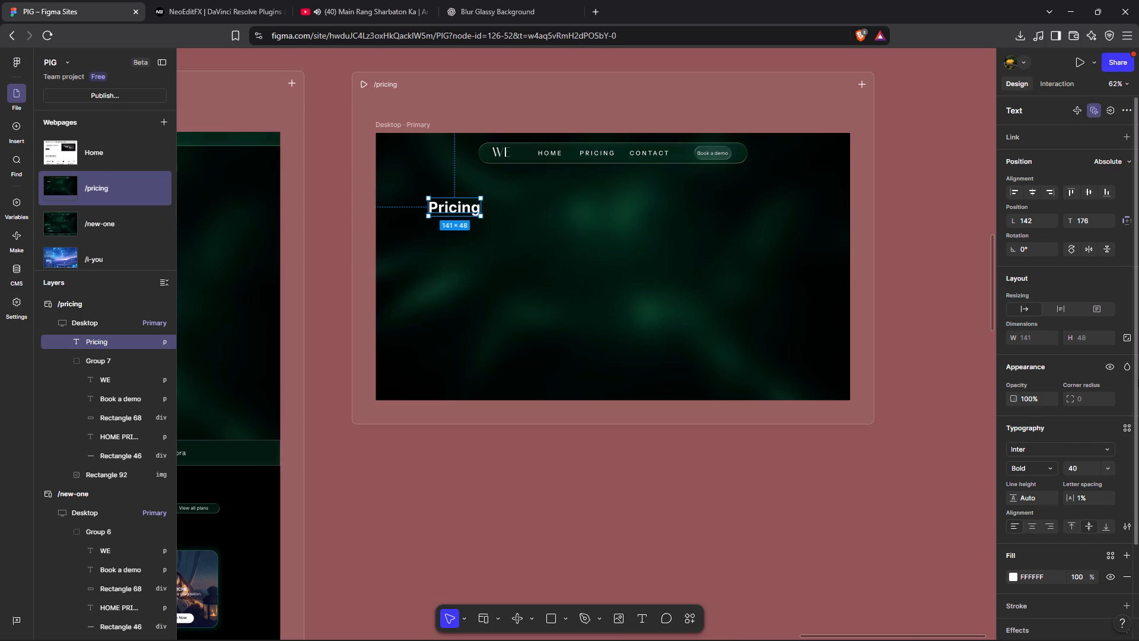
left_click(1099, 449)
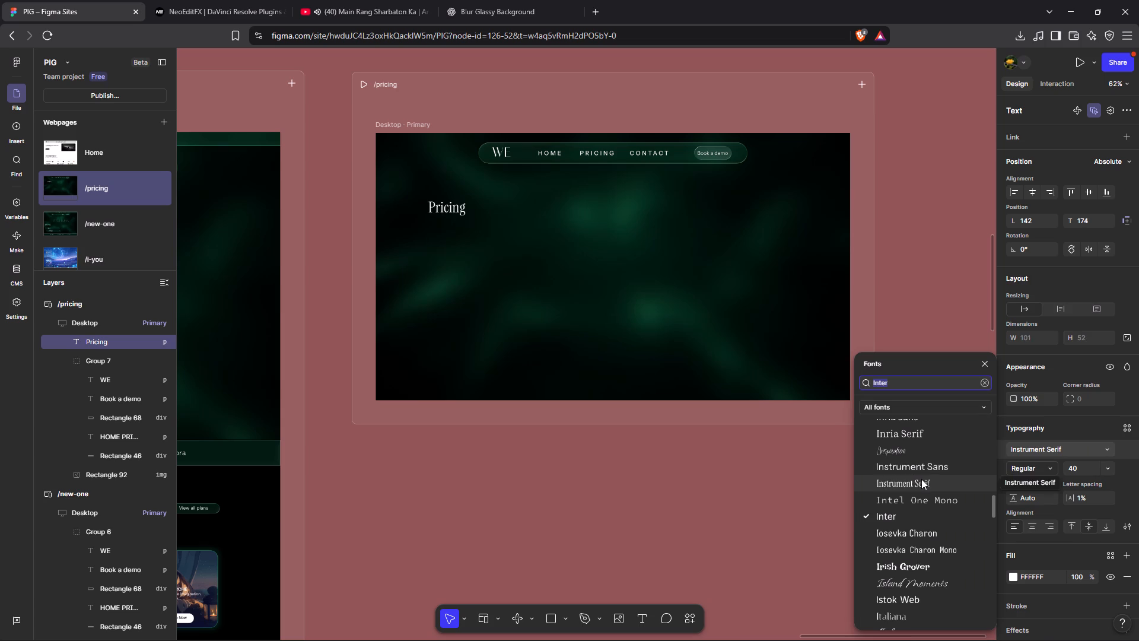
scroll(909, 439, "up", 1)
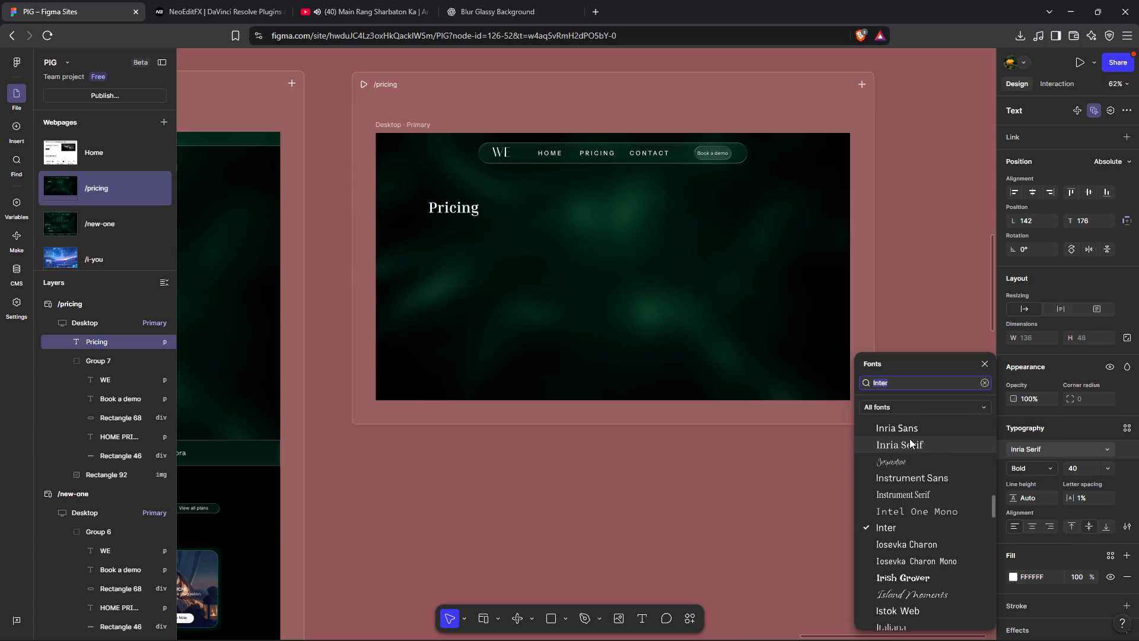
scroll(909, 439, "up", 1)
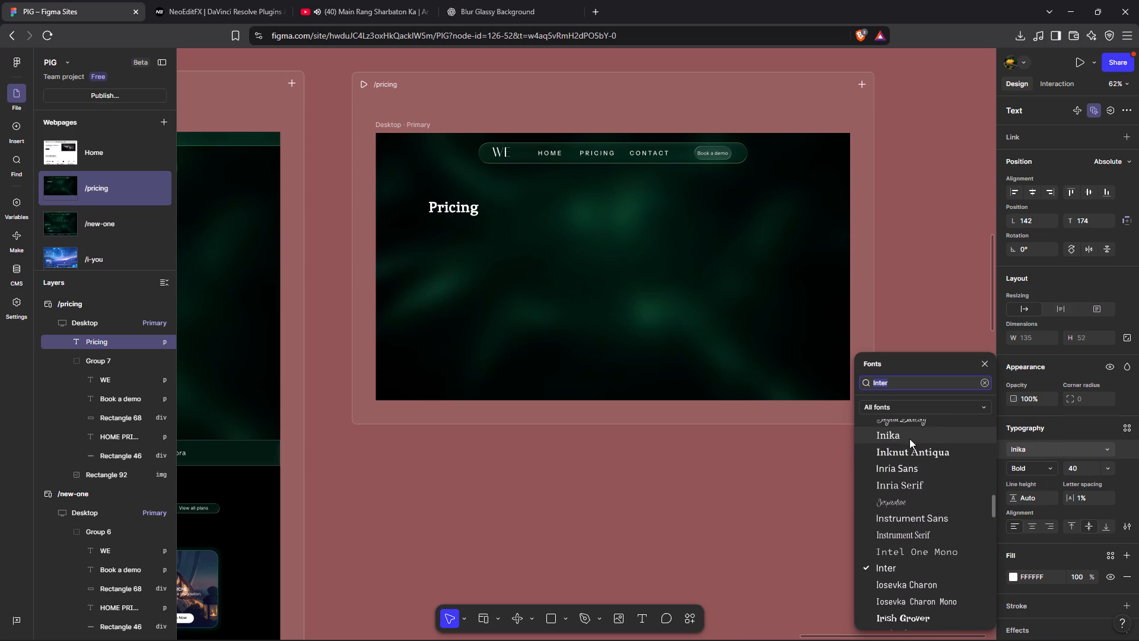
scroll(909, 439, "up", 7)
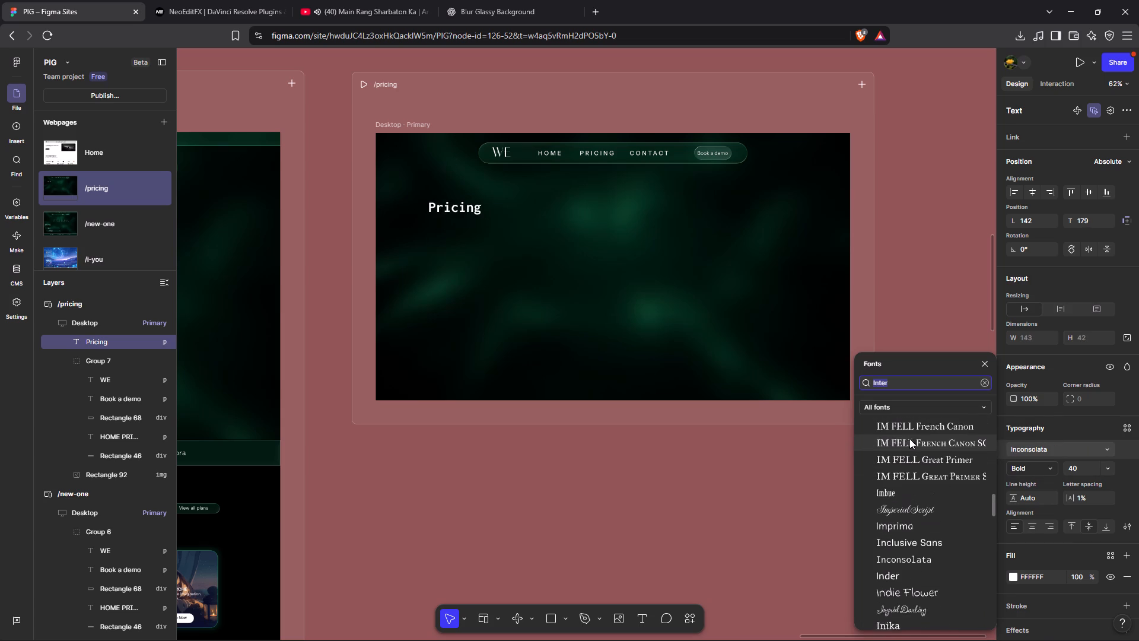
scroll(909, 439, "up", 5)
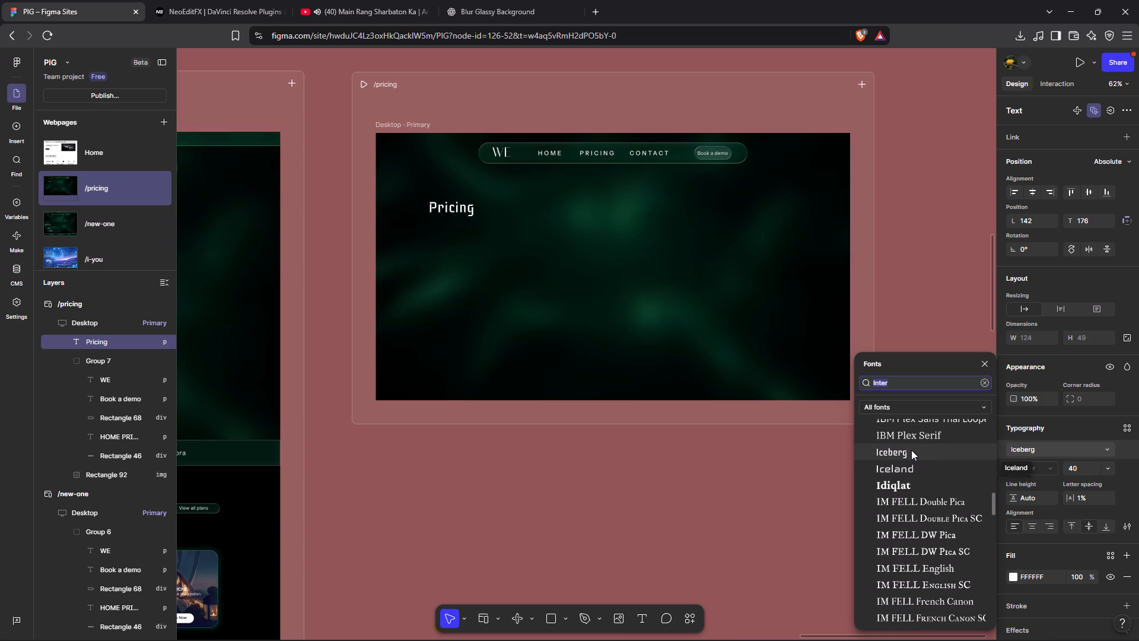
scroll(912, 488, "up", 4)
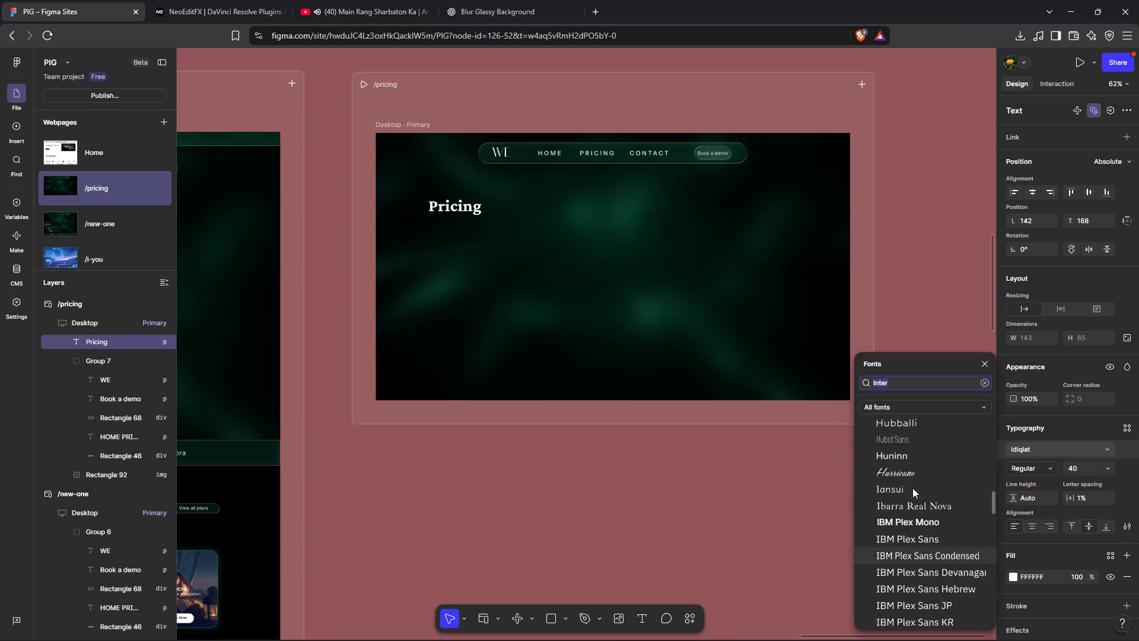
scroll(912, 488, "up", 2)
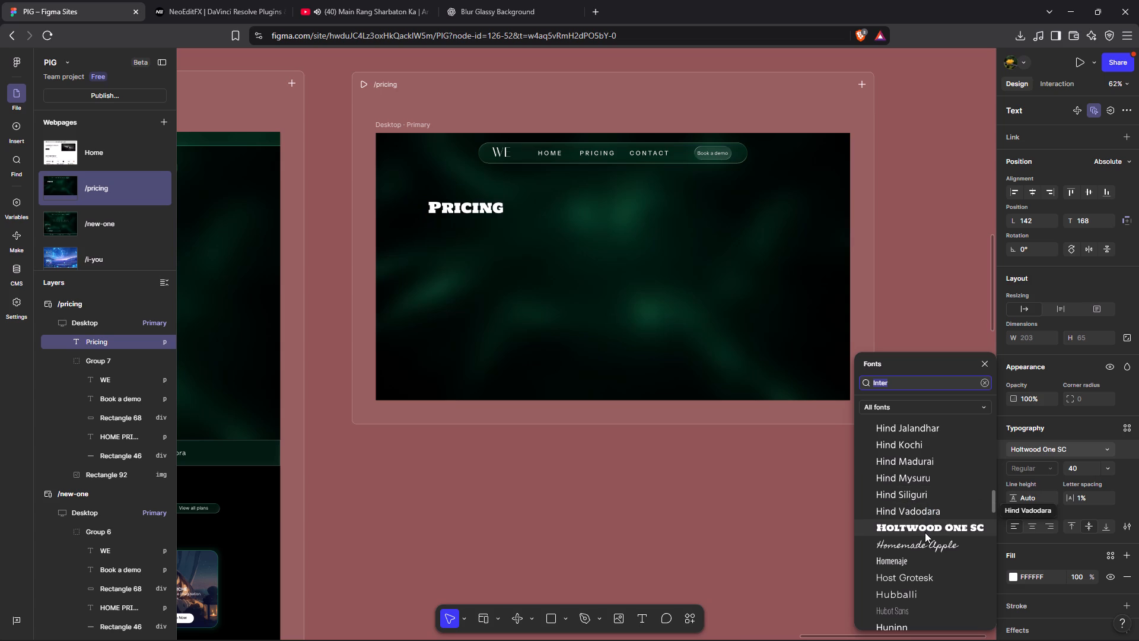
scroll(925, 532, "down", 11)
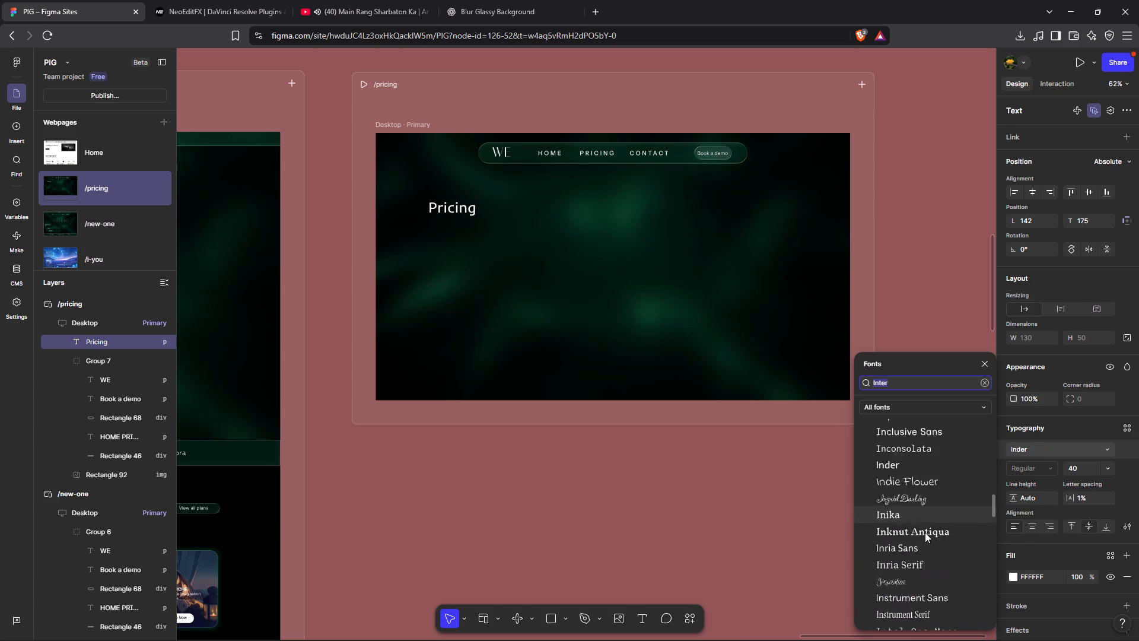
scroll(925, 532, "down", 3)
left_click(925, 532)
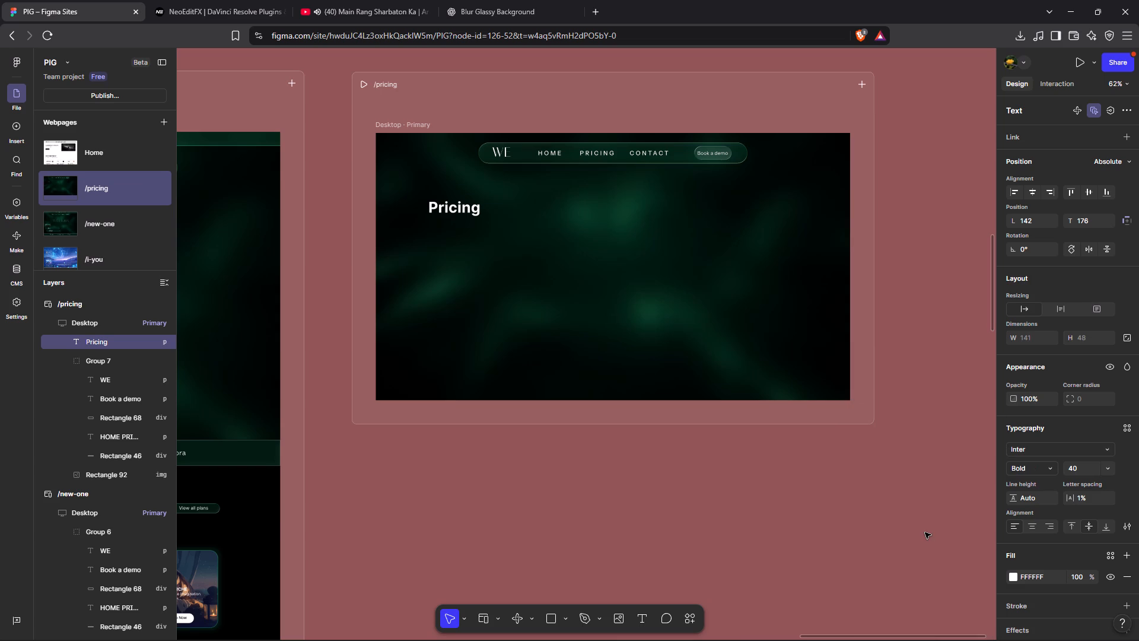
Set the Pricing heading to Black weight and size 128, and shift it to about 151 from the left, 129 from the top.
left_click(1049, 466)
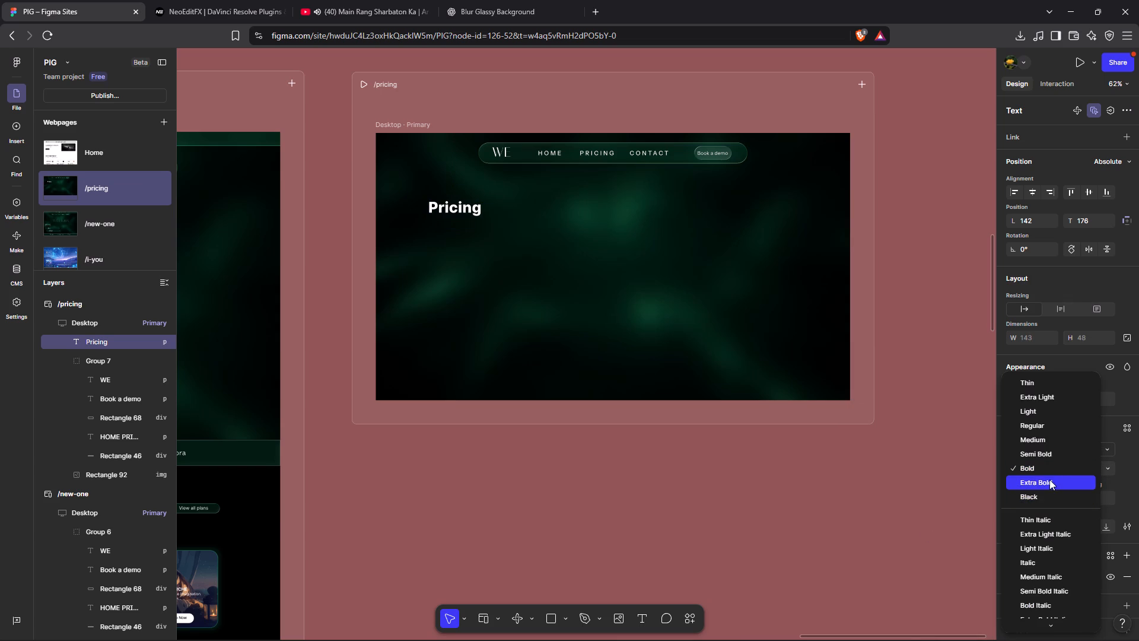
left_click(1051, 496)
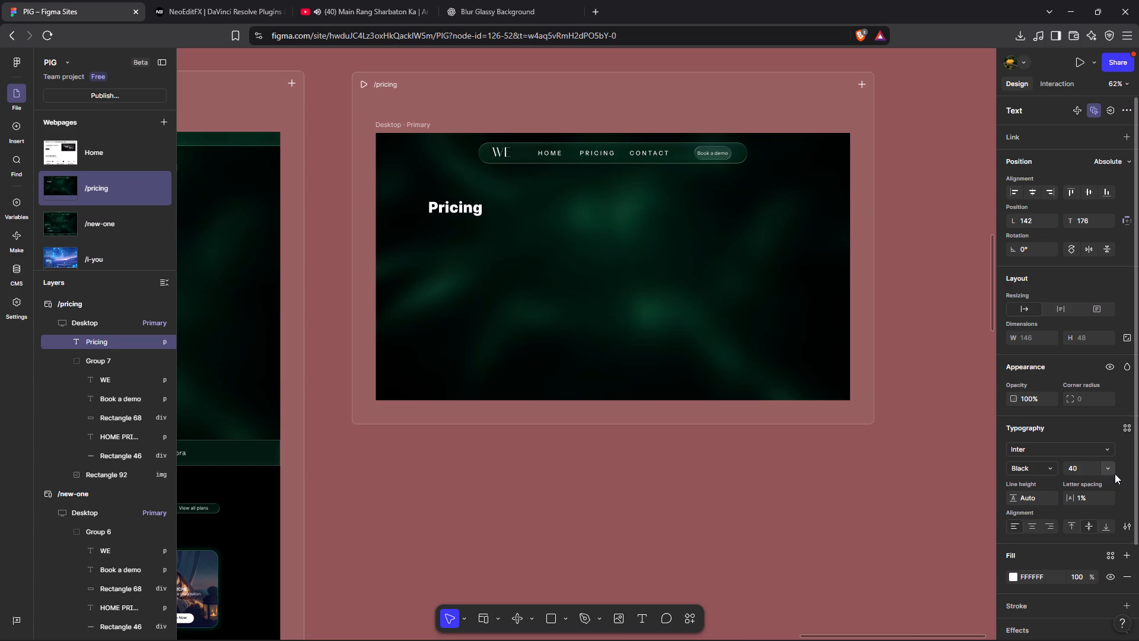
left_click(1110, 467)
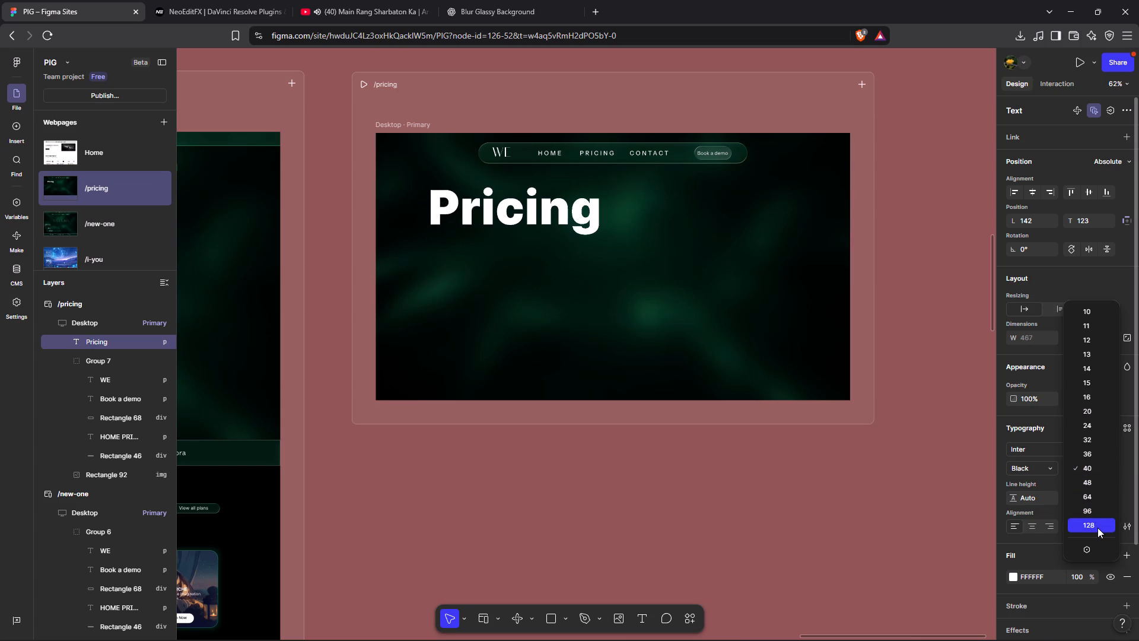
left_click(1097, 528)
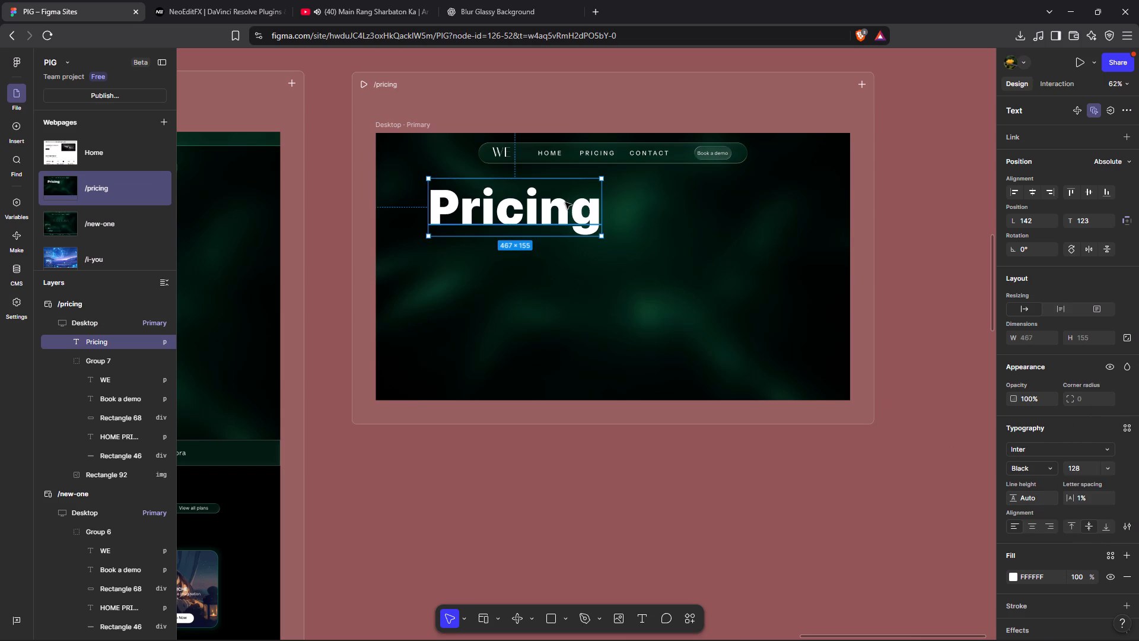
left_click(534, 213)
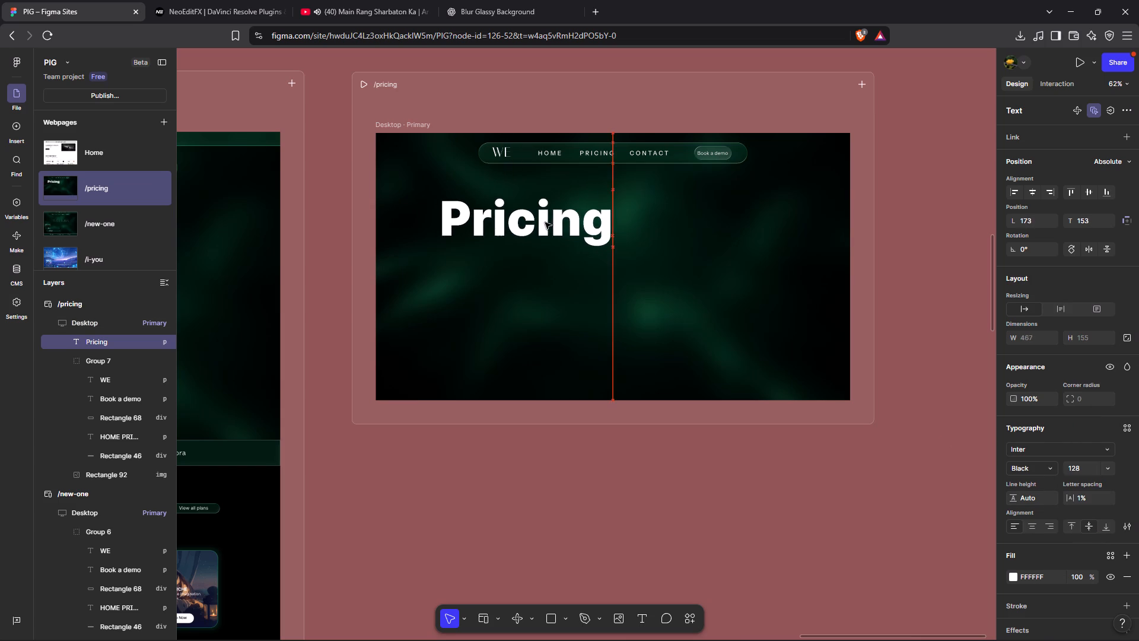
Preview the pricing page to check the heading, and return to the editor.
left_click(359, 87)
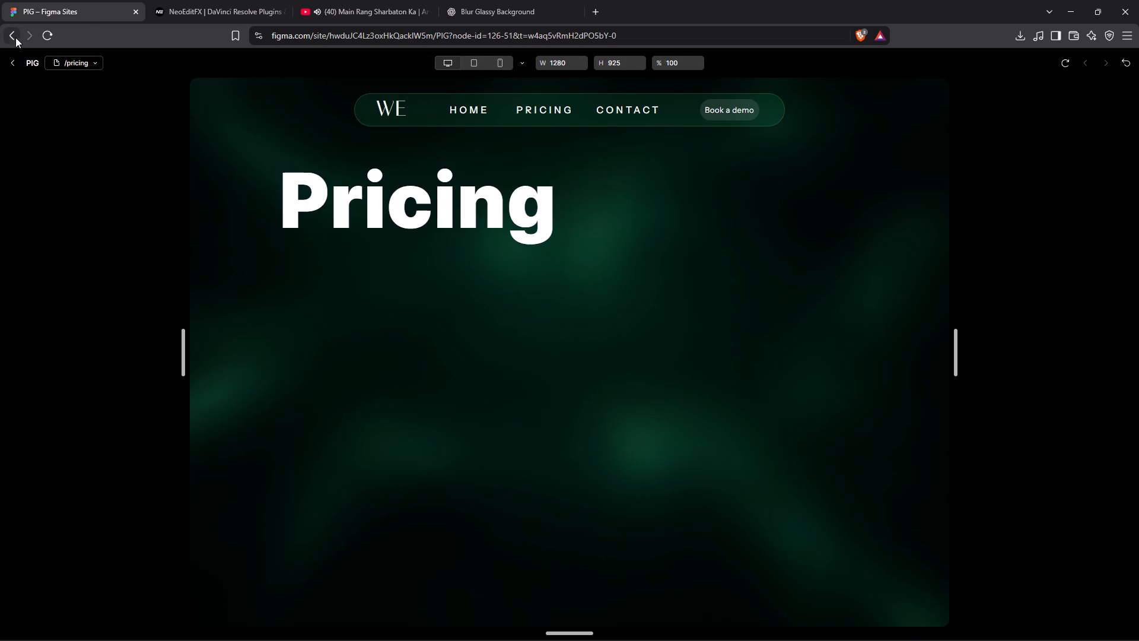
left_click(14, 66)
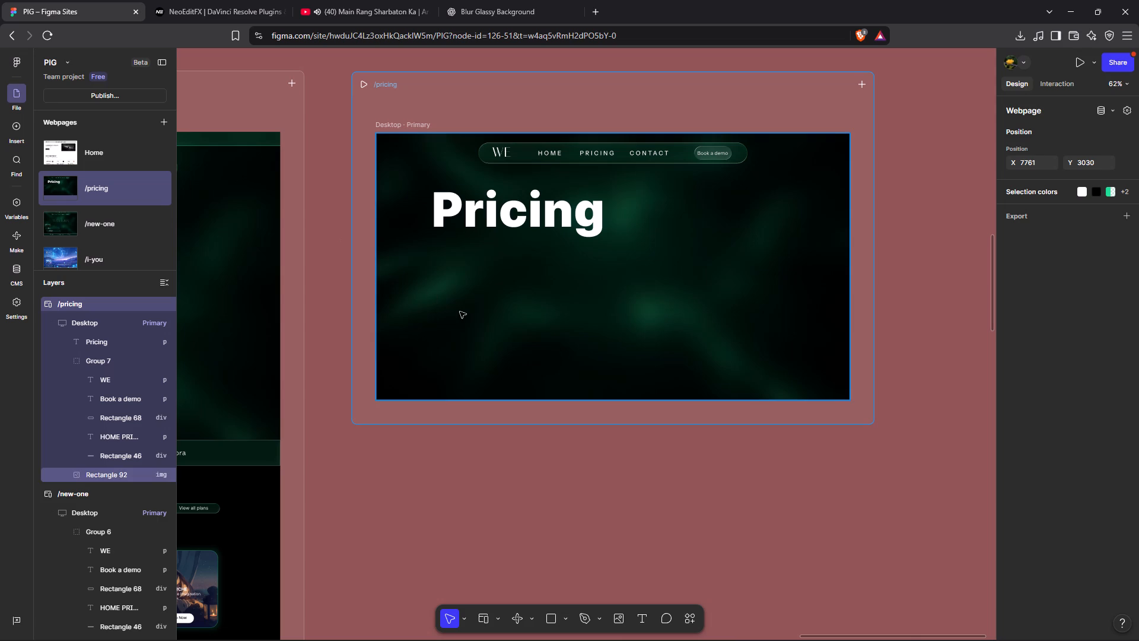
Change the Pricing heading's fill to the translucent green 1DDE97 at 32% from the page colours.
left_click(460, 312)
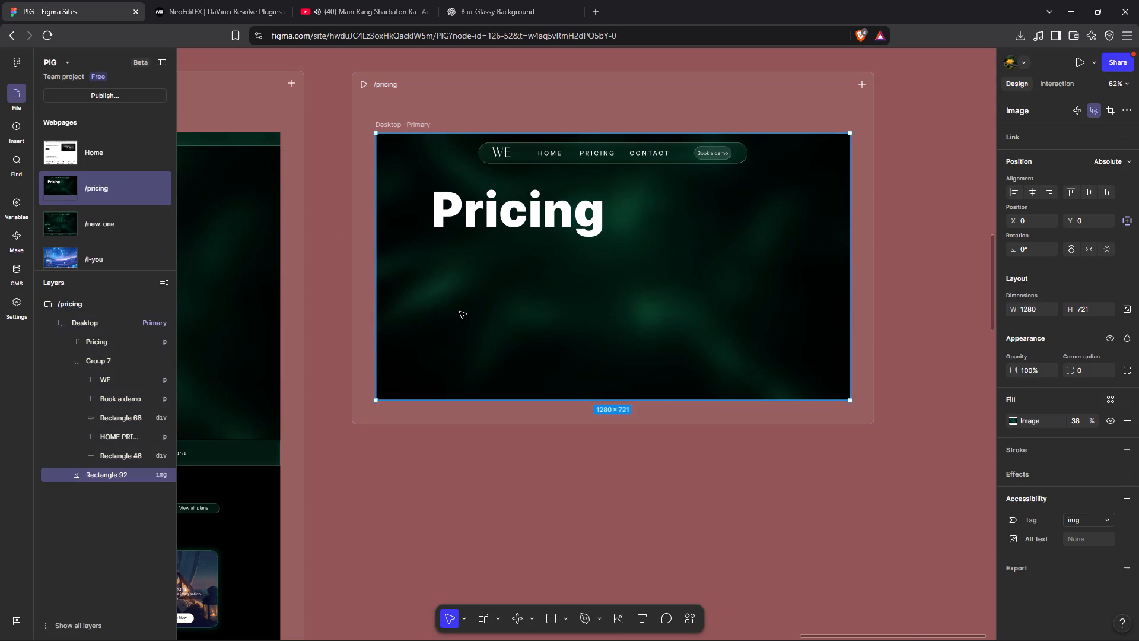
left_click(558, 209)
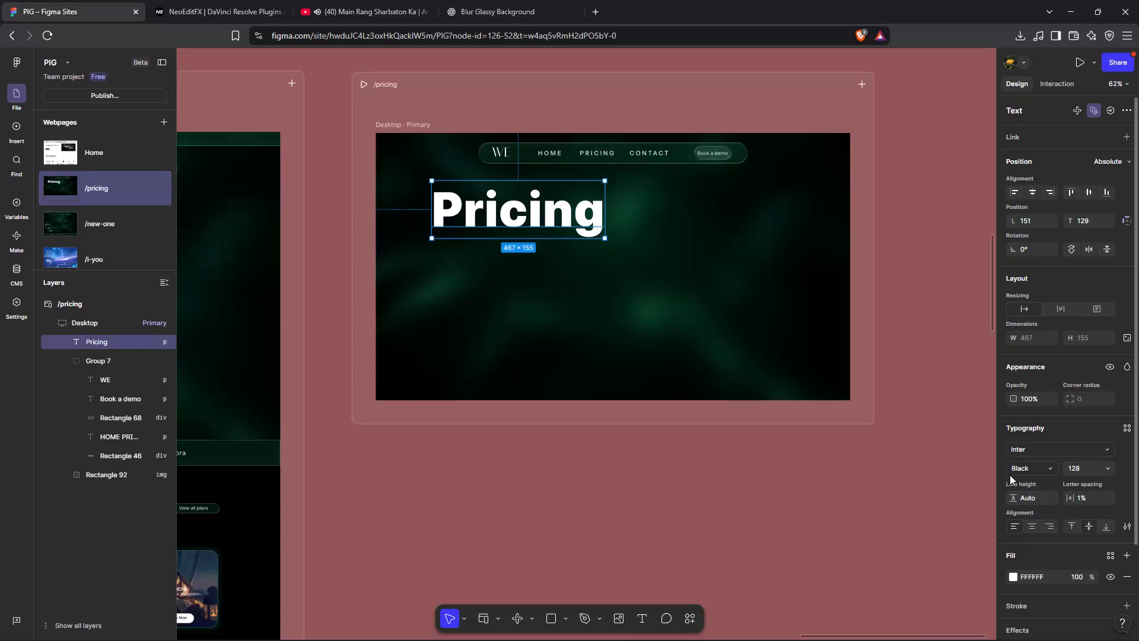
left_click(991, 506)
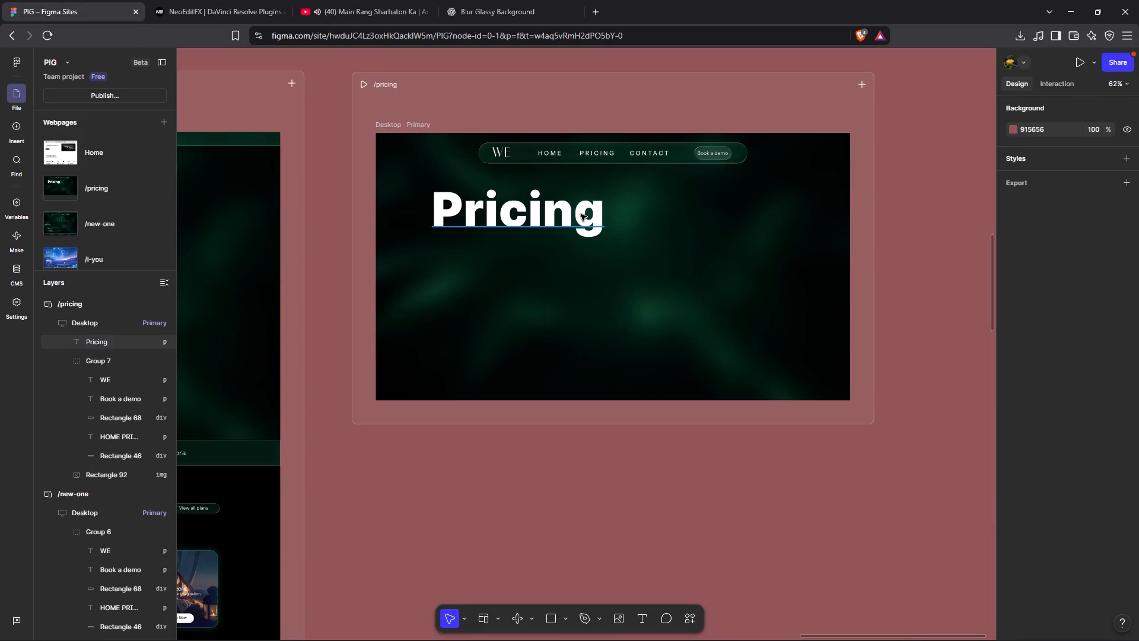
left_click(579, 216)
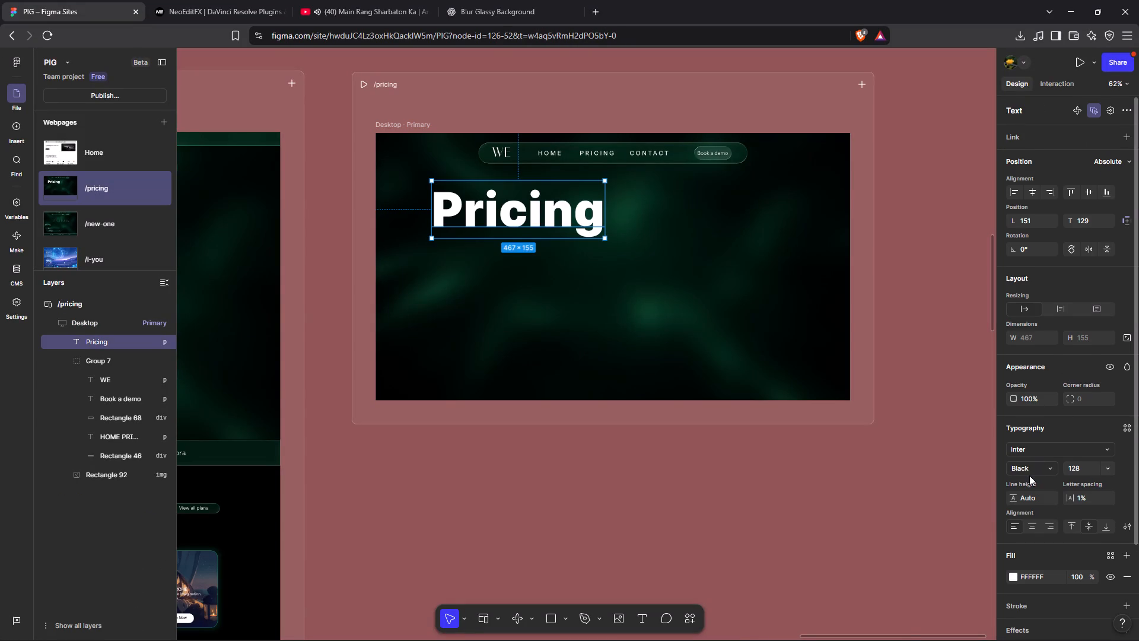
scroll(1029, 475, "down", 2)
left_click(1014, 485)
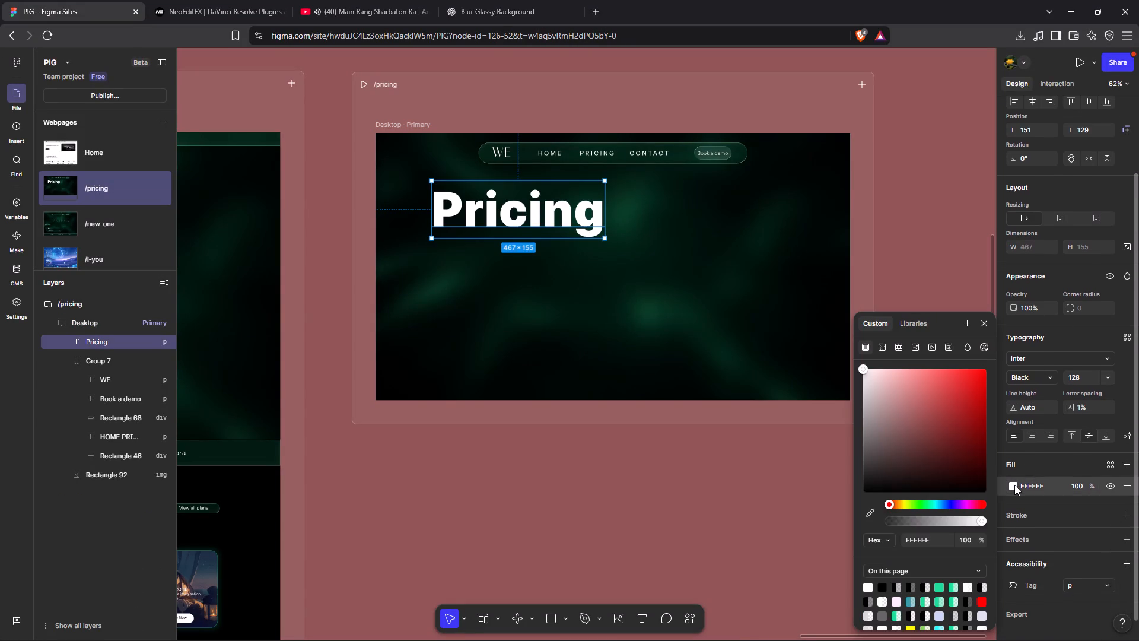
left_click(955, 587)
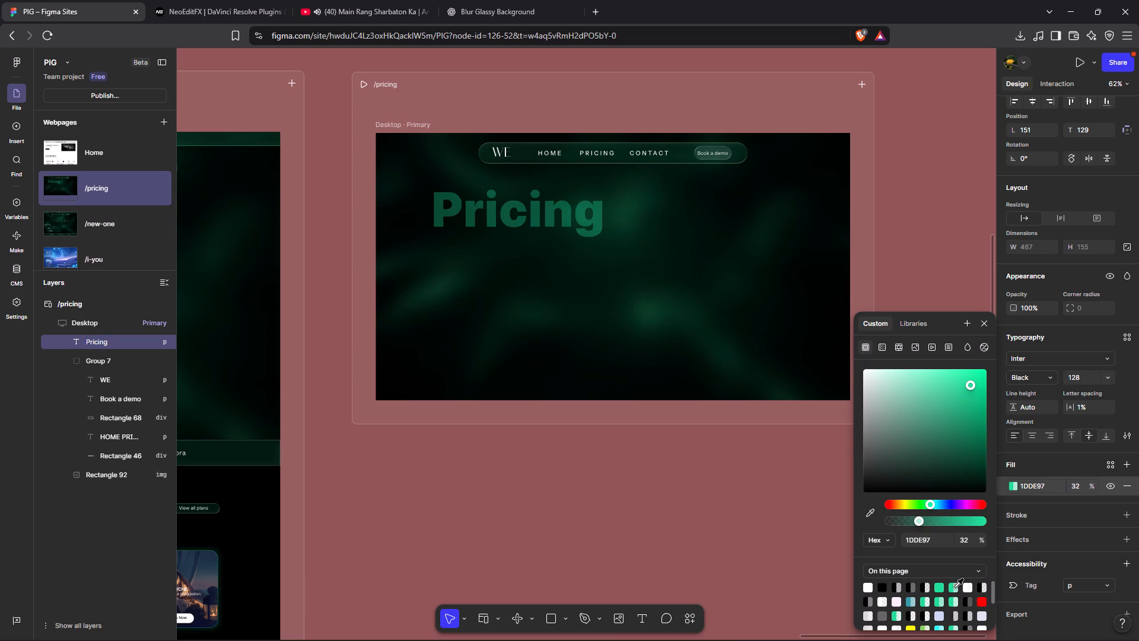
left_click(836, 595)
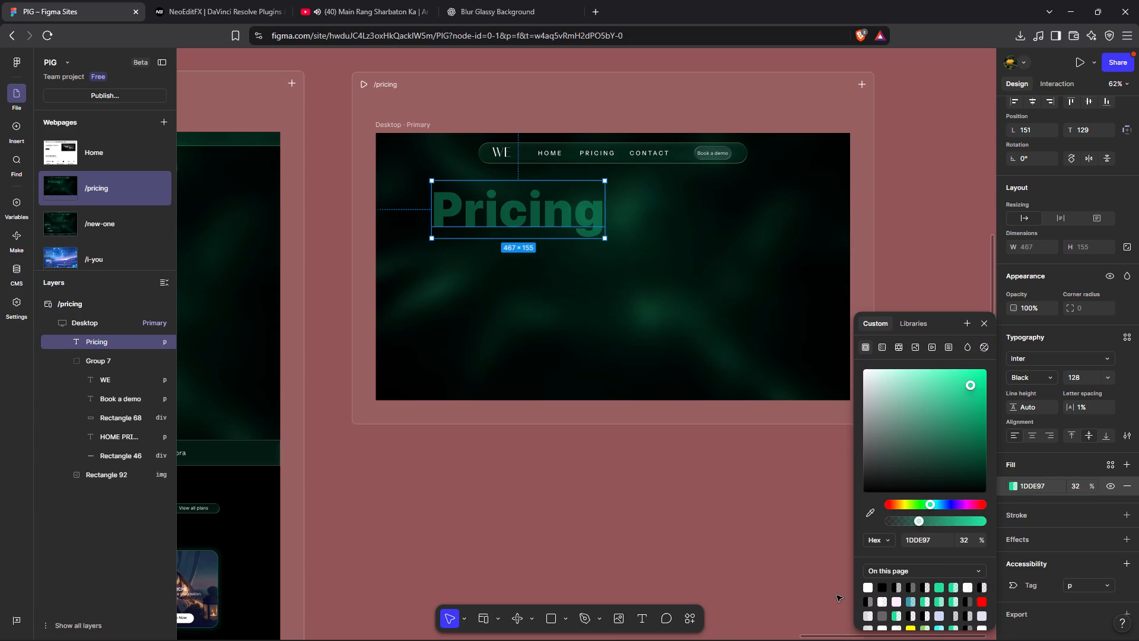
Add a Glass effect to the Pricing heading.
left_click(488, 196)
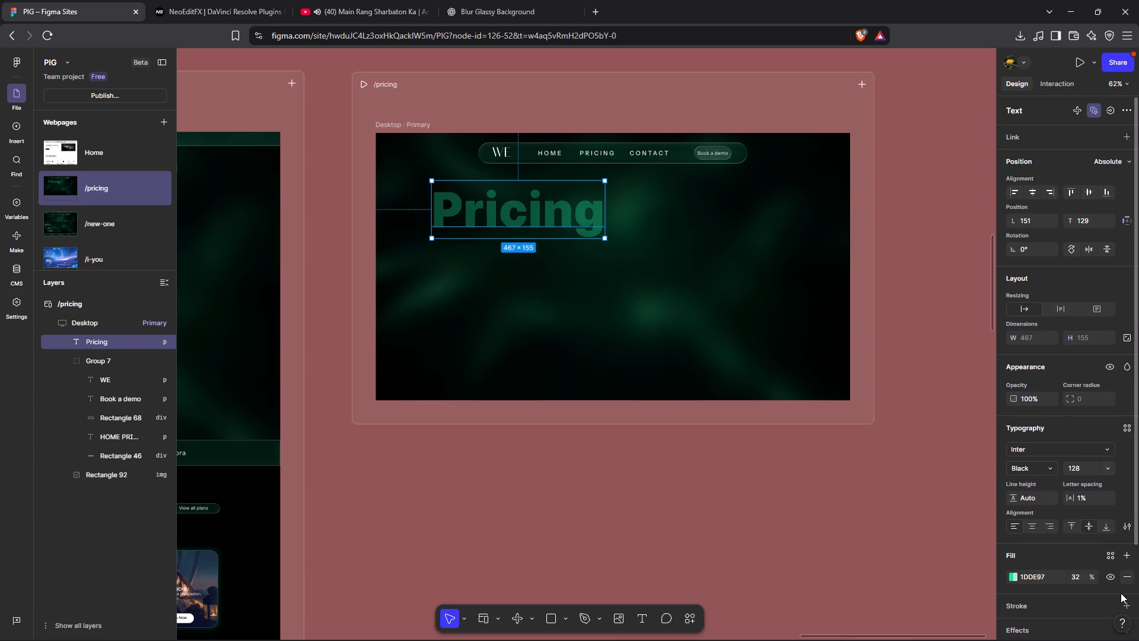
scroll(1121, 593, "down", 2)
left_click(1128, 521)
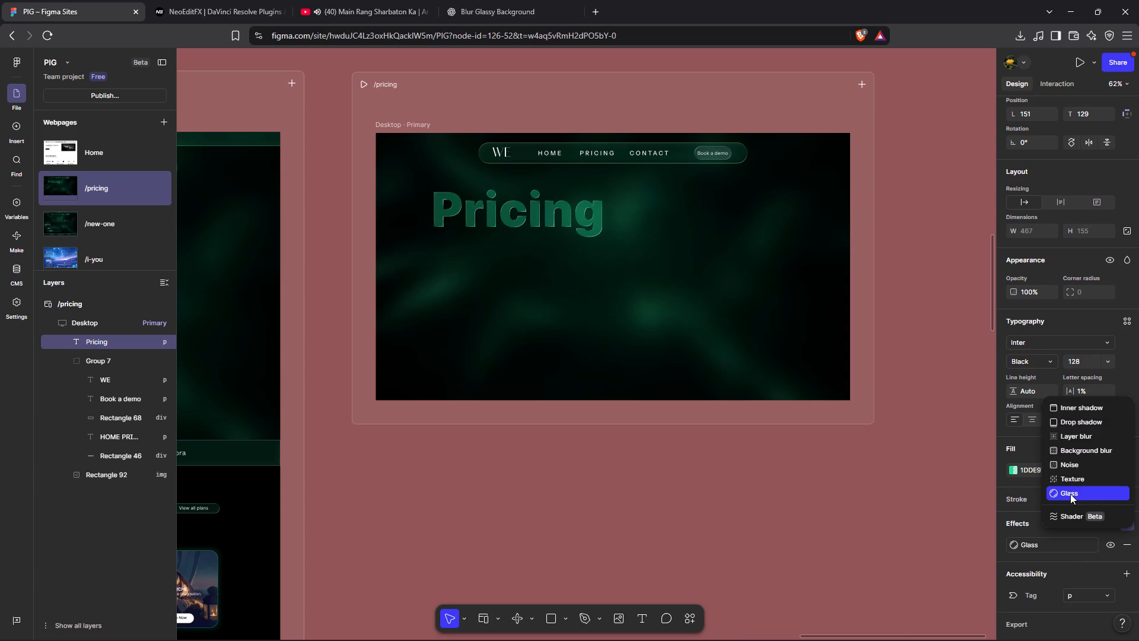
left_click(1070, 494)
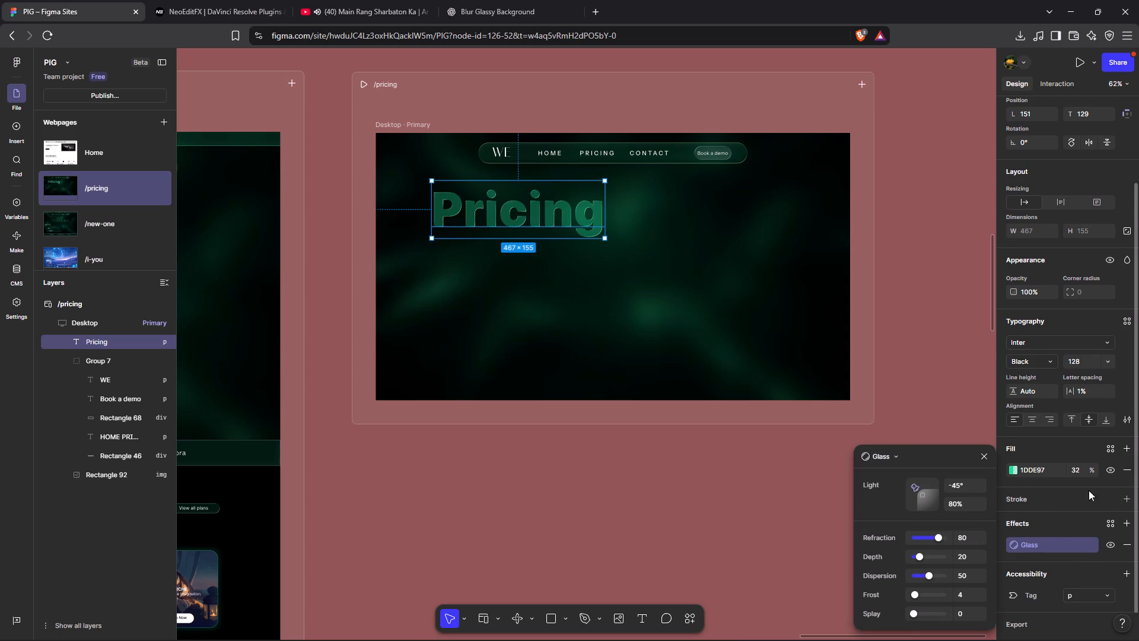
left_click(976, 383)
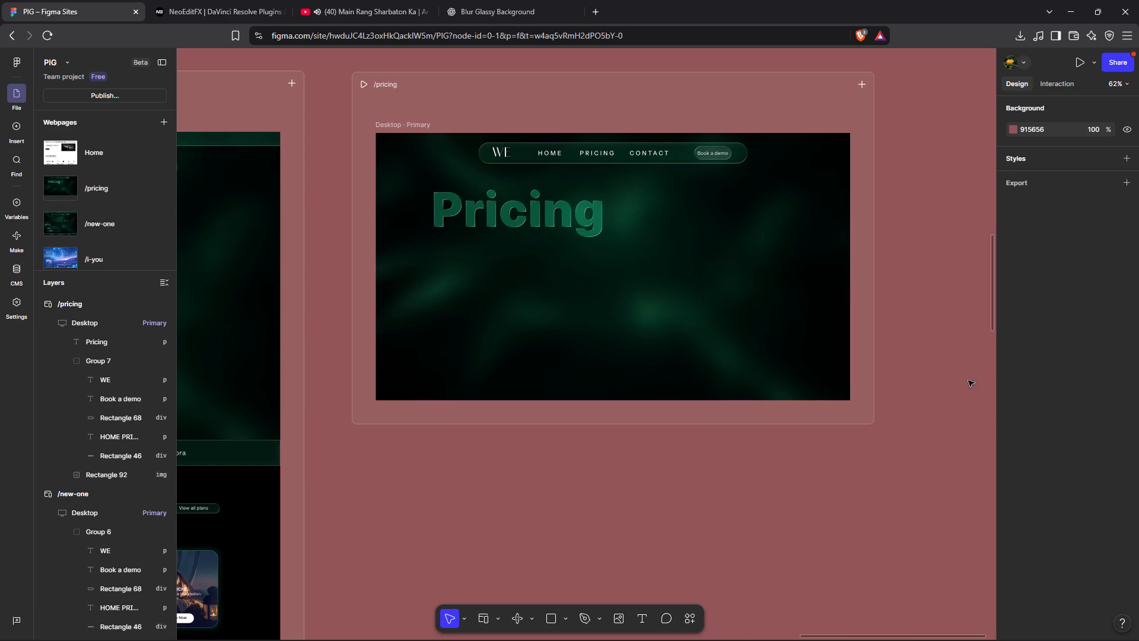
Lower the Pricing heading's fill opacity to 10%.
left_click(524, 224)
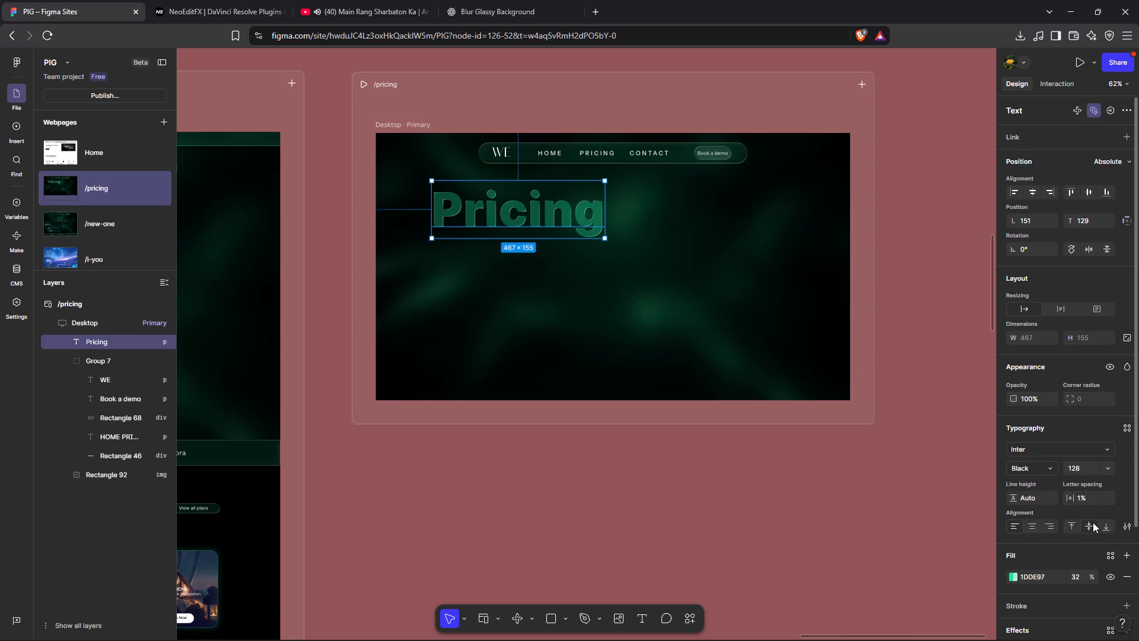
left_click_drag(1089, 574, 555, 347)
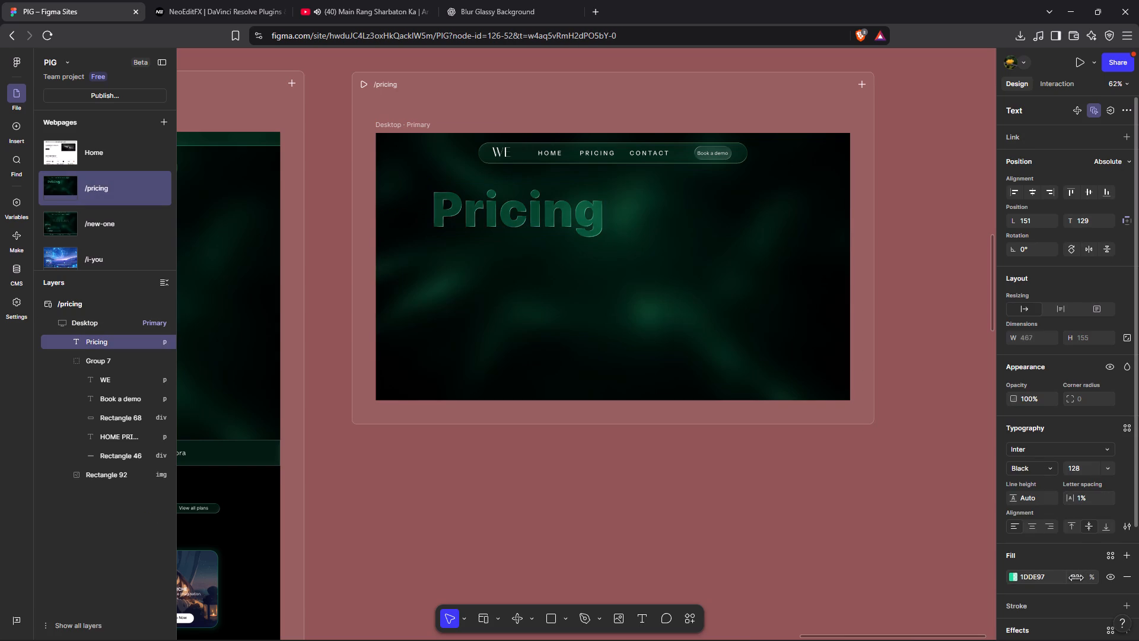
left_click_drag(555, 347, 536, 352)
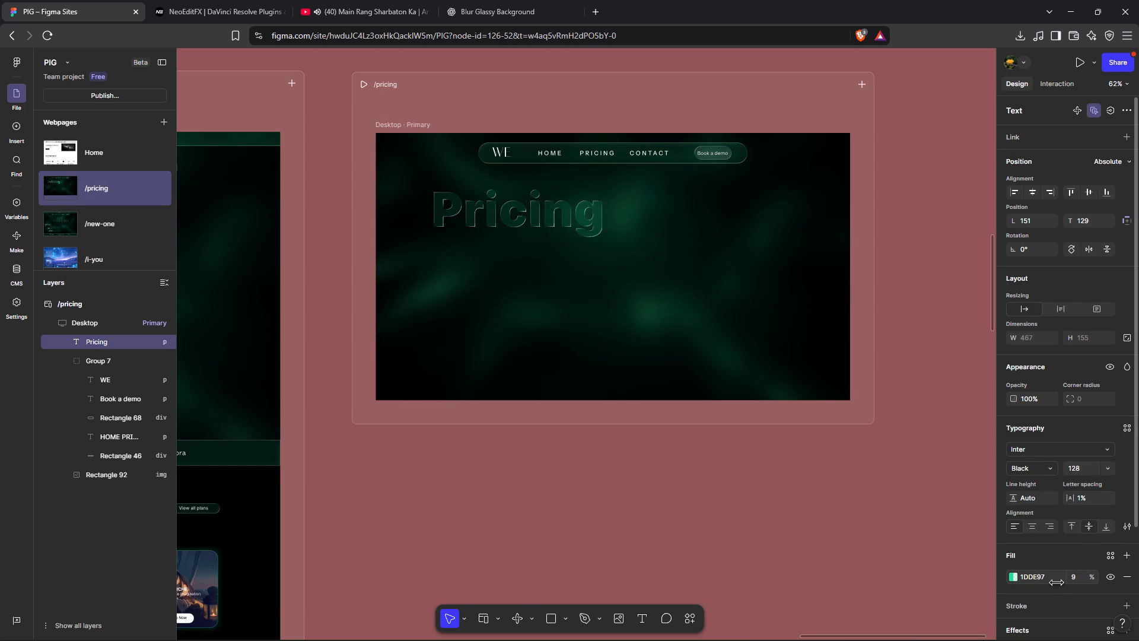
left_click_drag(536, 352, 537, 355)
left_click(809, 489)
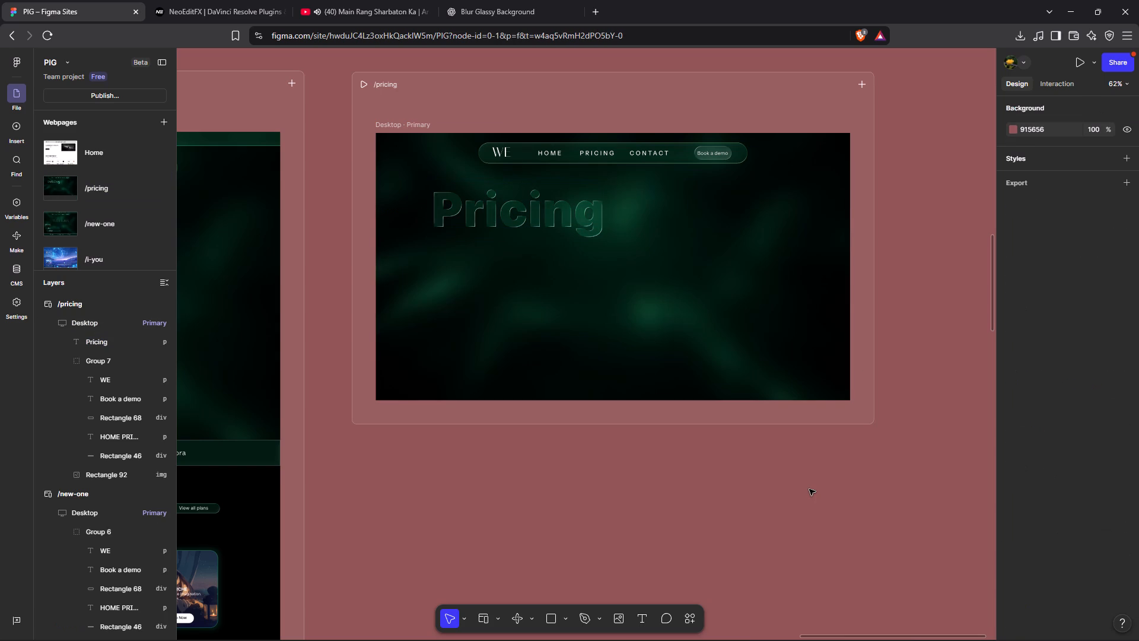
Draw a rectangle about 290 by 352 on the pricing page, about 123 from the left and 207 from the top.
scroll(809, 489, "right", 7)
scroll(809, 489, "left", 5)
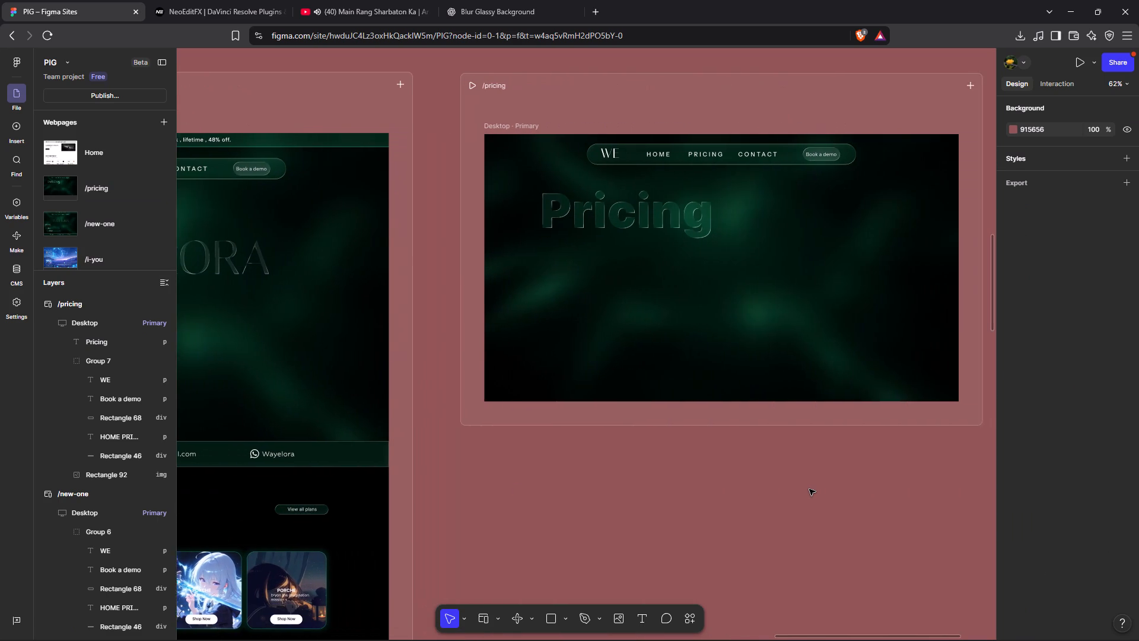
scroll(809, 489, "left", 2)
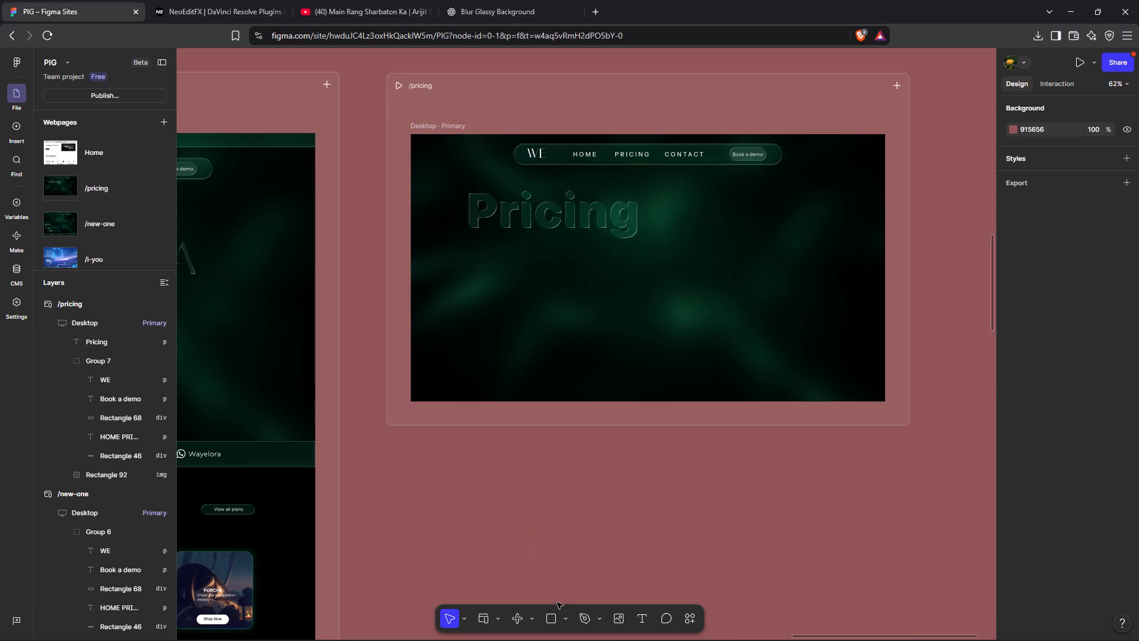
left_click(555, 623)
left_click_drag(450, 207, 501, 287)
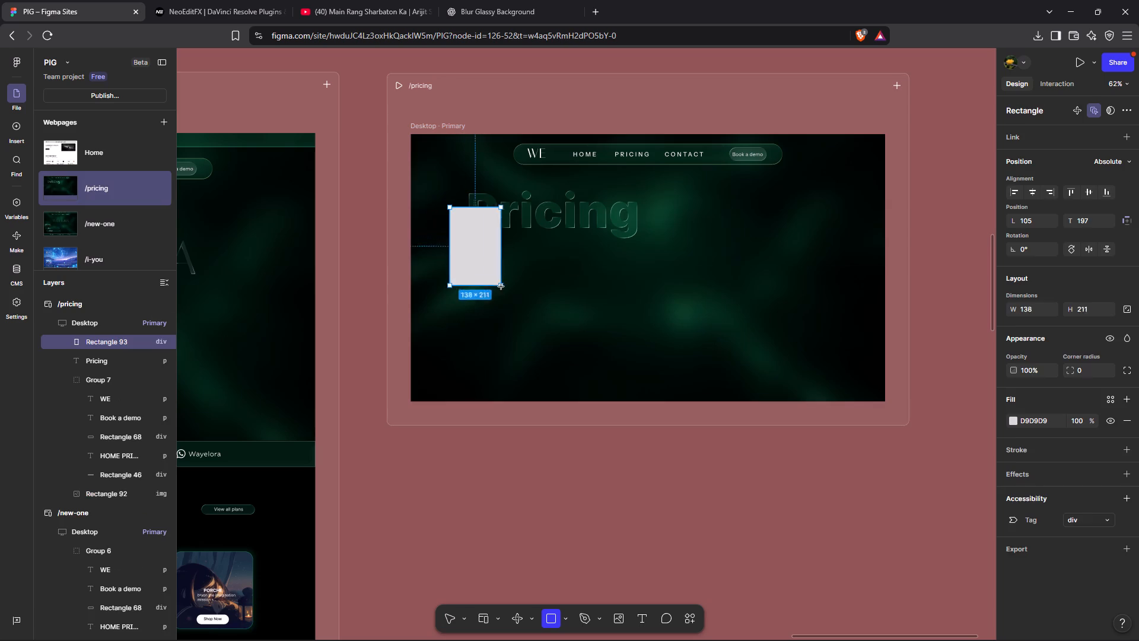
left_click_drag(501, 287, 540, 368)
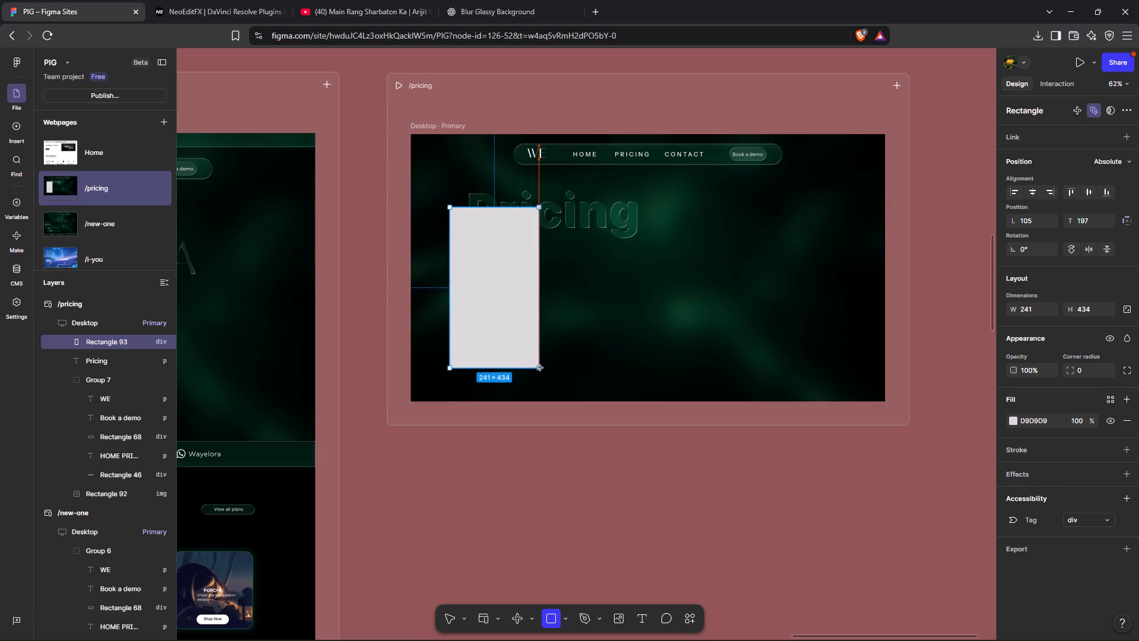
left_click_drag(540, 368, 557, 338)
left_click_drag(501, 258, 504, 267)
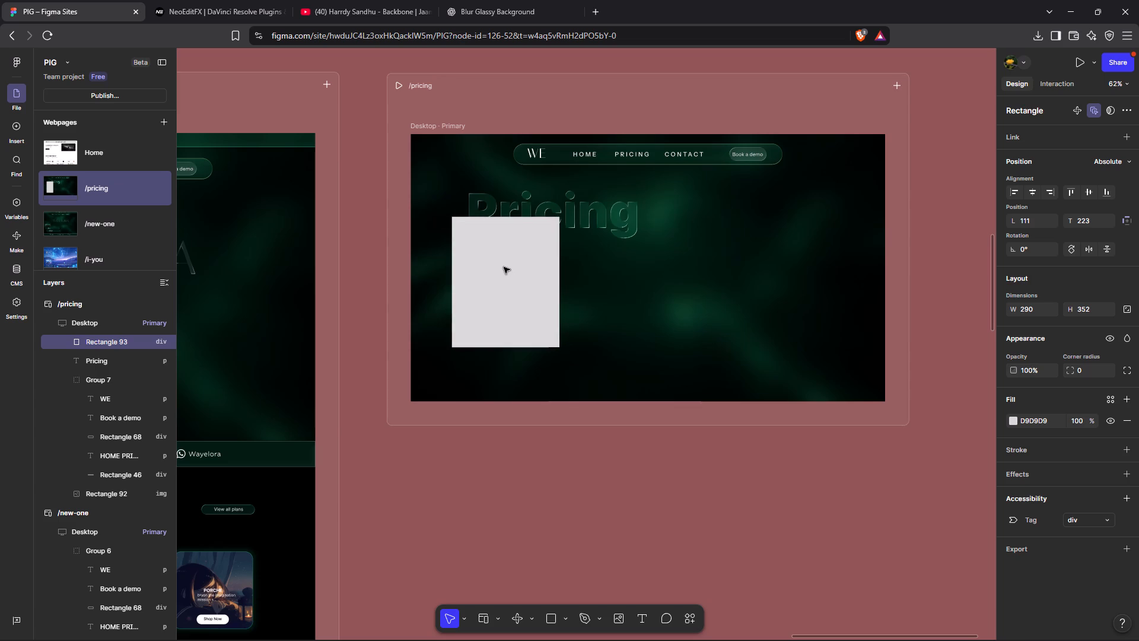
left_click_drag(504, 267, 508, 264)
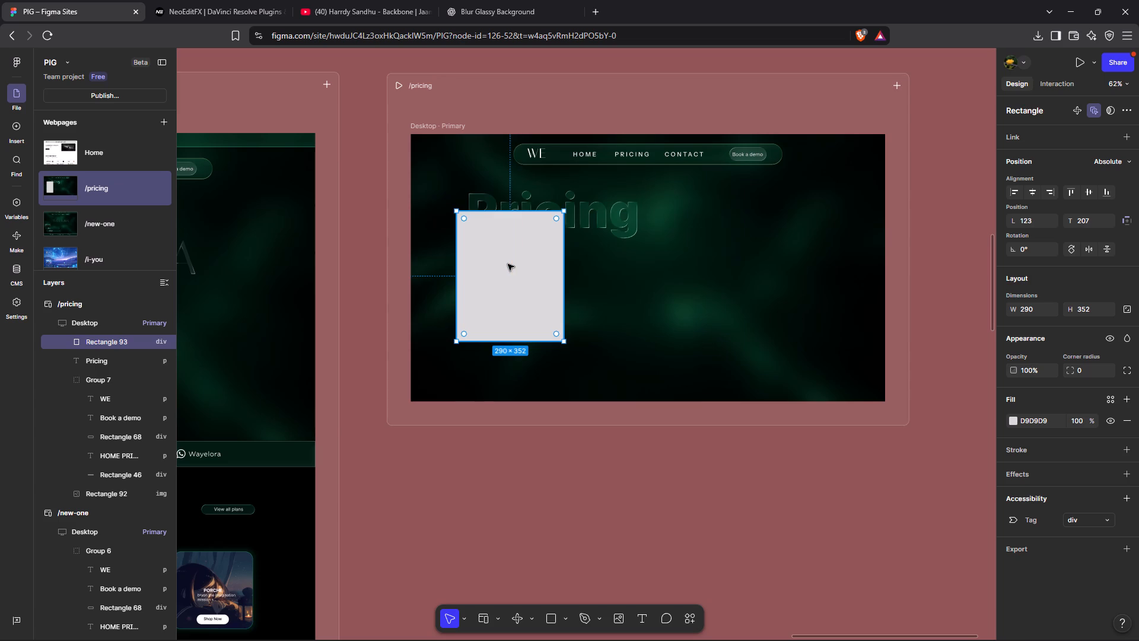
left_click(564, 342)
Move the Pricing heading up towards the navigation bar, to about 143 from the left and 82 from the top.
scroll(540, 290, "up", 1)
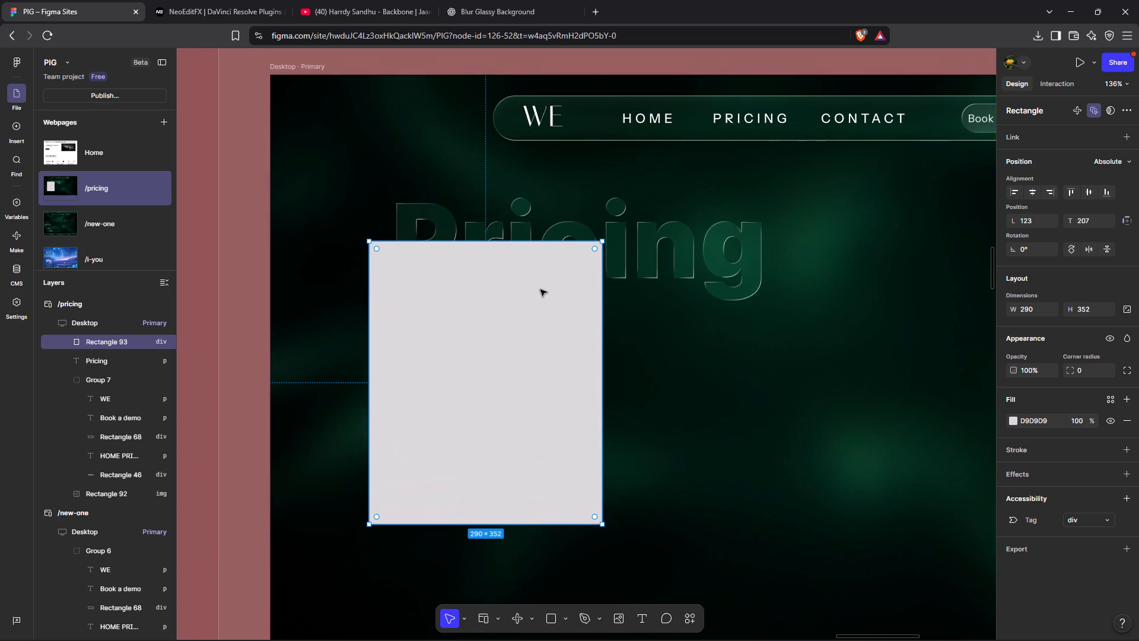
scroll(540, 290, "up", 1)
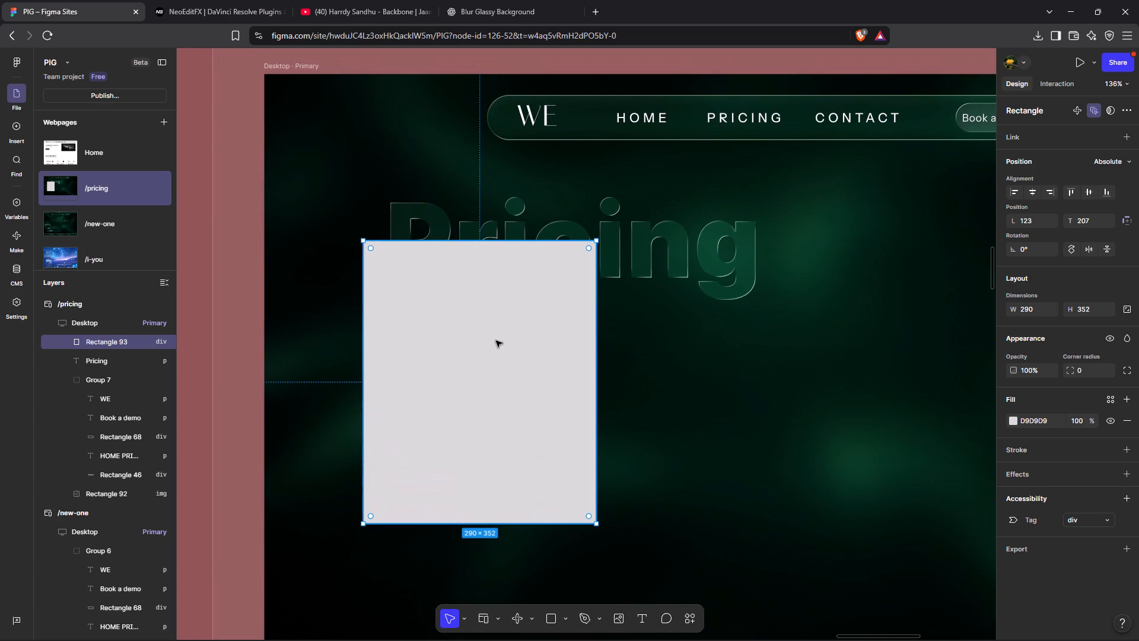
left_click(637, 249)
left_click_drag(637, 249, 724, 315)
left_click(724, 315)
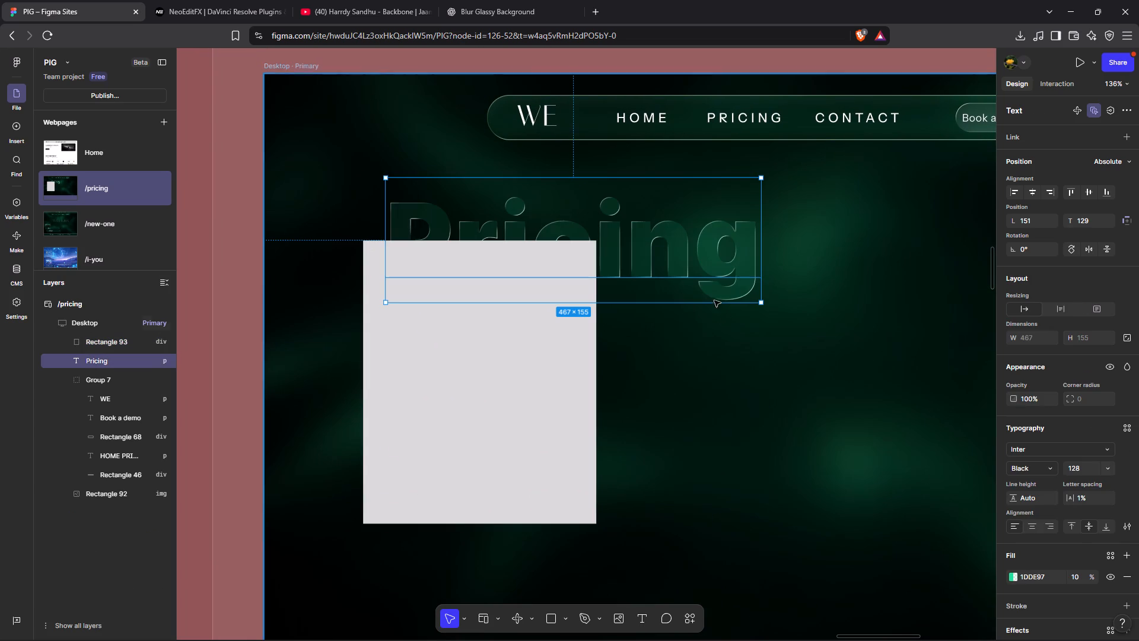
left_click_drag(647, 251, 639, 204)
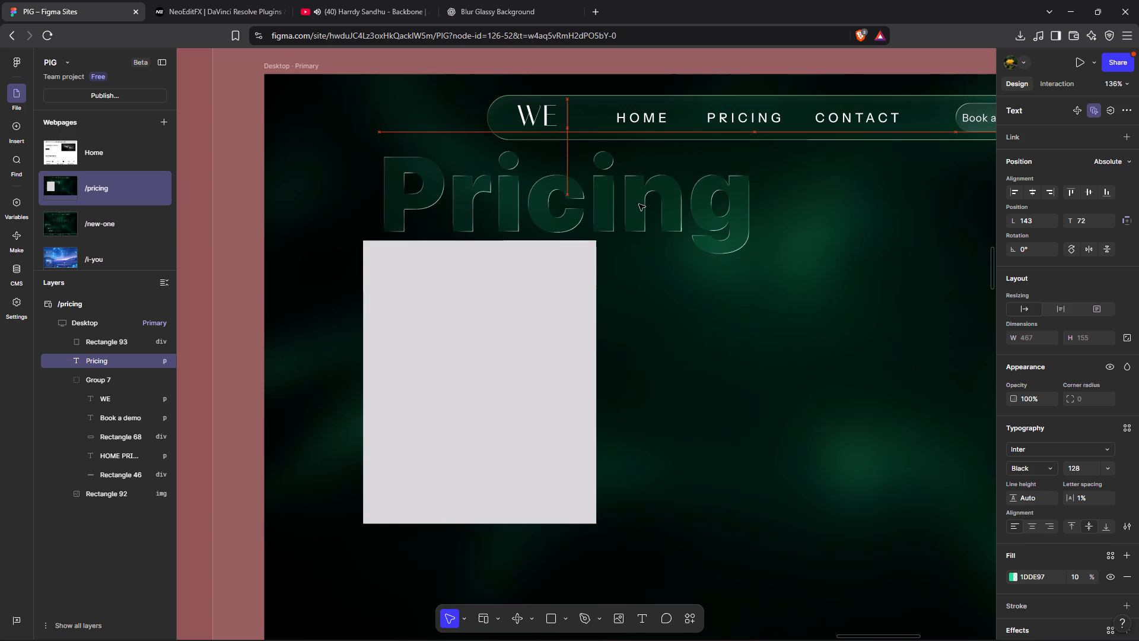
left_click_drag(639, 204, 638, 211)
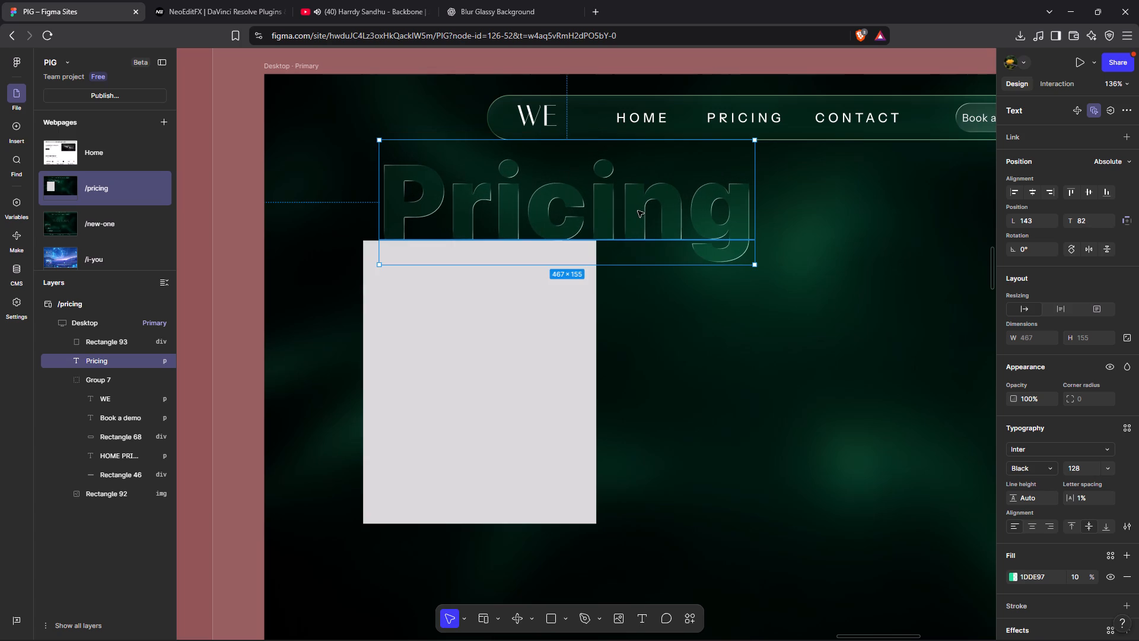
Enlarge the Pricing heading to size 160 and align its left edge with the rectangle, at 123 from the left and about 82 from the top.
left_click(1108, 472)
left_click(950, 487)
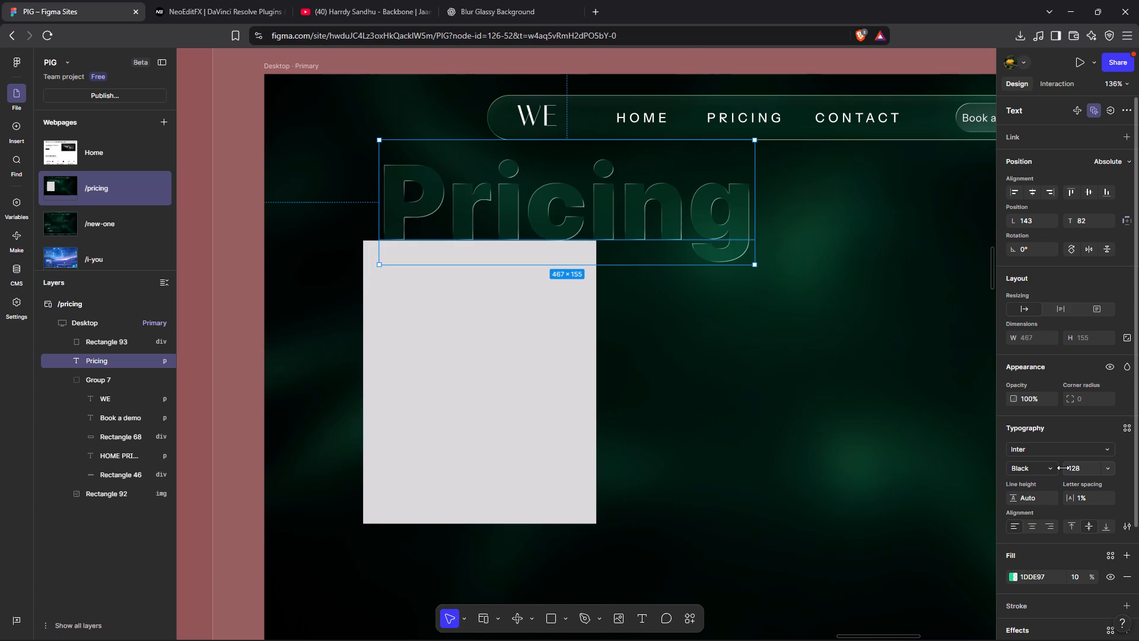
left_click_drag(1063, 468, 596, 347)
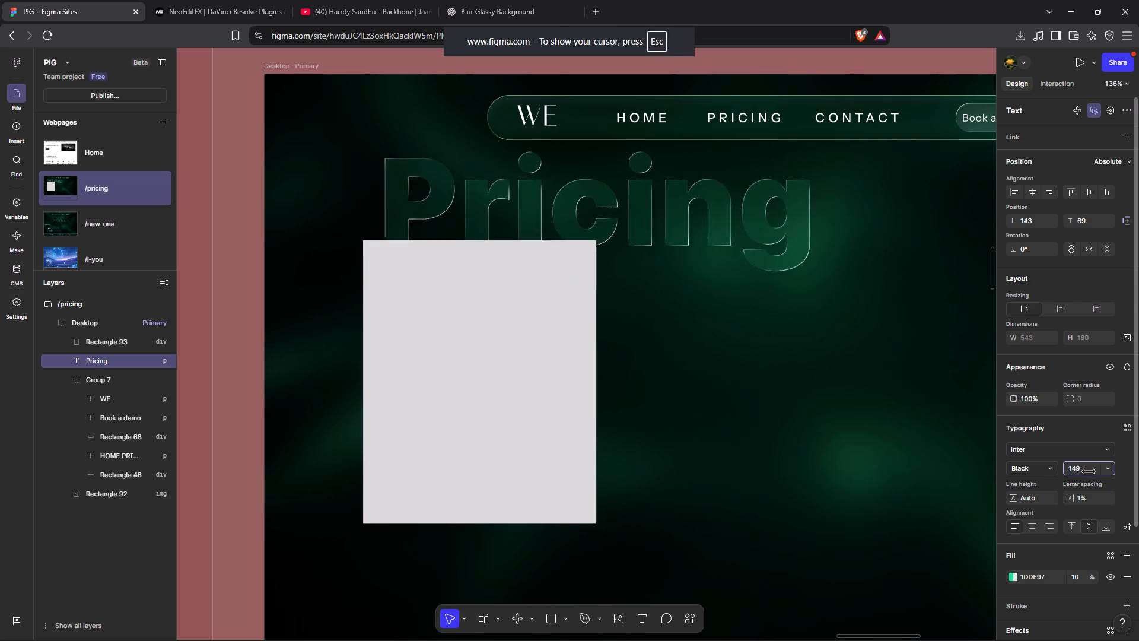
left_click_drag(596, 347, 607, 350)
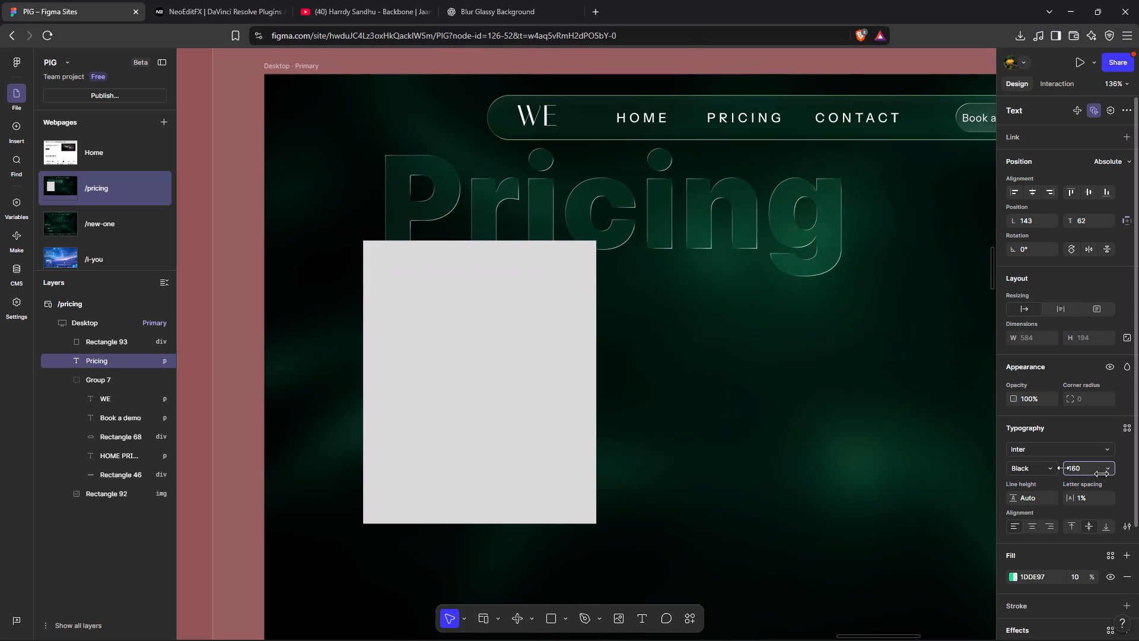
left_click_drag(645, 202, 648, 221)
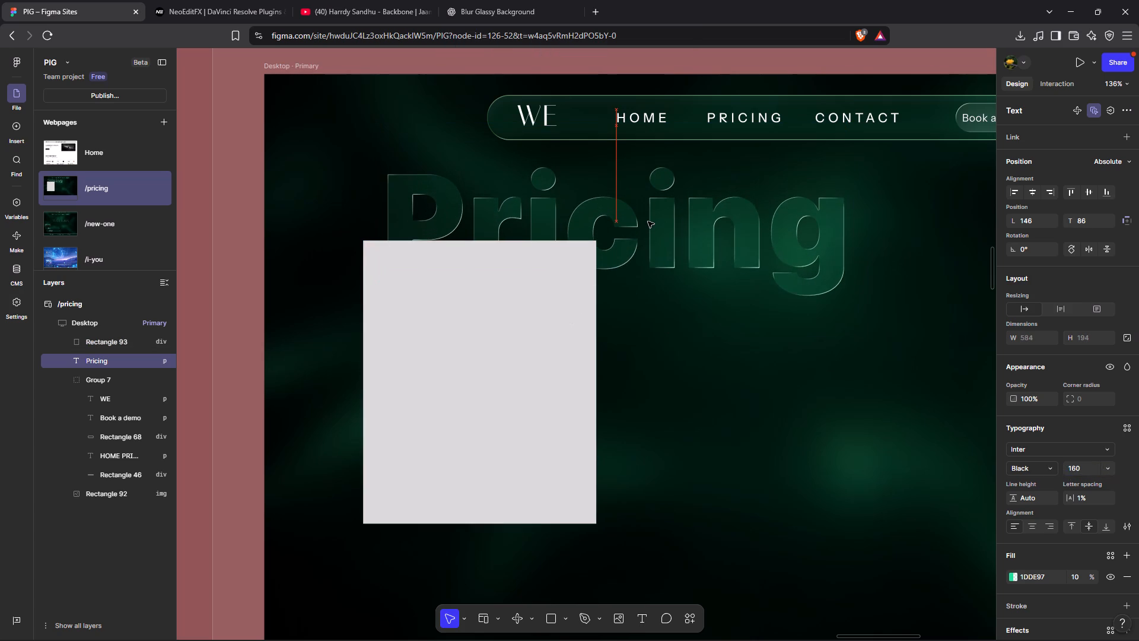
left_click_drag(648, 221, 631, 217)
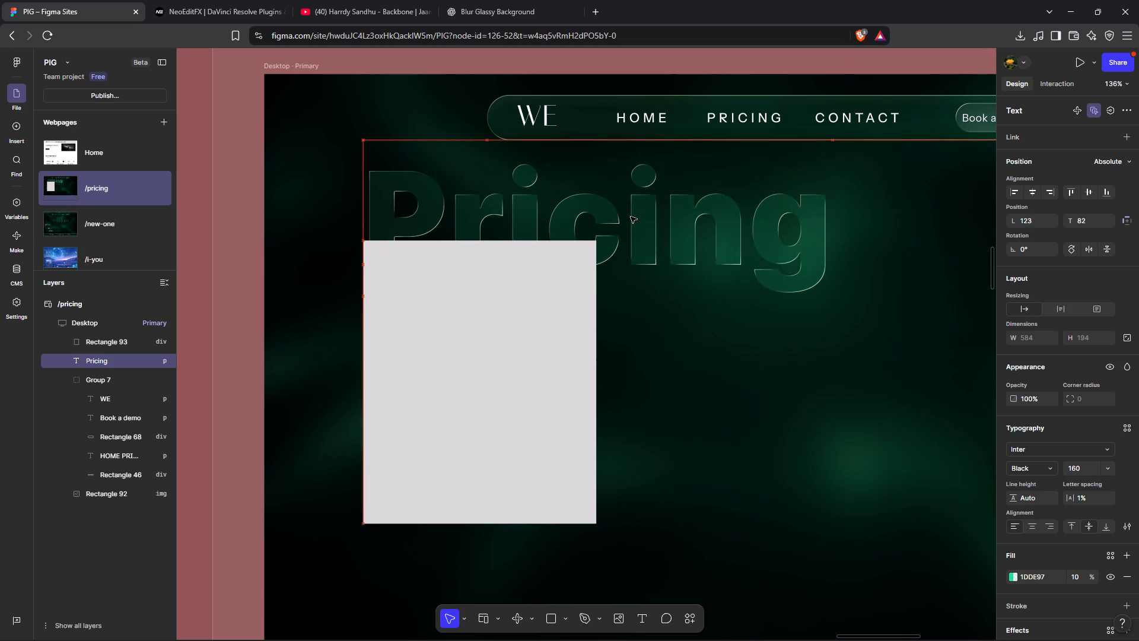
Nudge the Pricing heading up towards the navigation bar, to about 106 from the left and 67 from the top.
left_click_drag(631, 217, 626, 217)
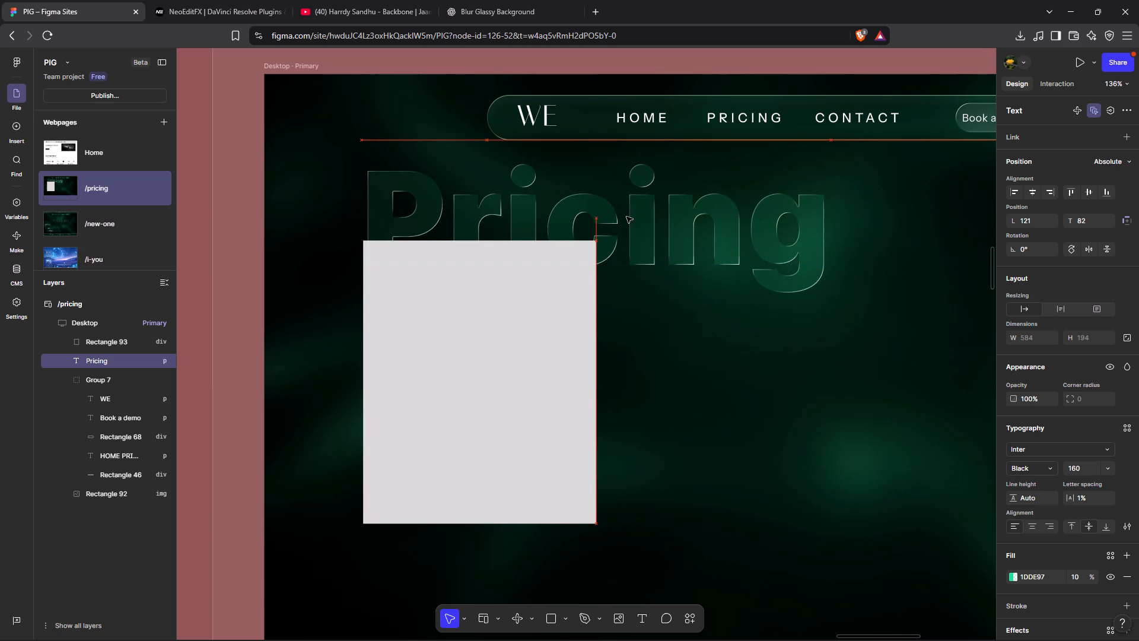
left_click_drag(626, 217, 619, 211)
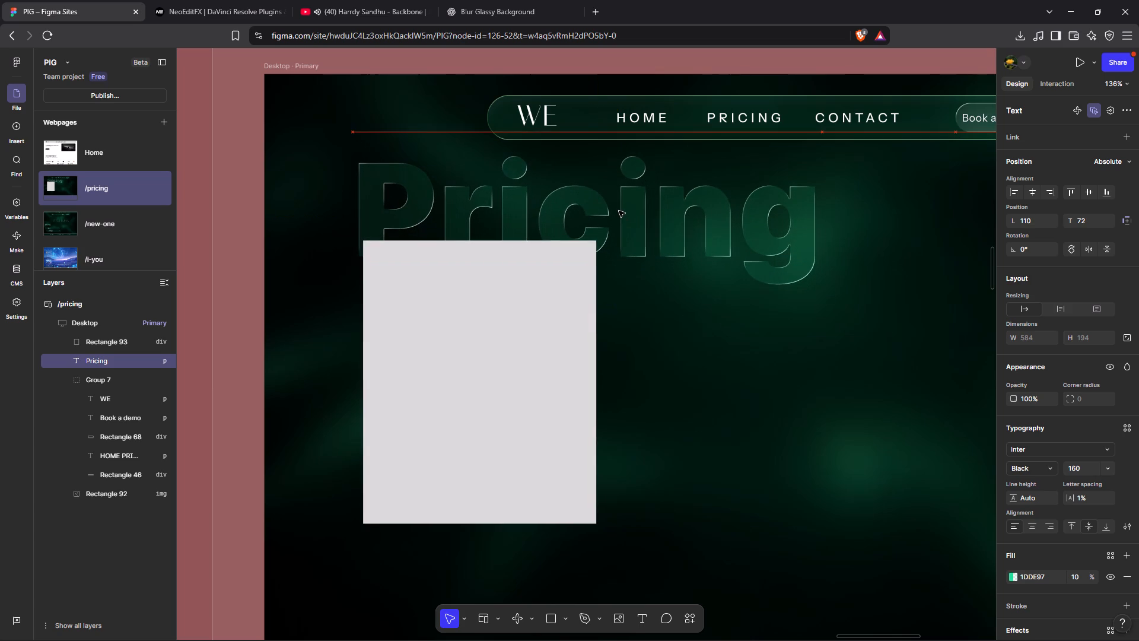
left_click_drag(619, 211, 613, 197)
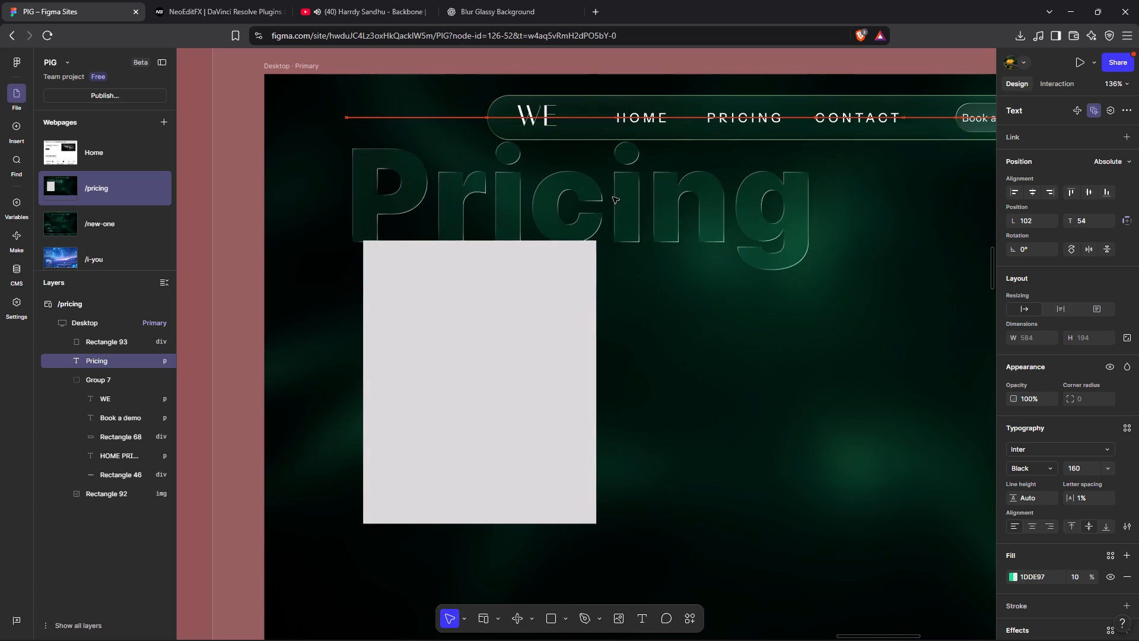
left_click_drag(613, 197, 613, 196)
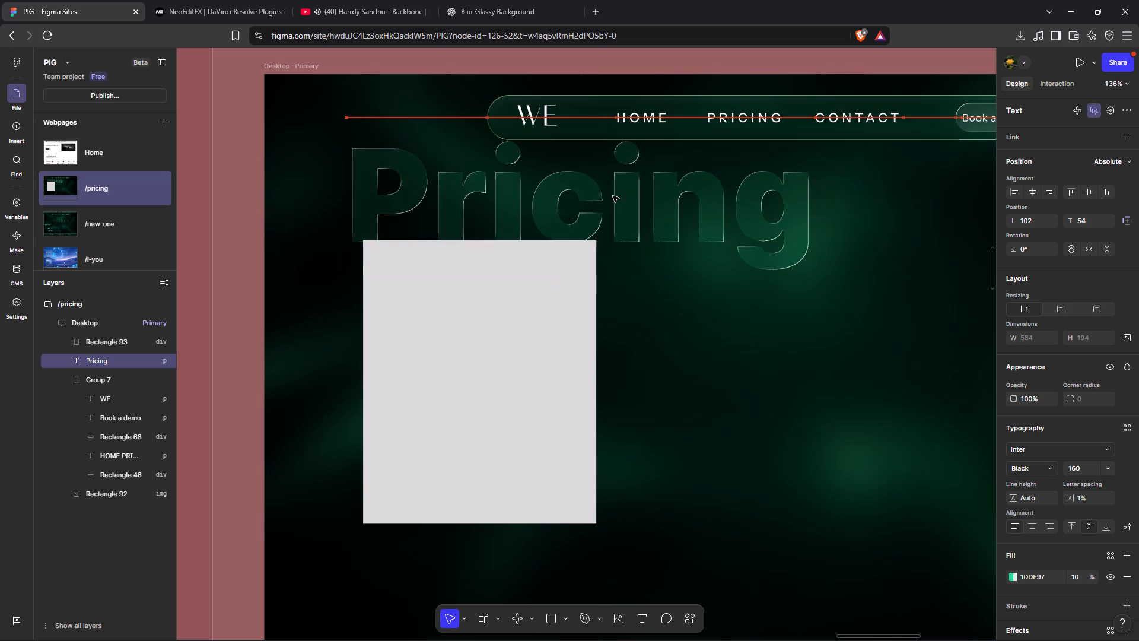
left_click_drag(613, 196, 616, 207)
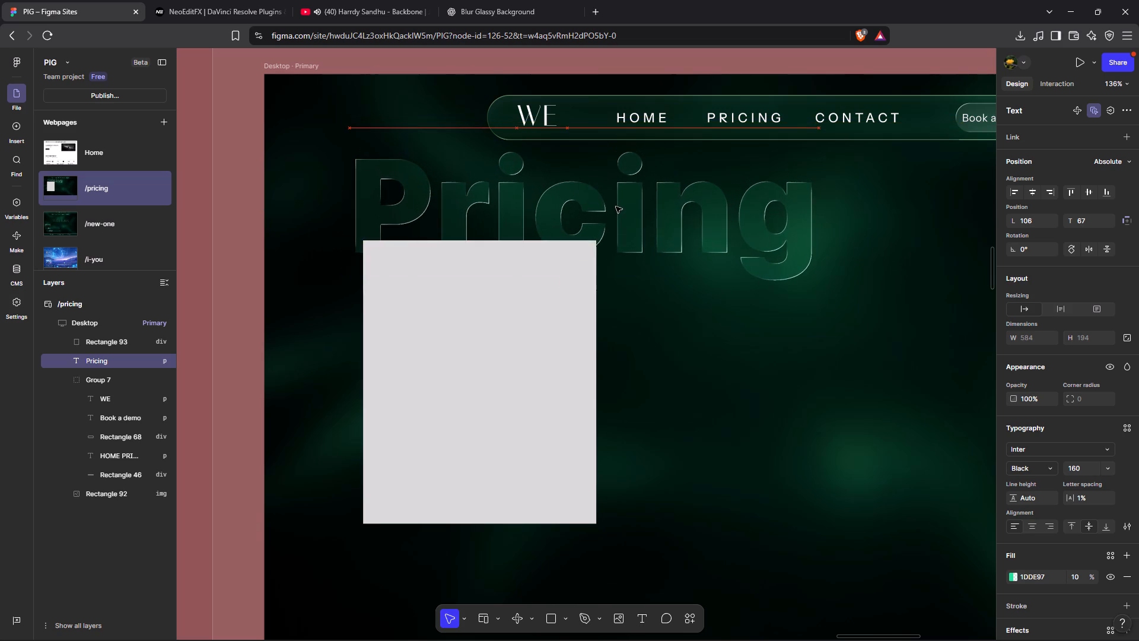
left_click_drag(616, 207, 616, 205)
Round the corners of the pricing card rectangle with a corner radius of 30.
left_click(468, 398)
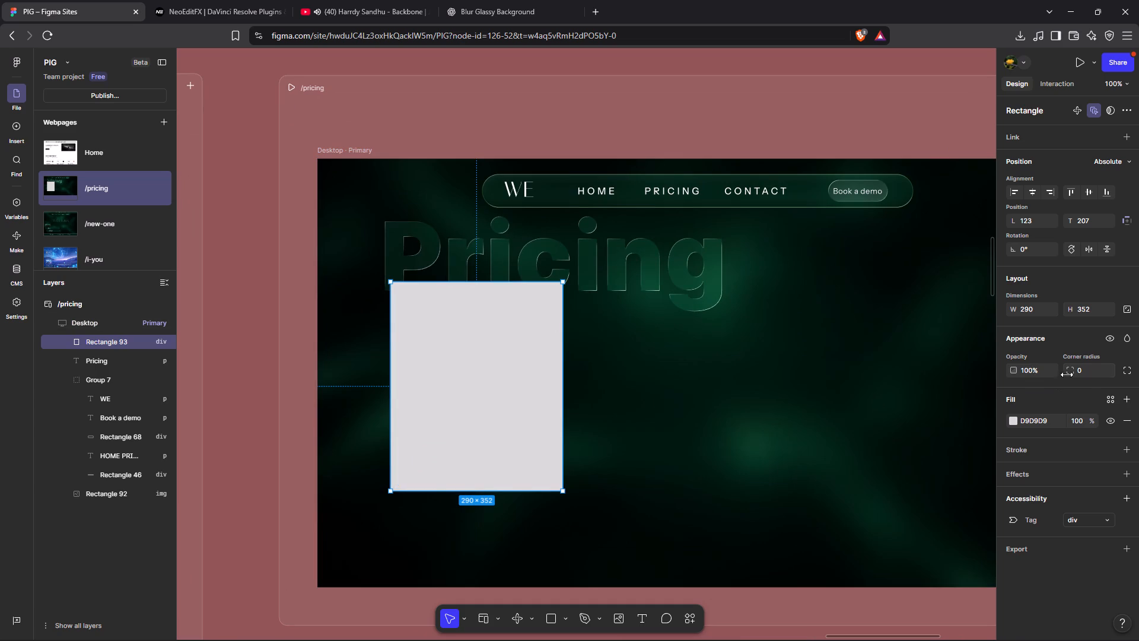
left_click_drag(1073, 373, 891, 306)
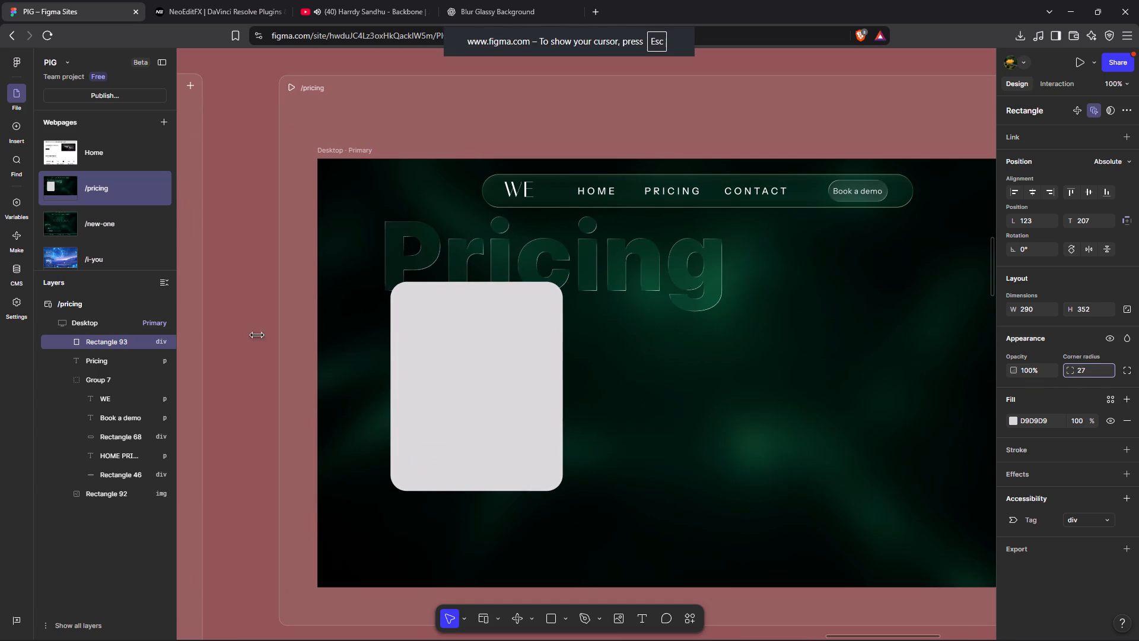
left_click_drag(891, 306, 877, 309)
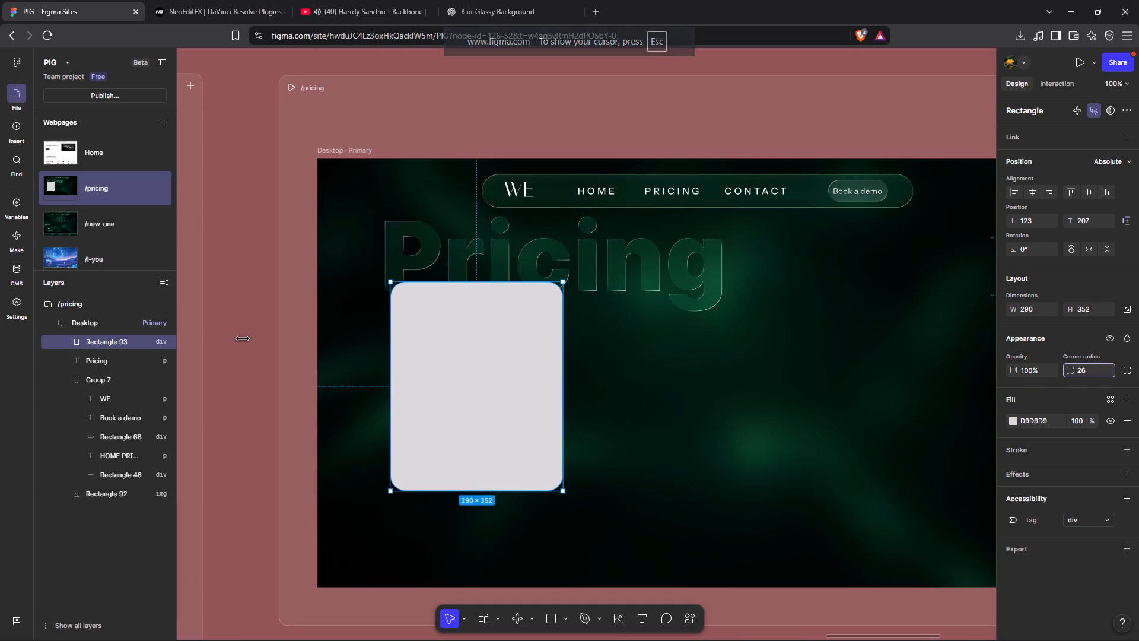
left_click_drag(877, 309, 924, 298)
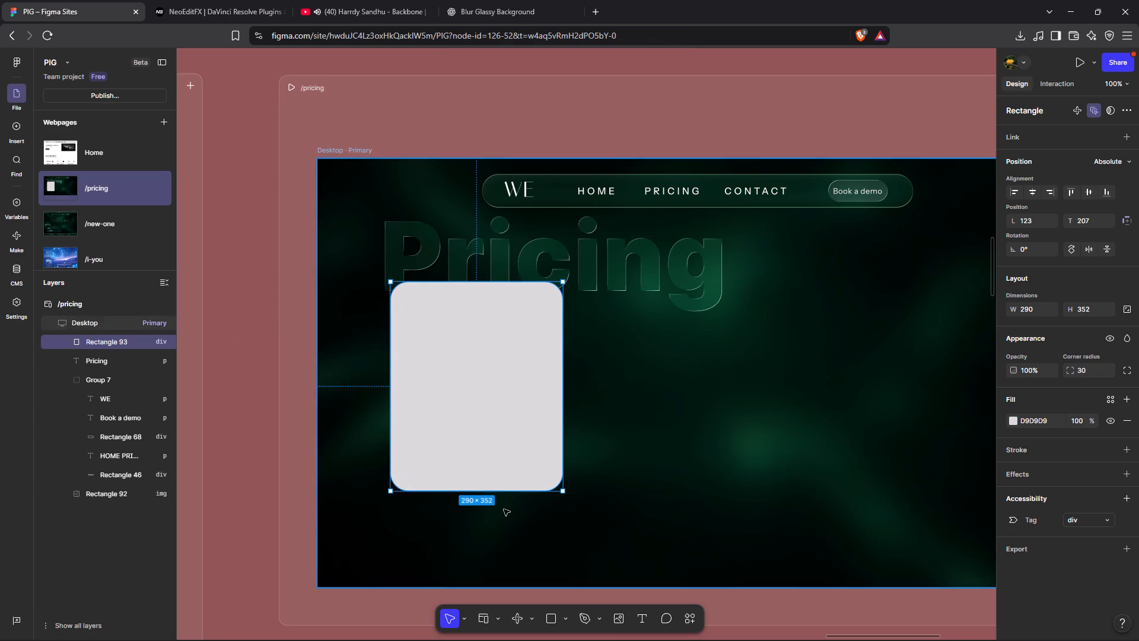
Resize the pricing card rectangle to 300 wide by 344 high, keeping its top-left corner in place.
left_click(510, 491)
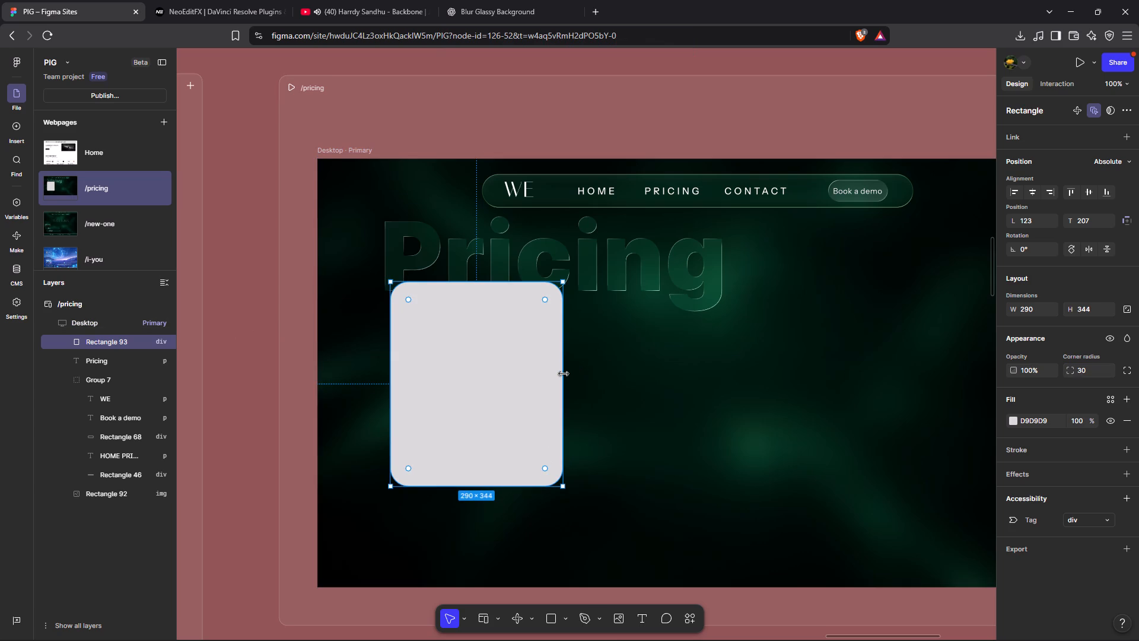
left_click_drag(564, 374, 572, 377)
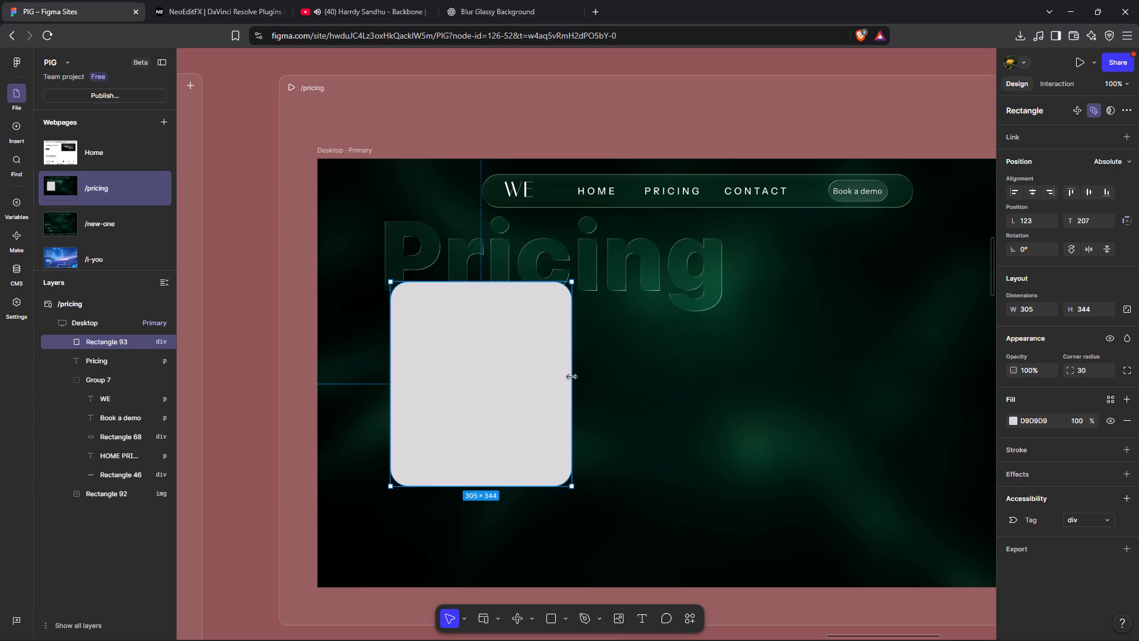
left_click_drag(572, 377, 569, 376)
left_click(241, 386)
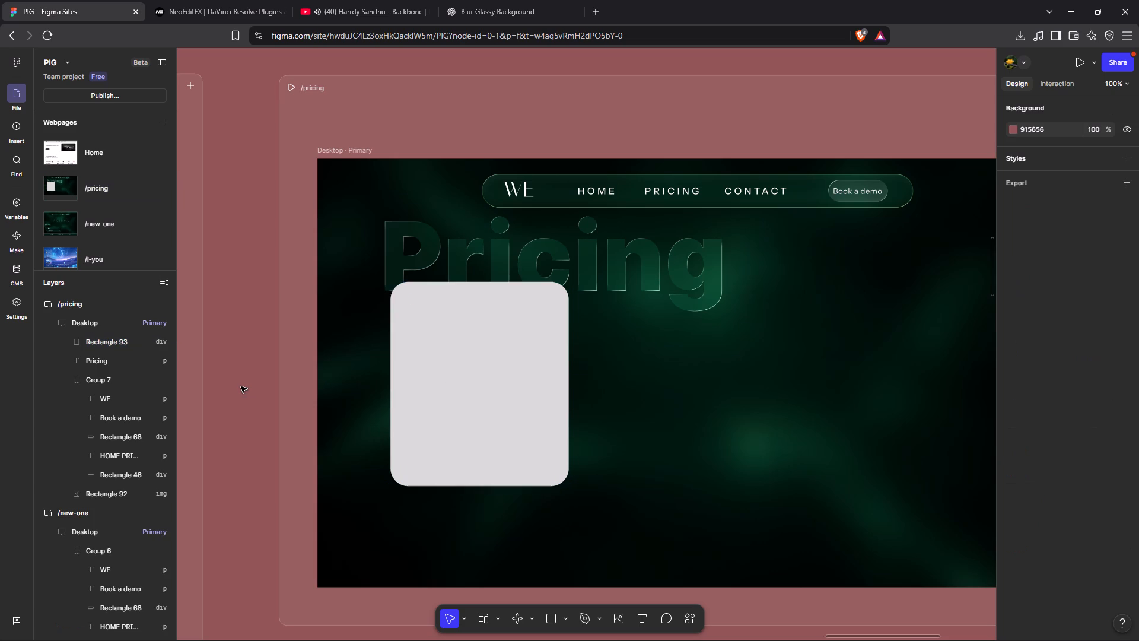
Change the pricing card rectangle's fill colour to white, FFFFFF.
left_click(499, 374)
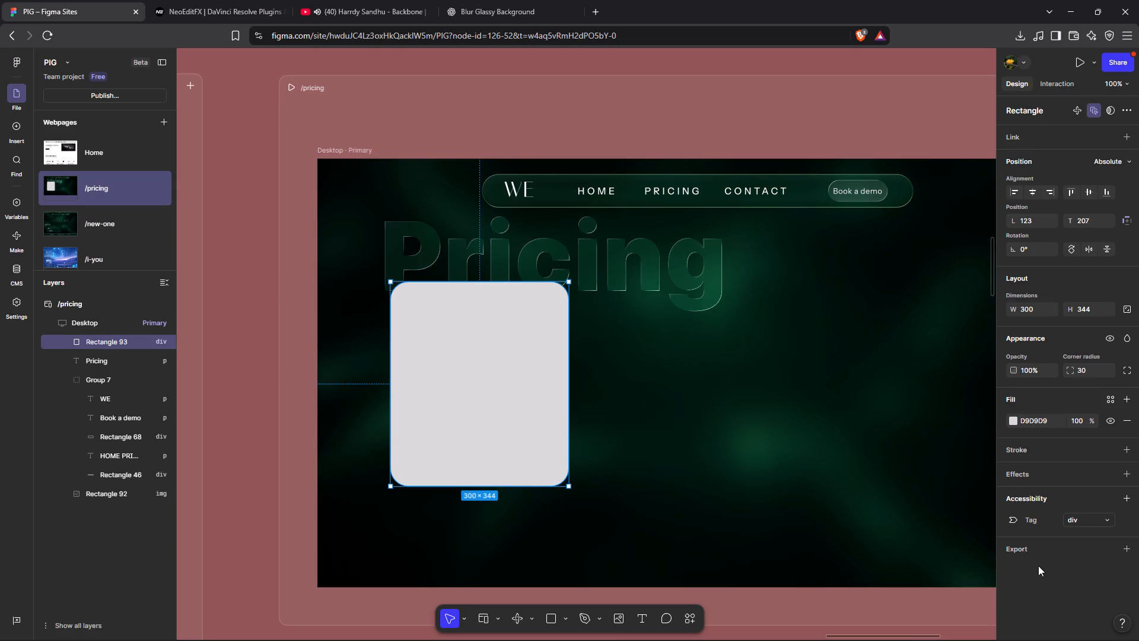
left_click(1017, 422)
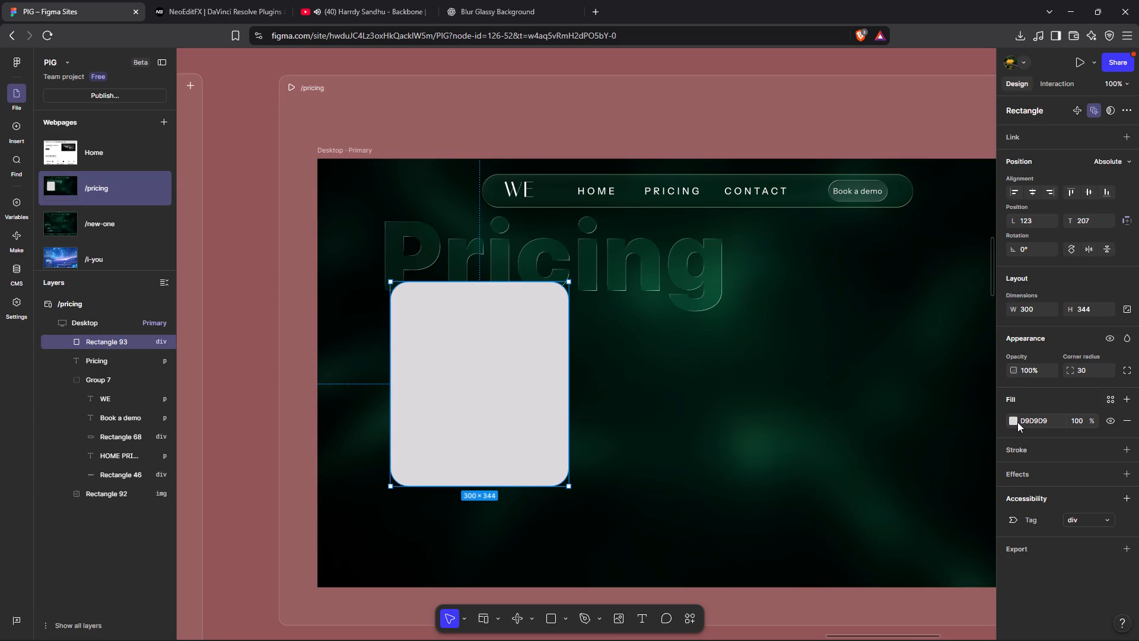
left_click(1008, 422)
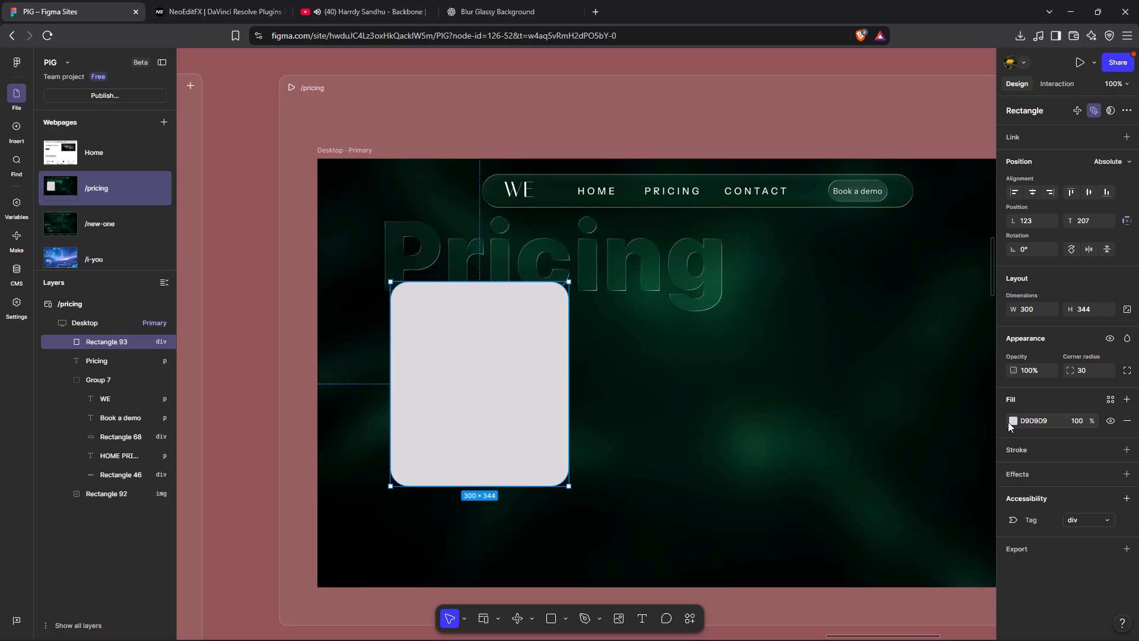
left_click(1010, 421)
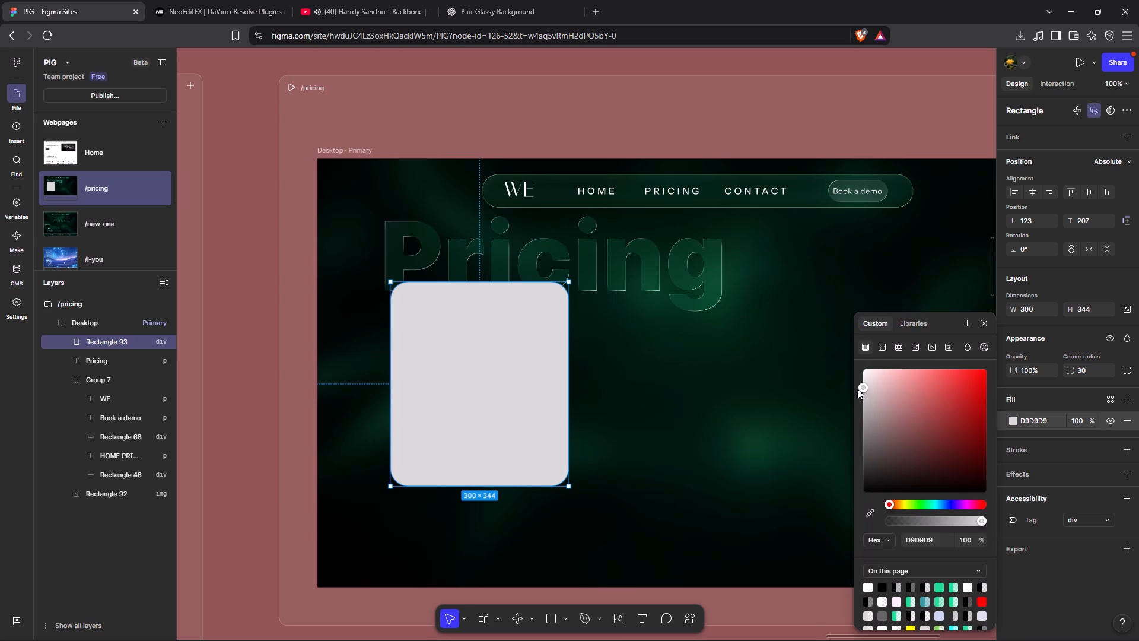
left_click_drag(857, 388, 859, 376)
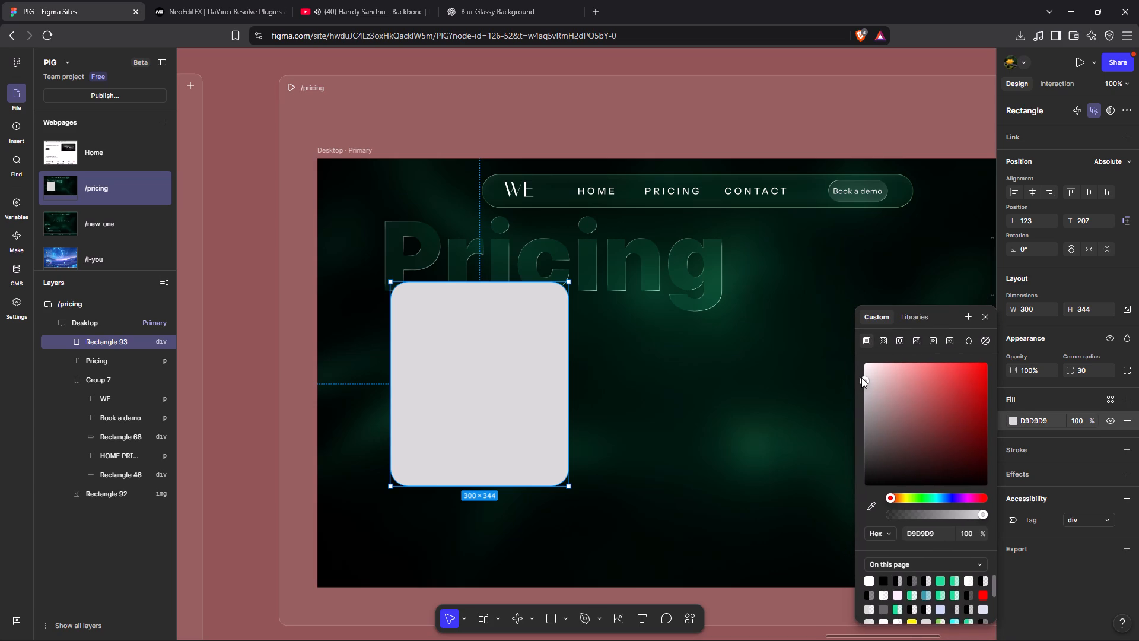
left_click_drag(861, 377, 855, 356)
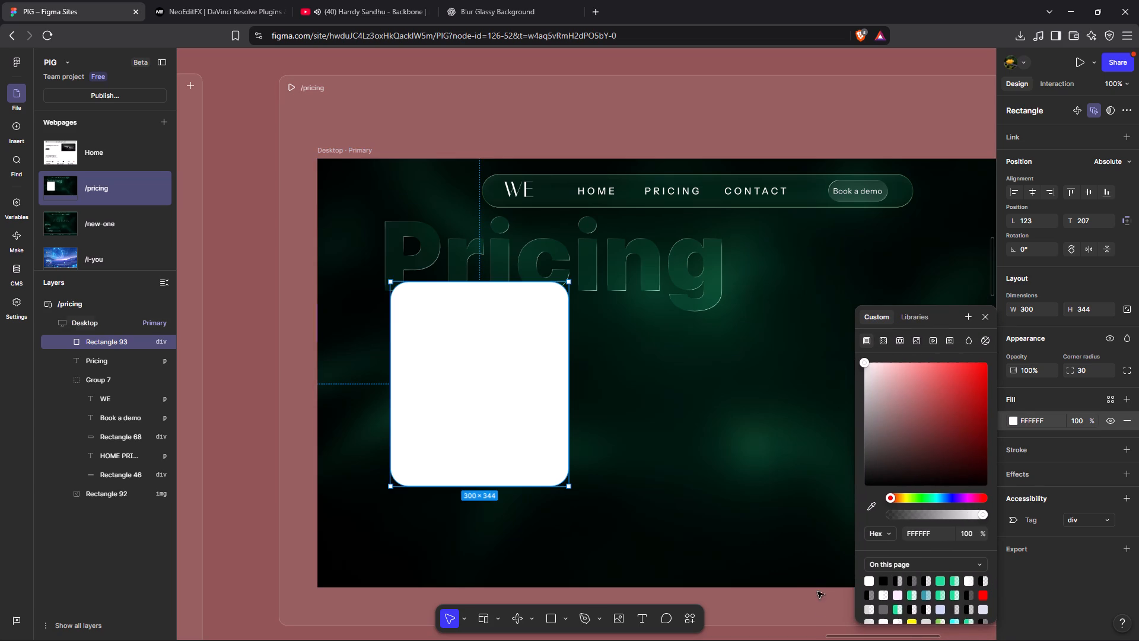
left_click(820, 611)
Apply a Glass effect to the white pricing card rectangle.
left_click(458, 417)
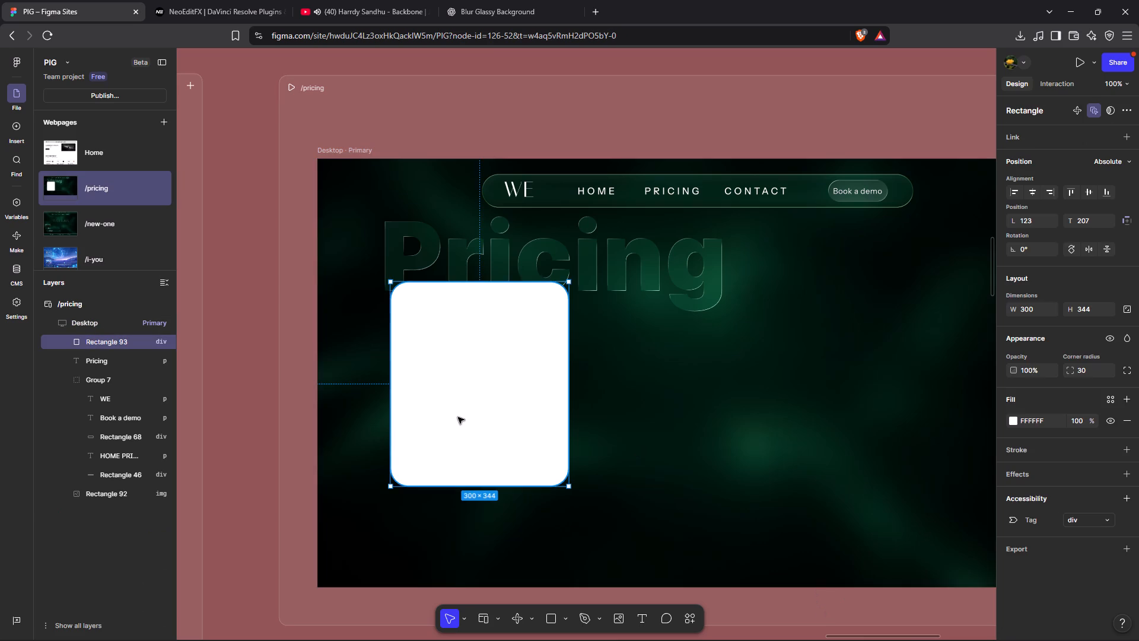
left_click(1130, 471)
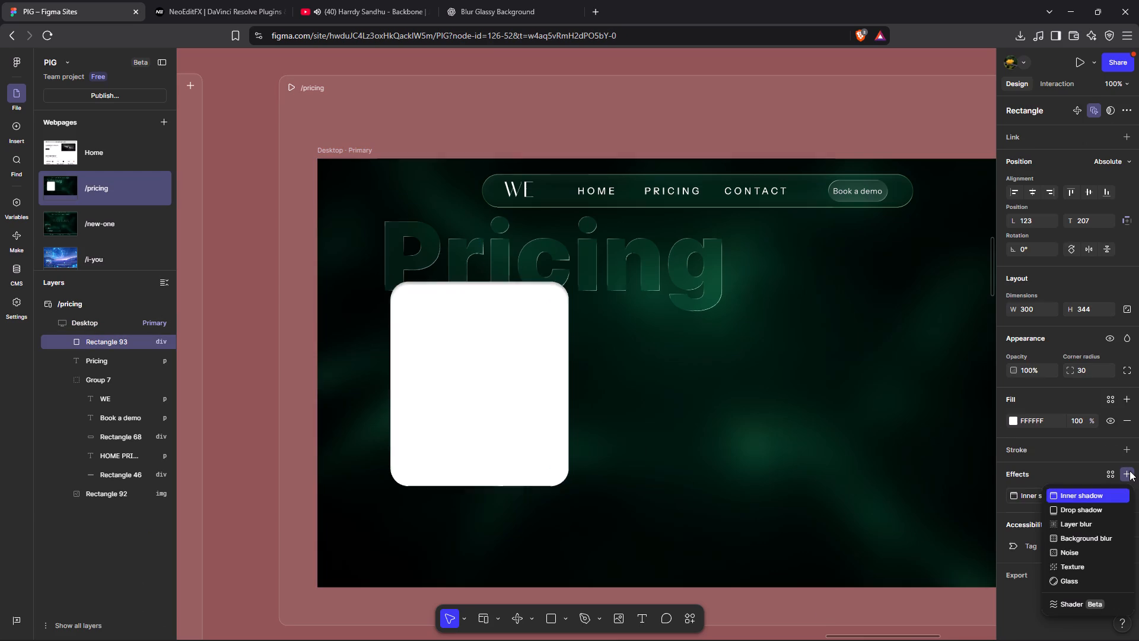
left_click(1097, 585)
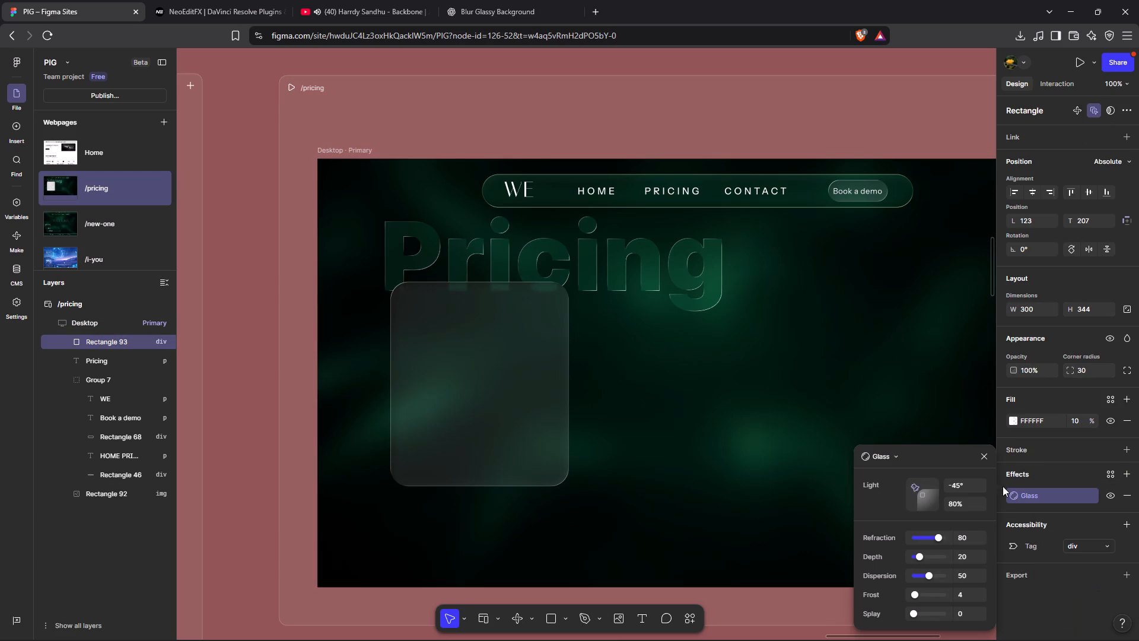
left_click(1072, 437)
Lower the glass pricing card's fill opacity to 5%.
left_click_drag(1090, 424, 563, 344)
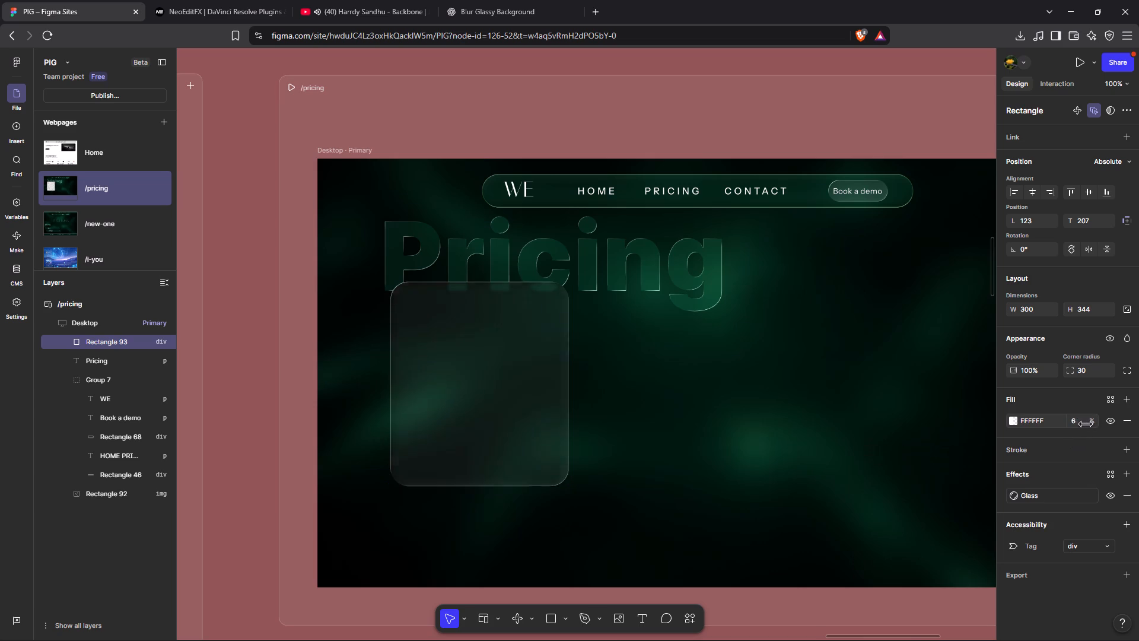
left_click_drag(563, 344, 562, 344)
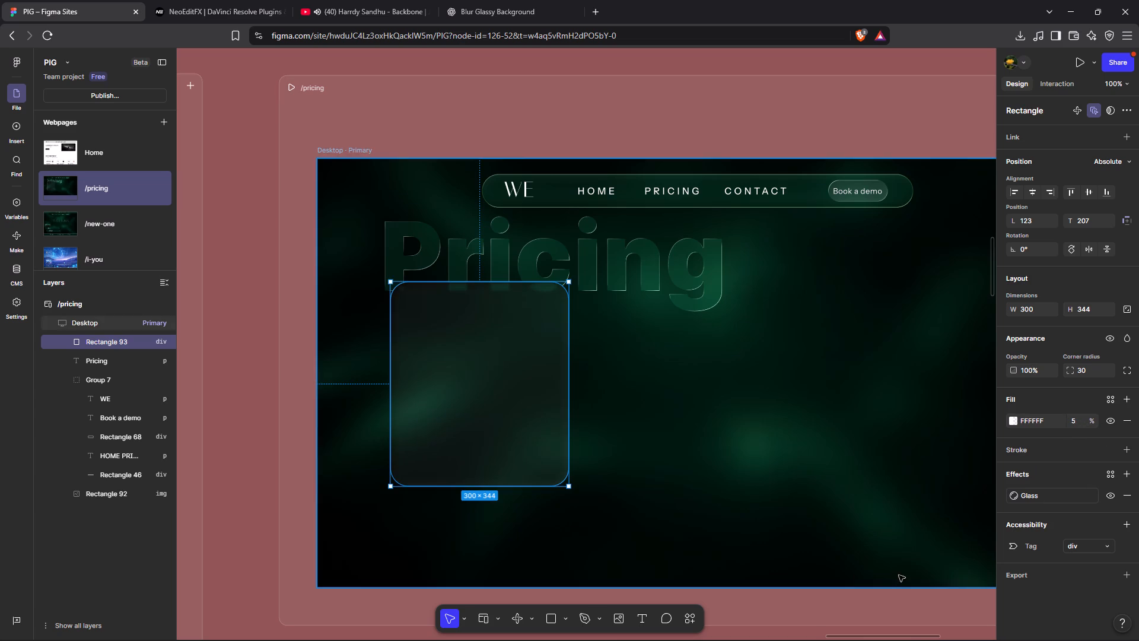
left_click(898, 595)
Add a text layer reading "Stater" near the upper-left corner of the glass pricing card.
scroll(898, 595, "up", 1)
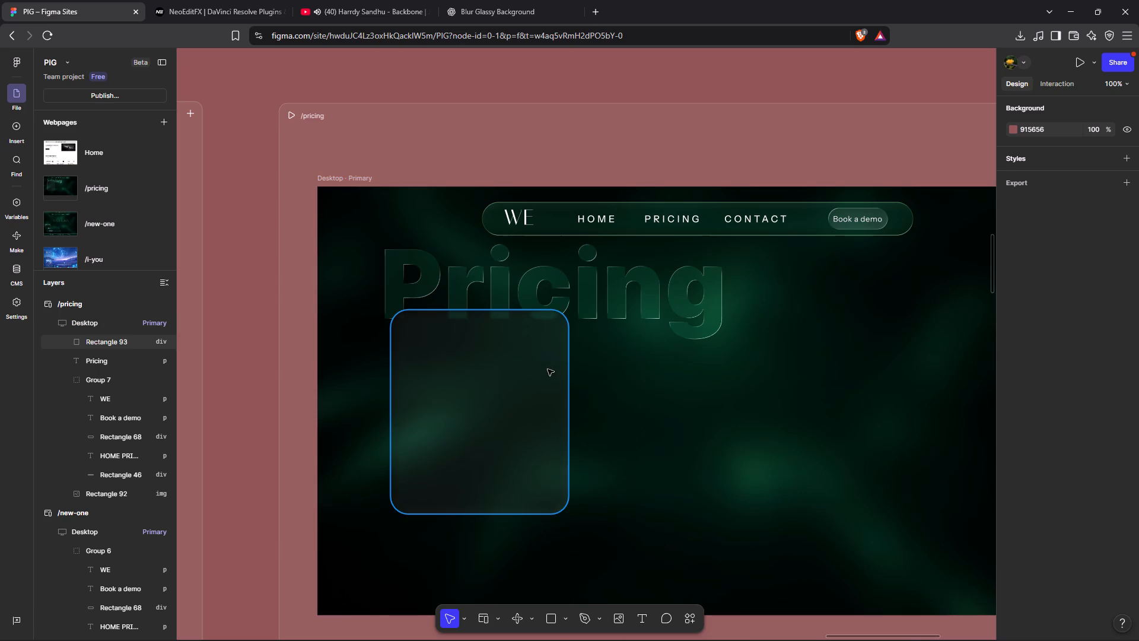
left_click(645, 620)
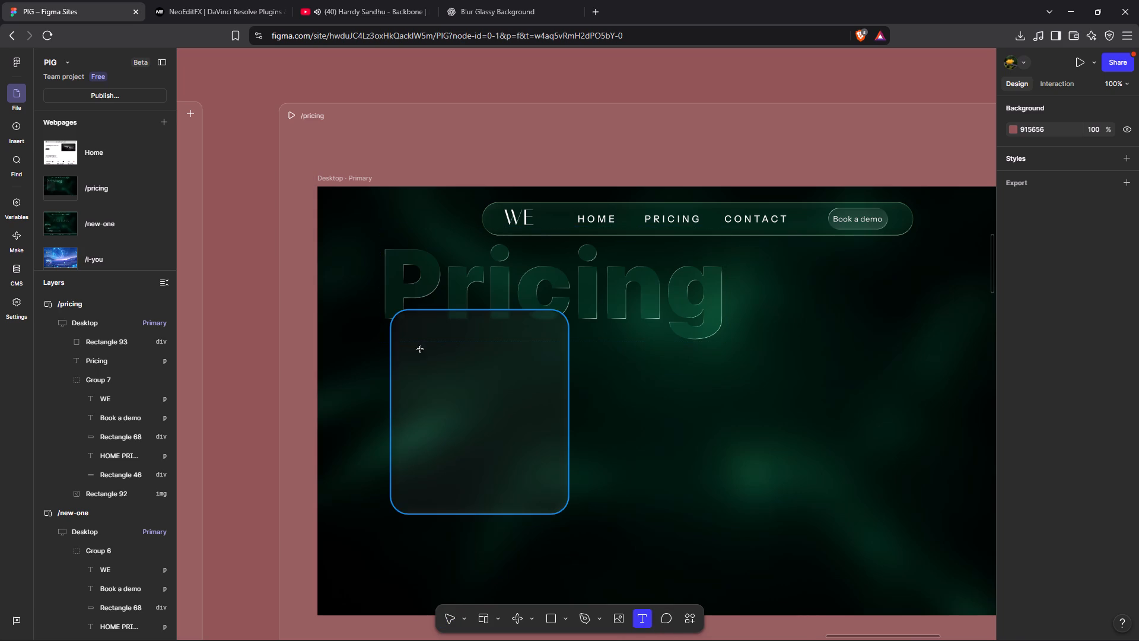
left_click(421, 350)
key("shift+s")
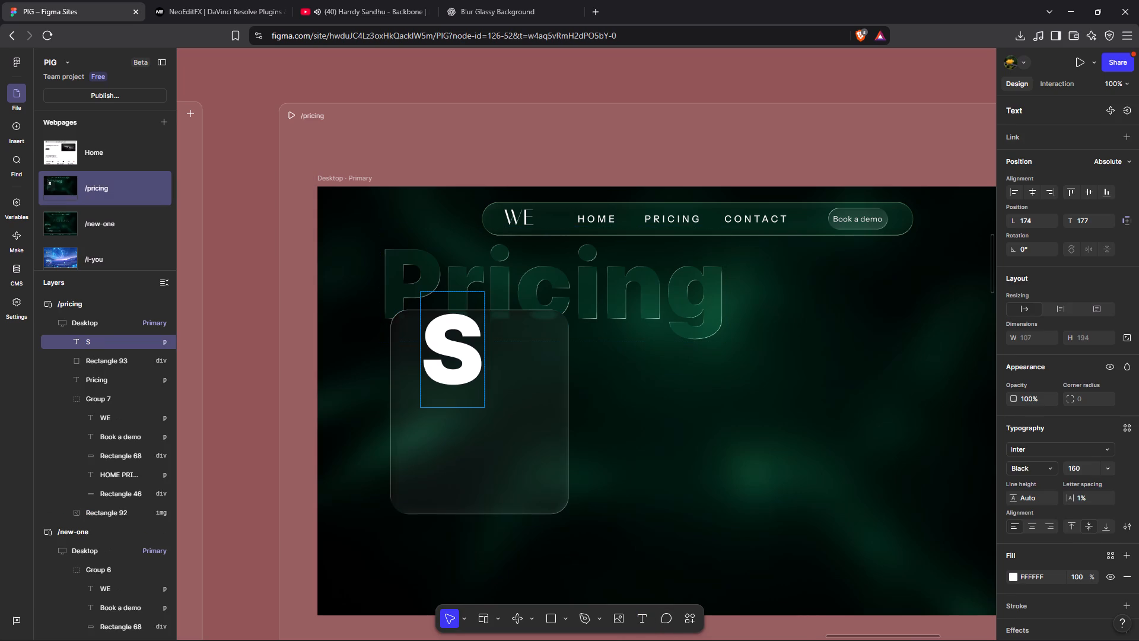
type("tater")
left_click(699, 421)
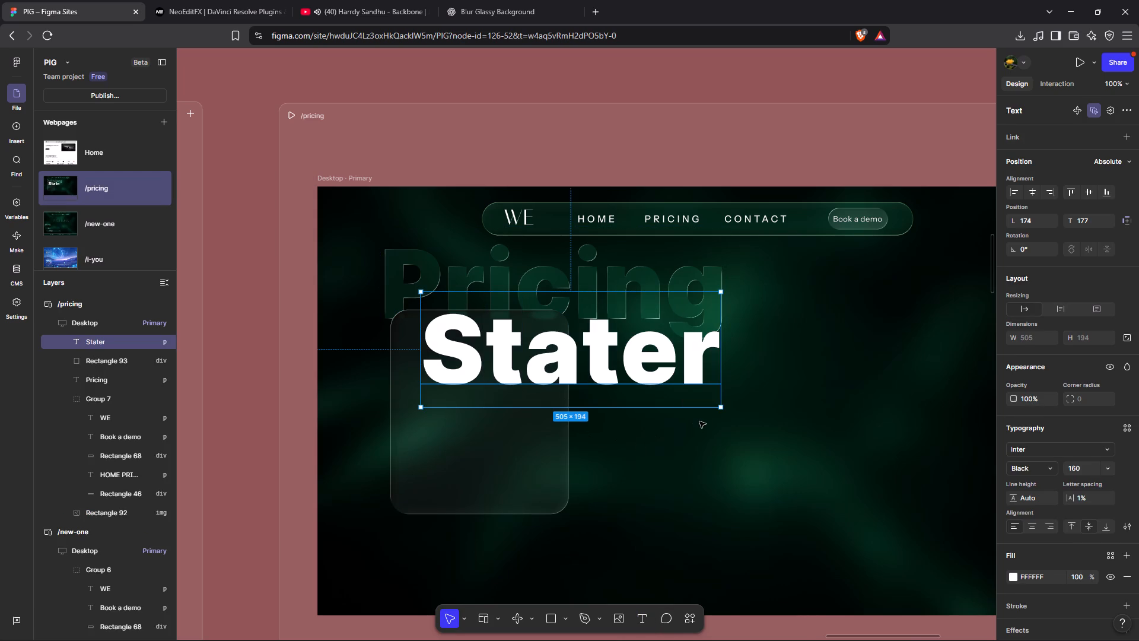
Set the "Stater" text to font size 13 and Regular weight.
left_click(1107, 469)
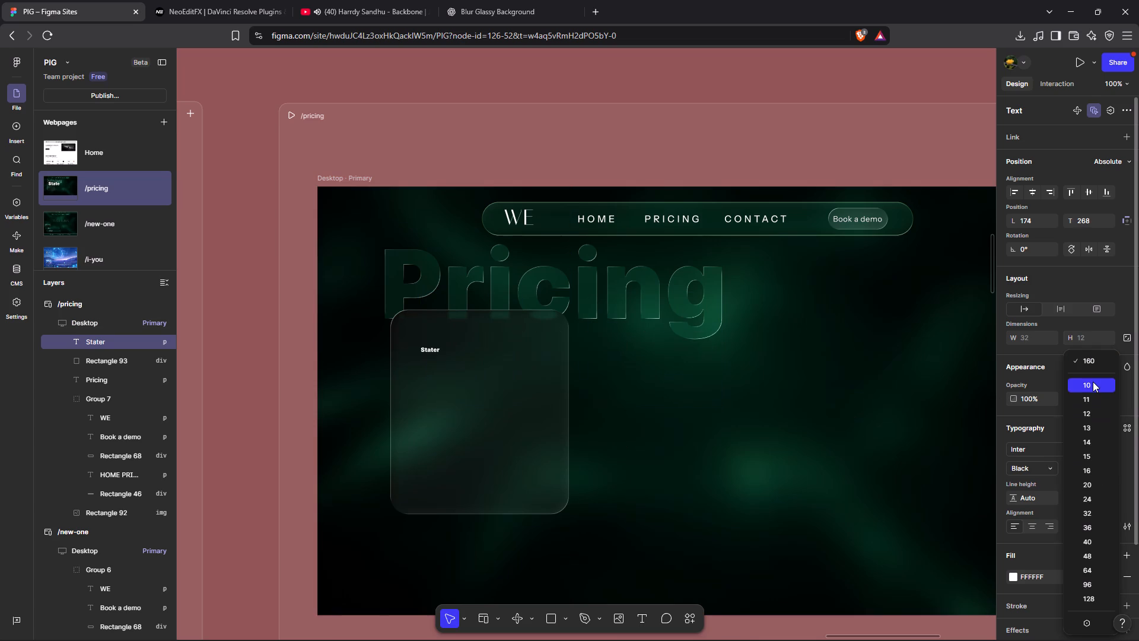
left_click(1091, 426)
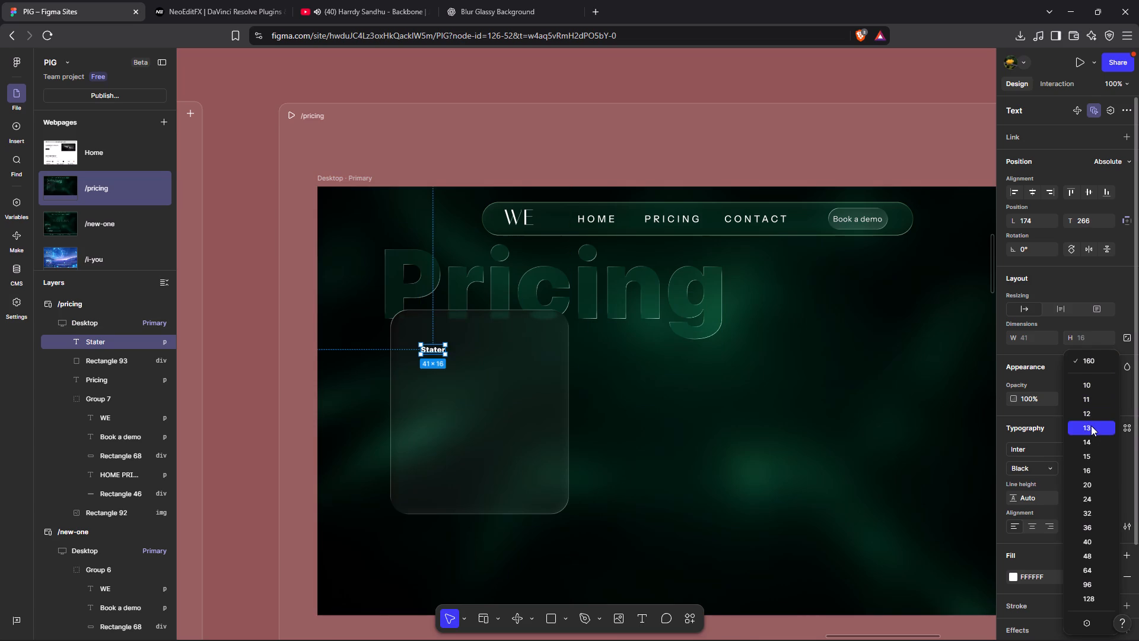
left_click(1051, 468)
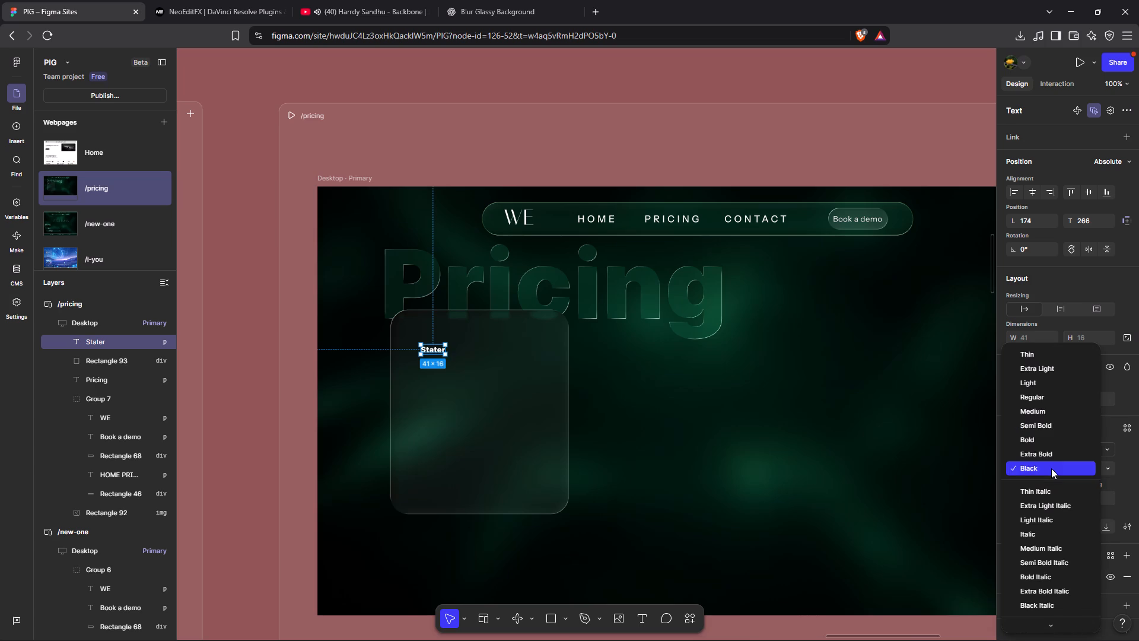
left_click(1025, 401)
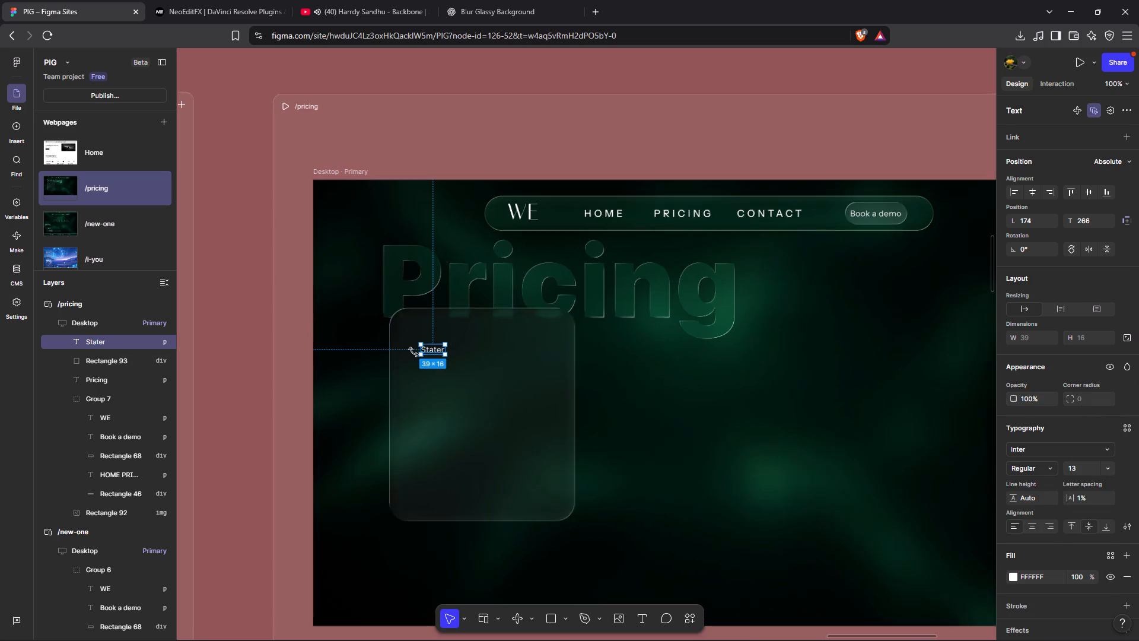
Move the "Stater" label into the card's upper-left corner, about 156 from the left and 245 from the top.
scroll(413, 352, "down", 1)
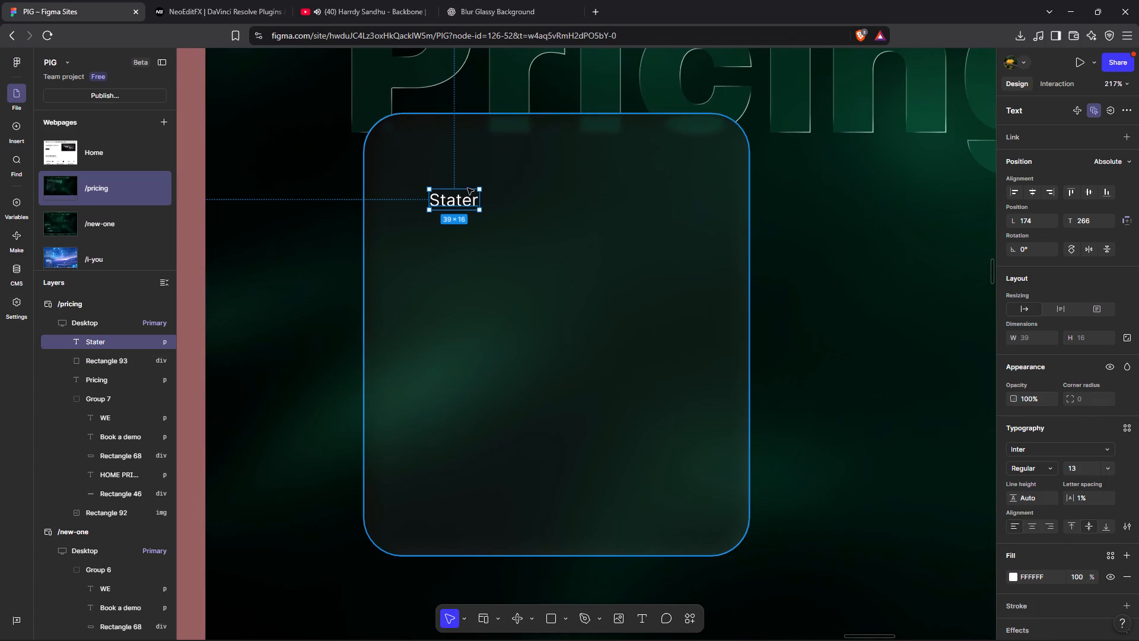
left_click_drag(461, 199, 443, 166)
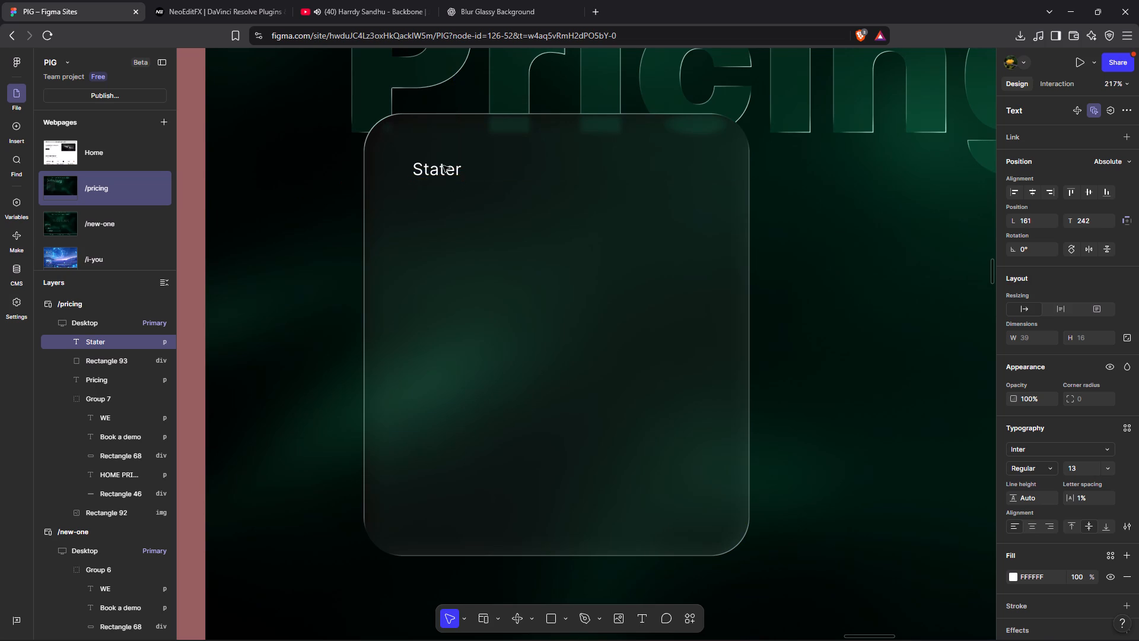
left_click_drag(443, 166, 438, 170)
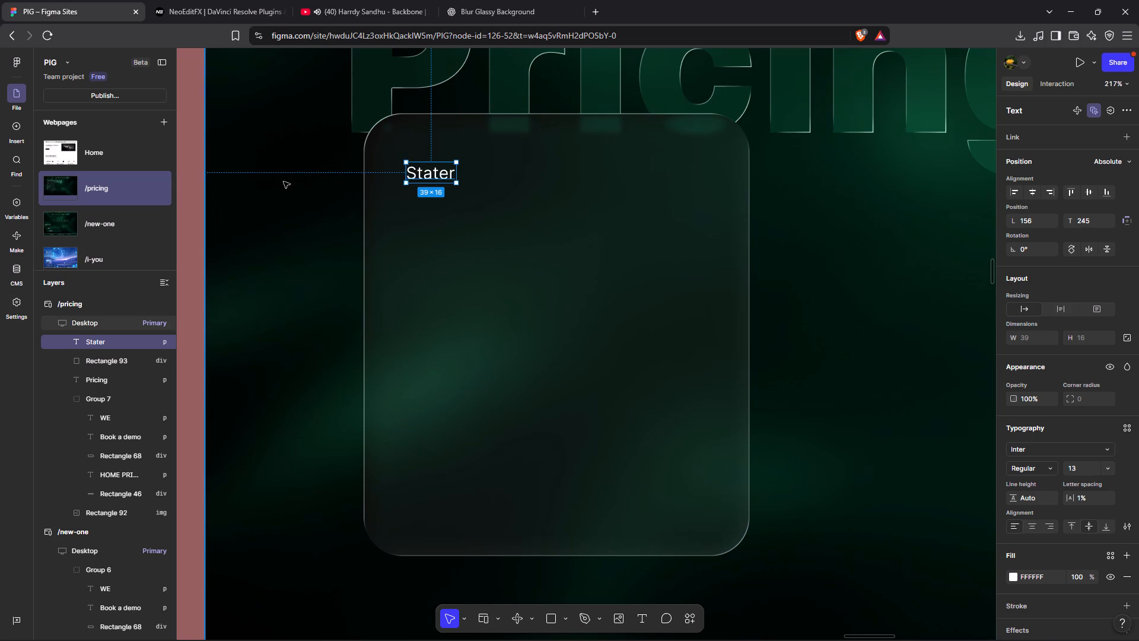
left_click(284, 182)
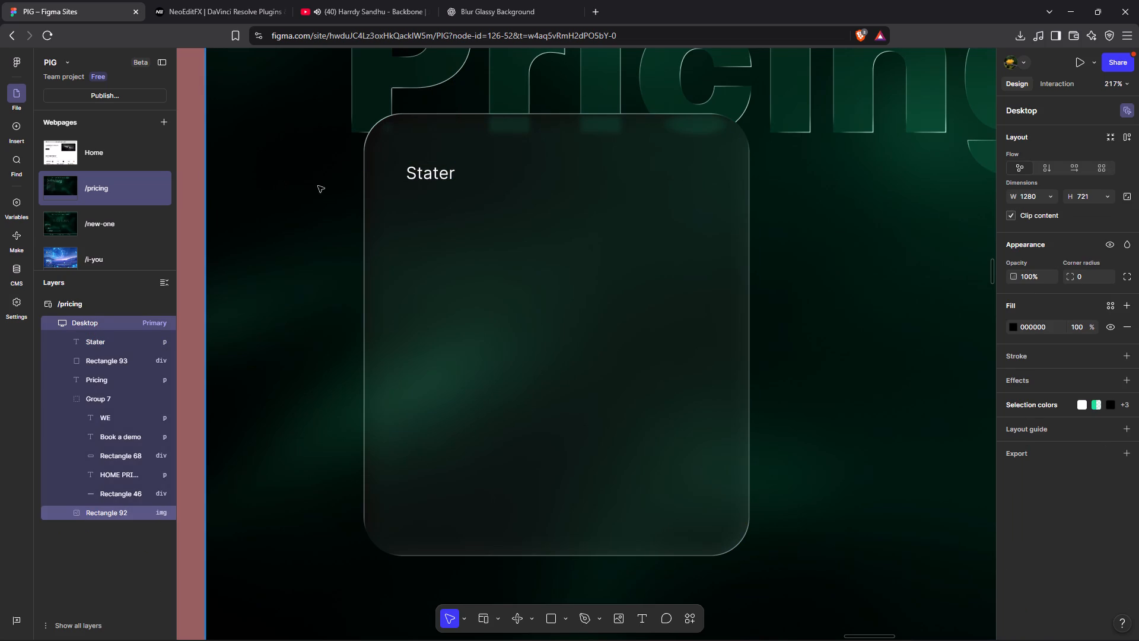
Set the "Stater" label's font weight to Light.
left_click(429, 173)
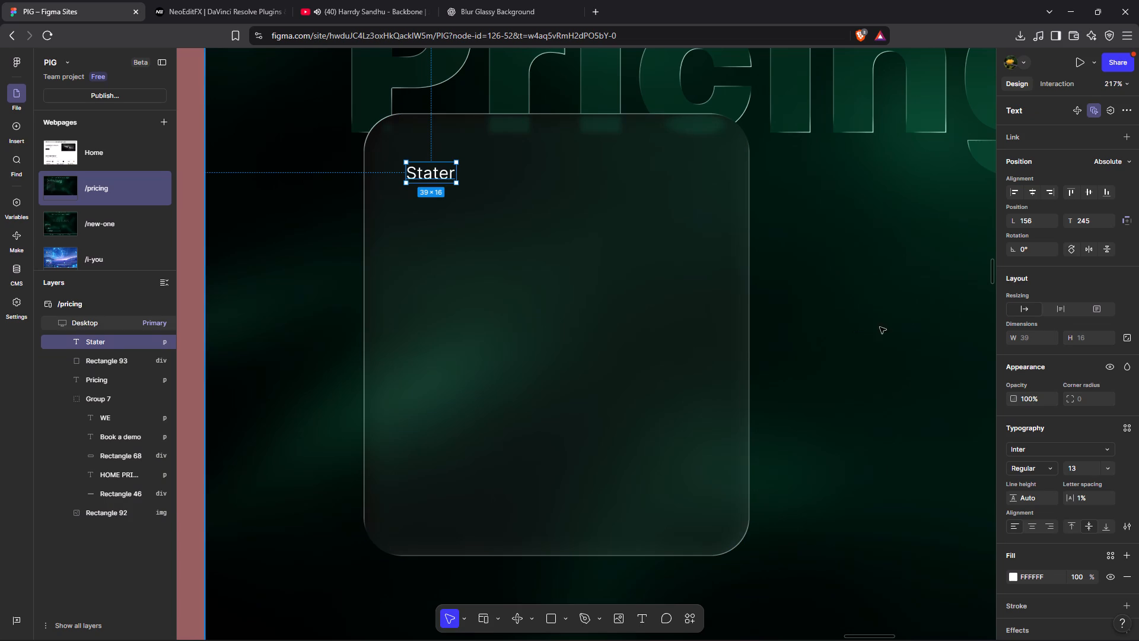
left_click(1050, 468)
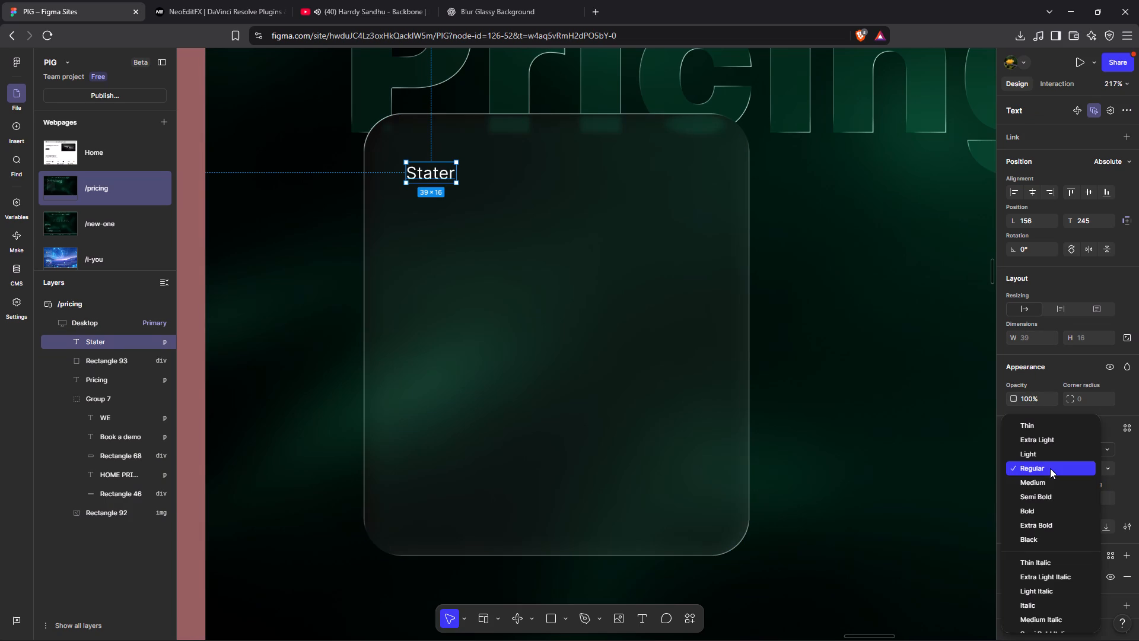
left_click(1043, 455)
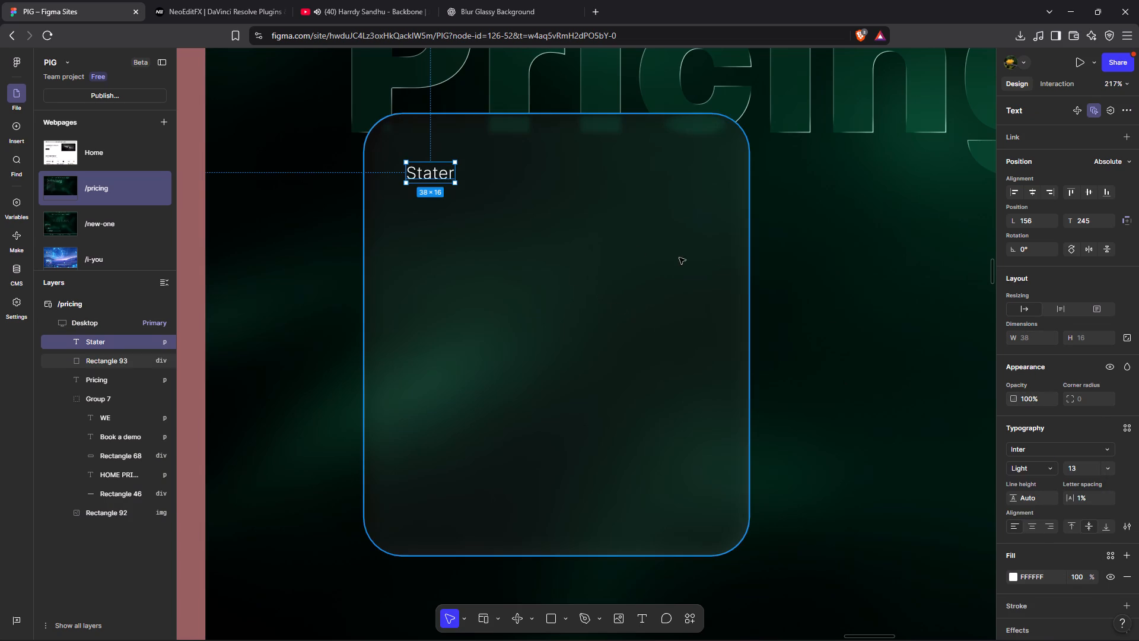
Duplicate the "Stater" label directly below itself, about 267 from the top, and change the copy's text to "Free".
left_click(435, 168)
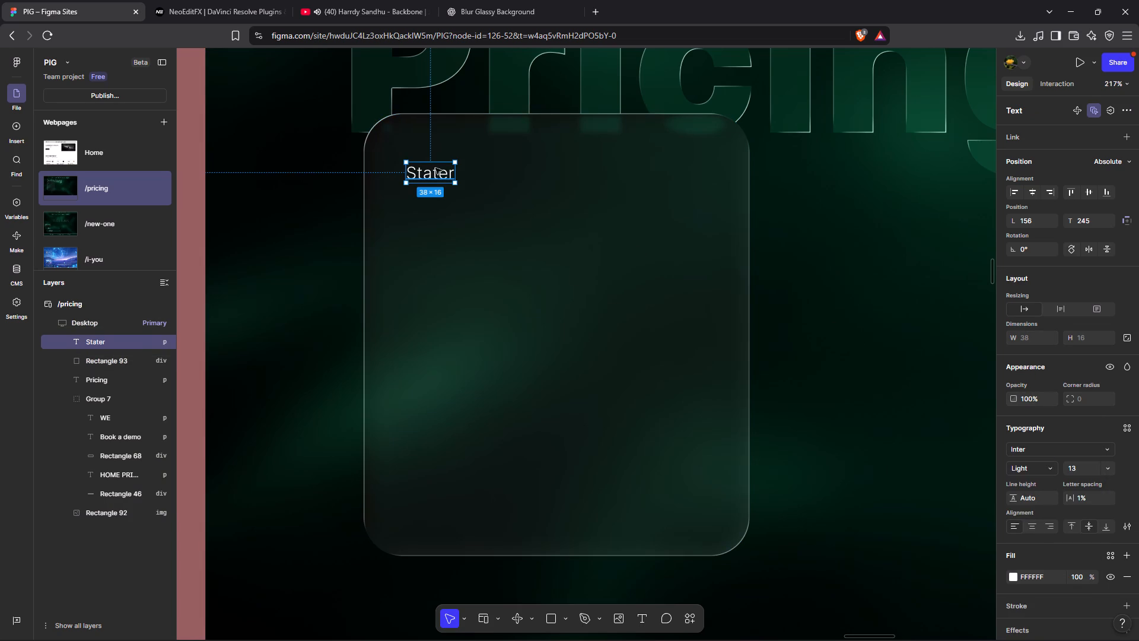
key("ctrl+d")
left_click_drag(435, 168, 435, 195)
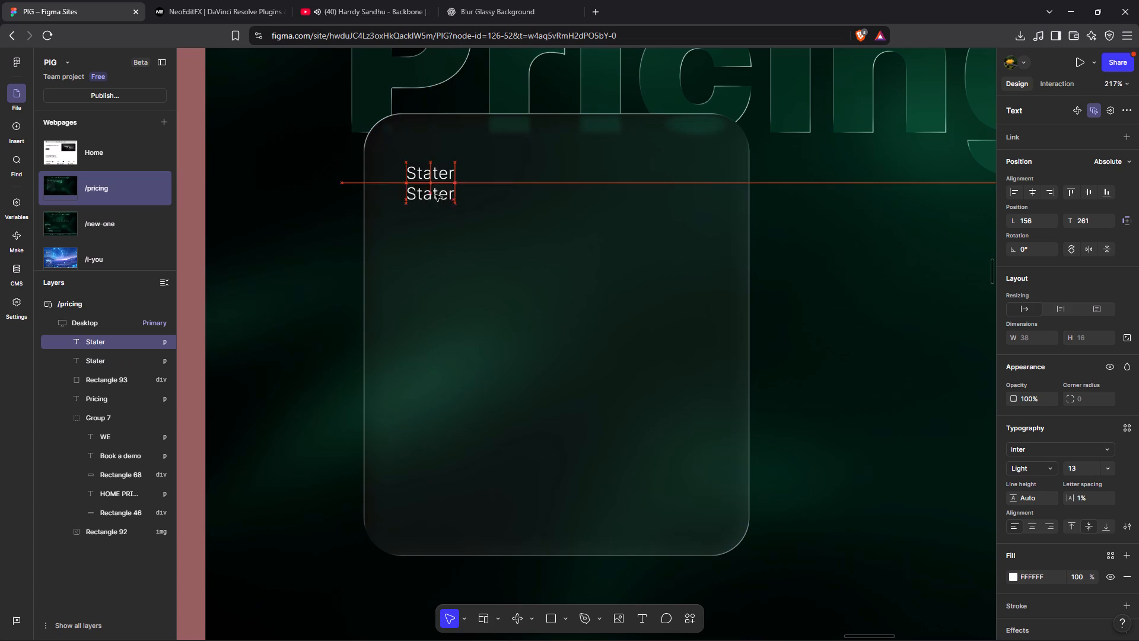
left_click_drag(435, 195, 435, 196)
double_click(435, 196)
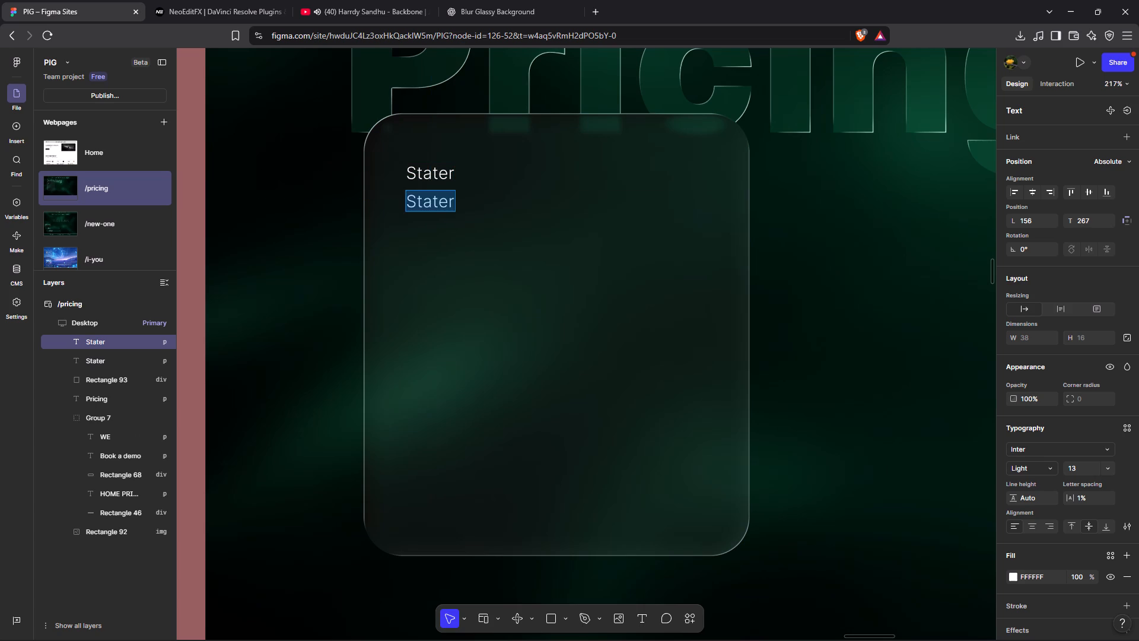
key("BackSpace")
type("Free")
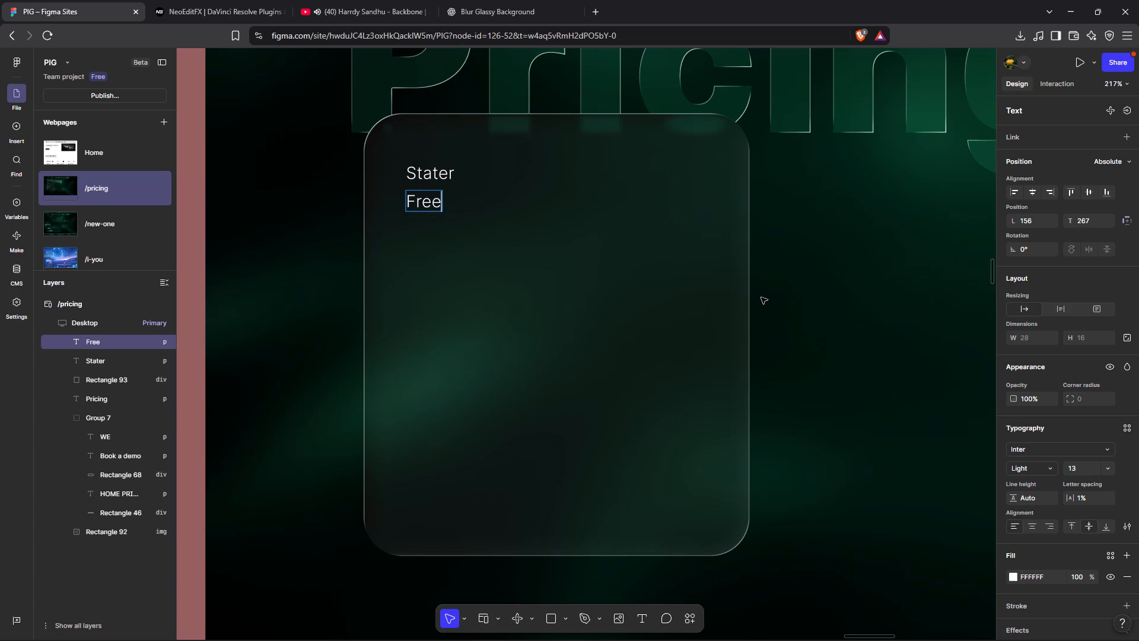
left_click(761, 297)
Set the "Free" text to Semi Bold weight and font size 20.
left_click(1052, 473)
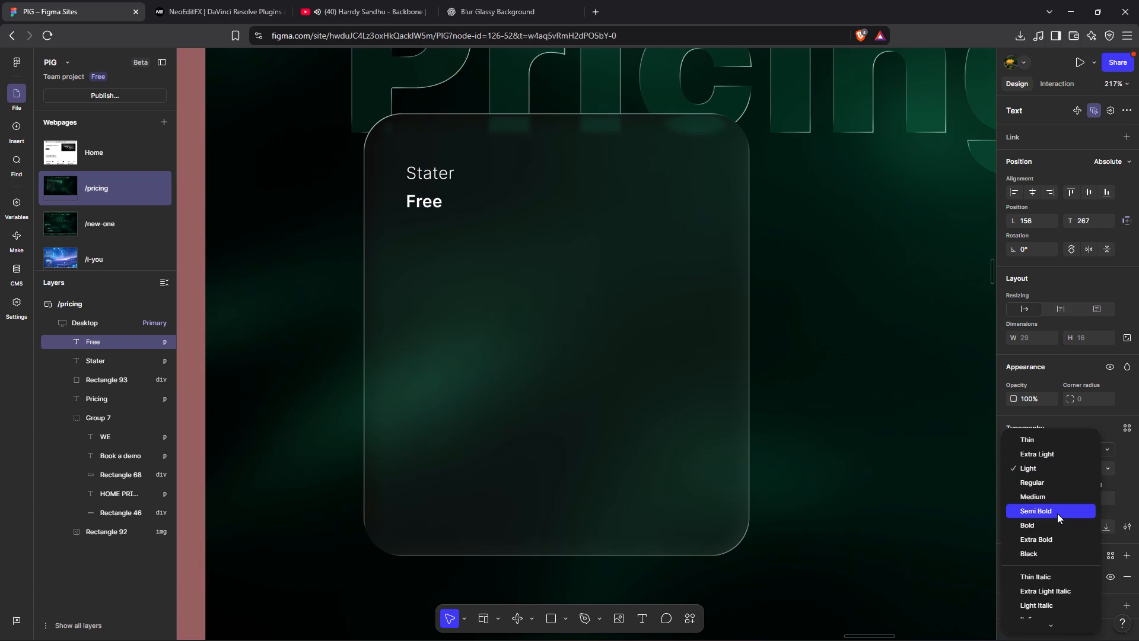
left_click(1057, 513)
left_click(1106, 470)
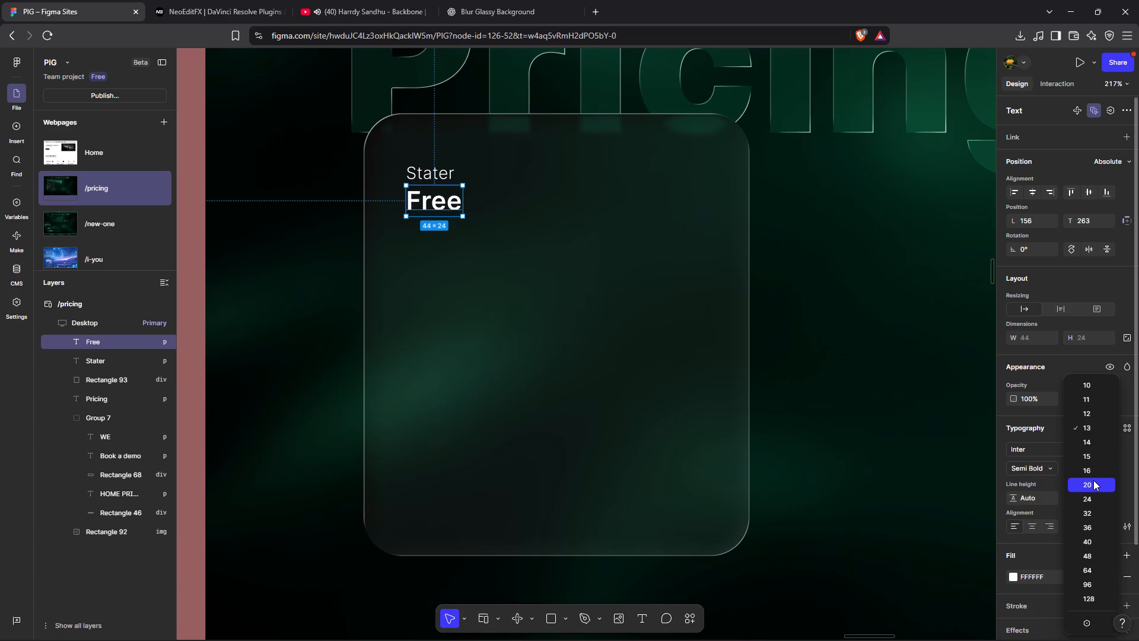
left_click(1093, 480)
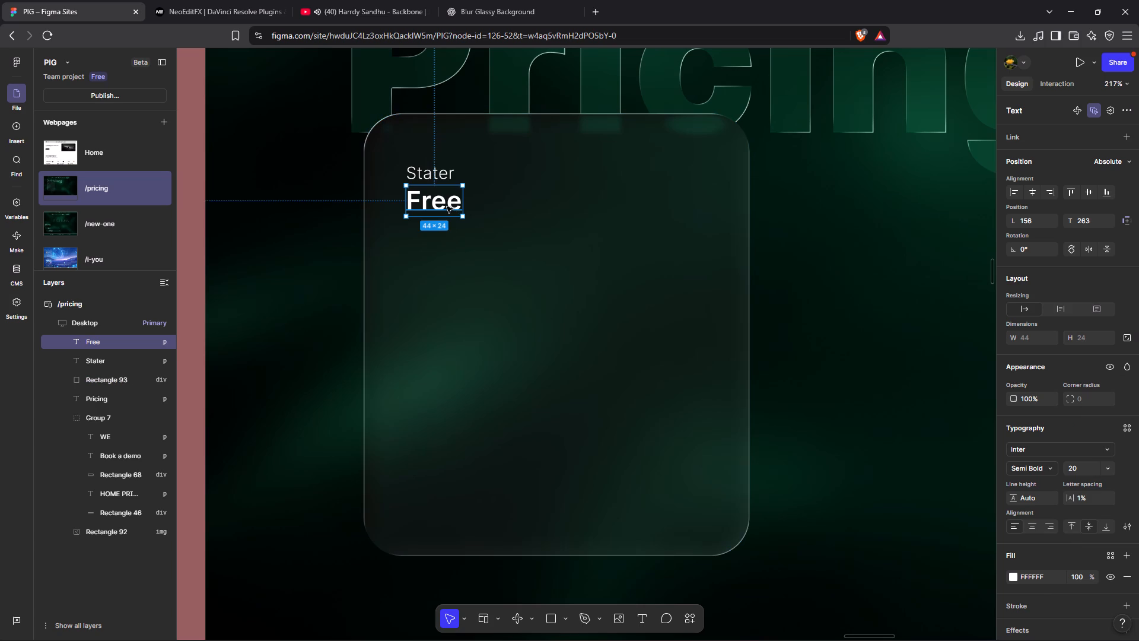
left_click(775, 256)
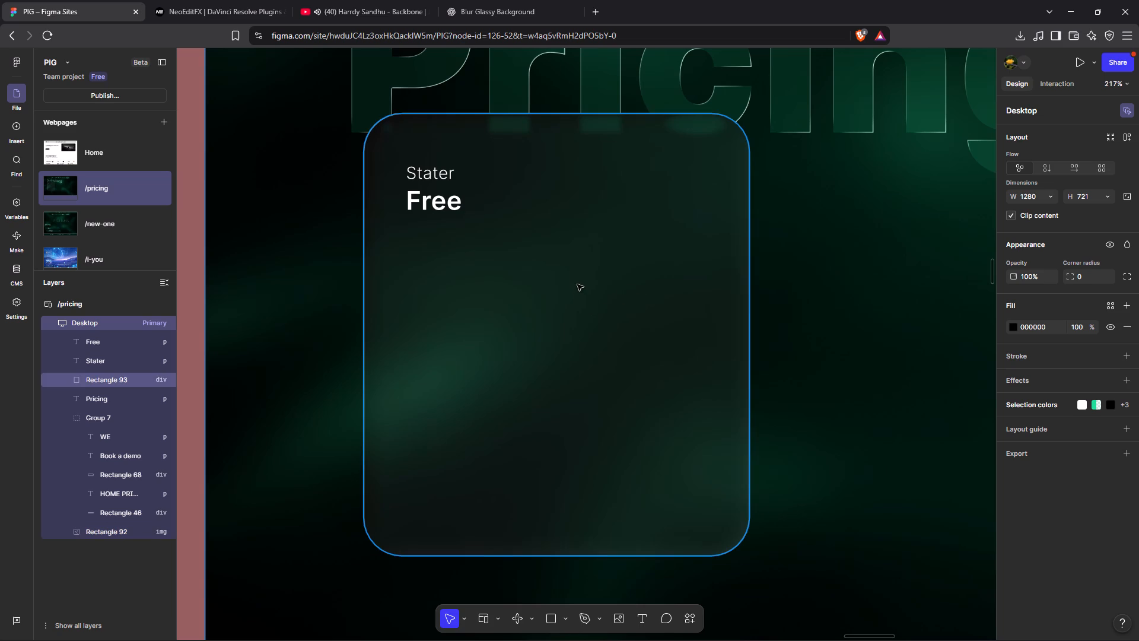
Duplicate the "Stater" label and place the copy just below "Free", left-aligned at about 289 from the top.
left_click(445, 178)
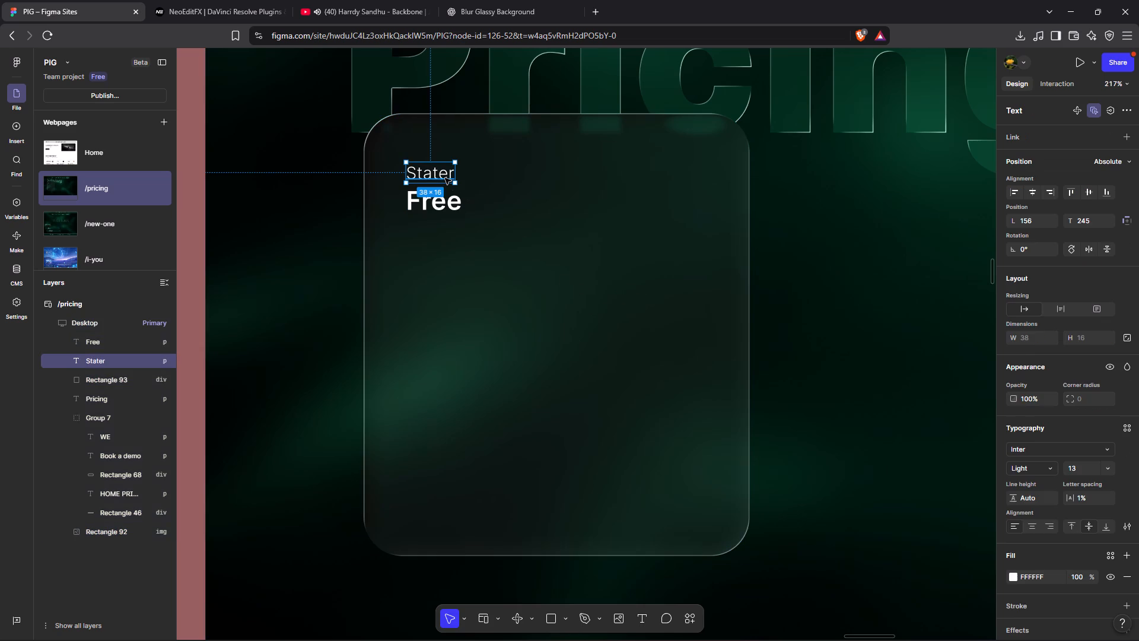
key("ctrl+d")
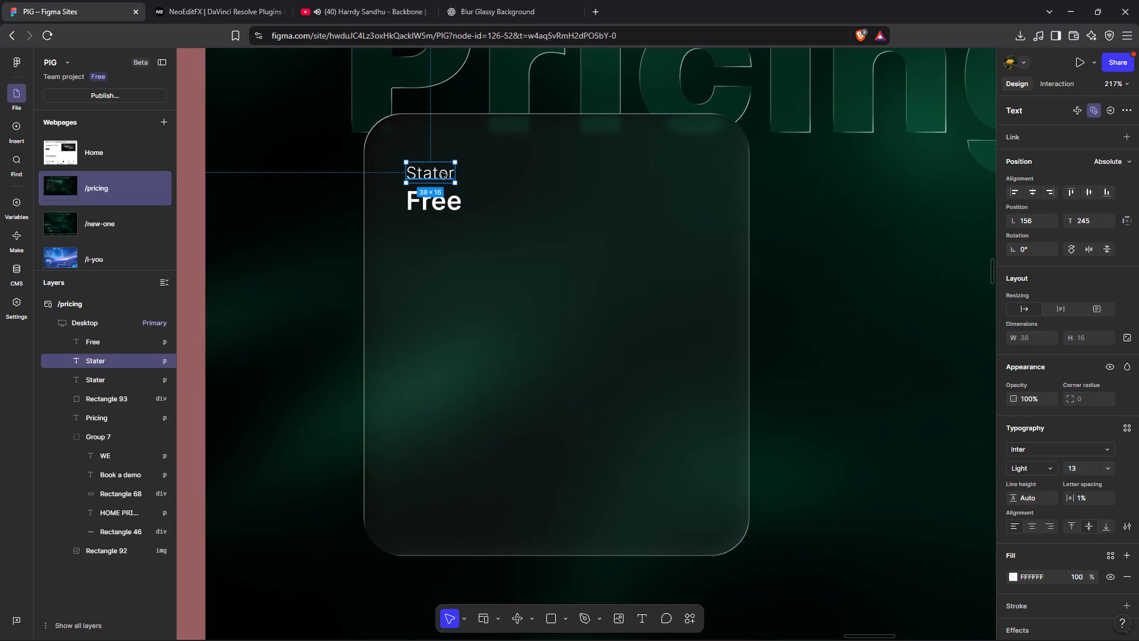
left_click_drag(441, 173, 438, 230)
Replace the lower "Stater" copy's text with "Everything you need to publish your few" and "pices." on a second line.
double_click(438, 230)
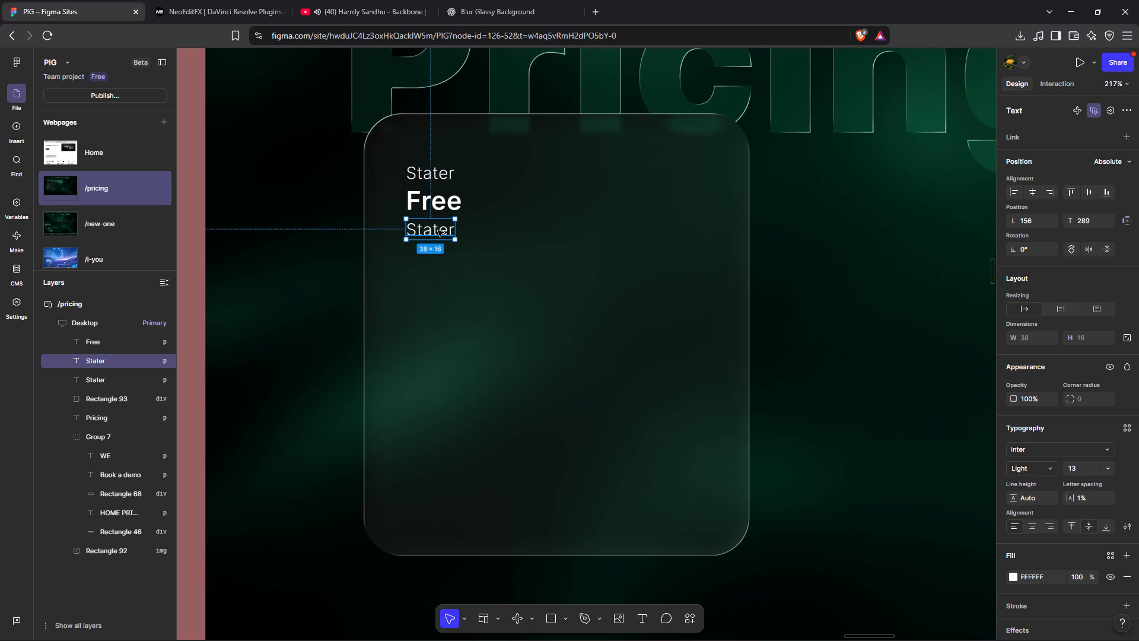
key("BackSpace")
type("Everry")
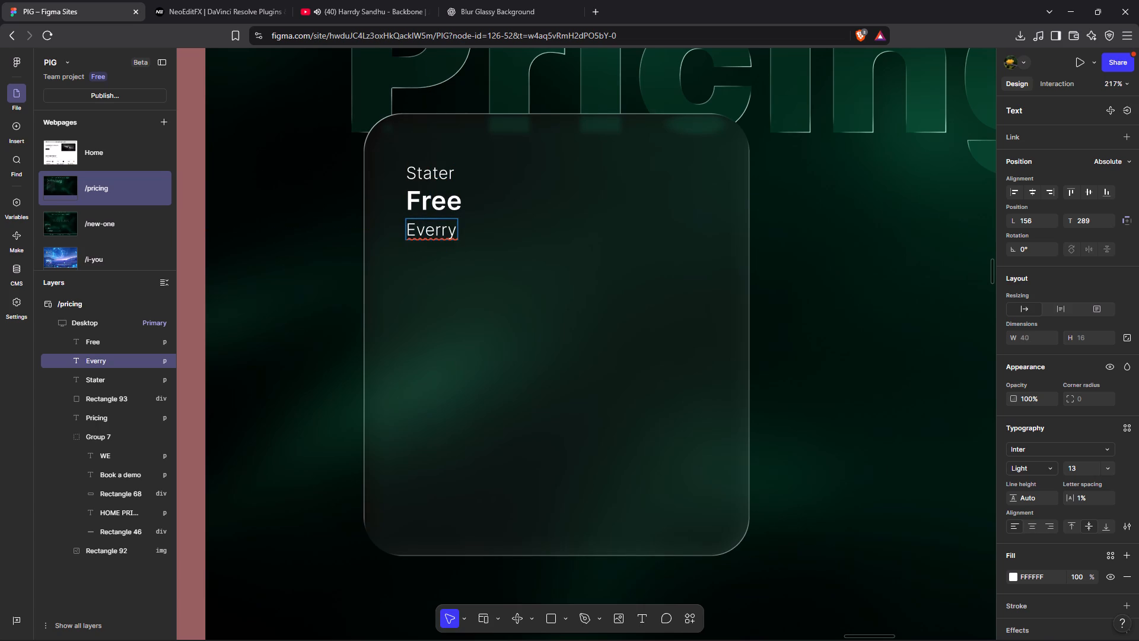
key("BackSpace")
key("BackSpace")
key("t")
key("BackSpace")
type("ythinng")
key("space")
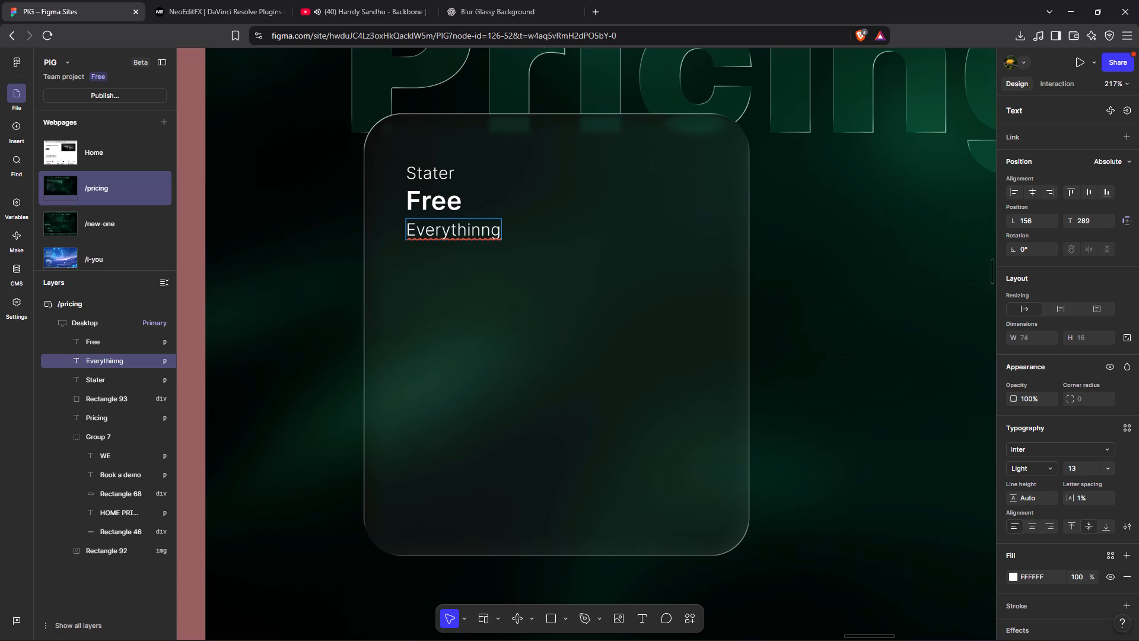
key("BackSpace")
key("BackSpace")
key("BackSpace")
type("g you")
key("space")
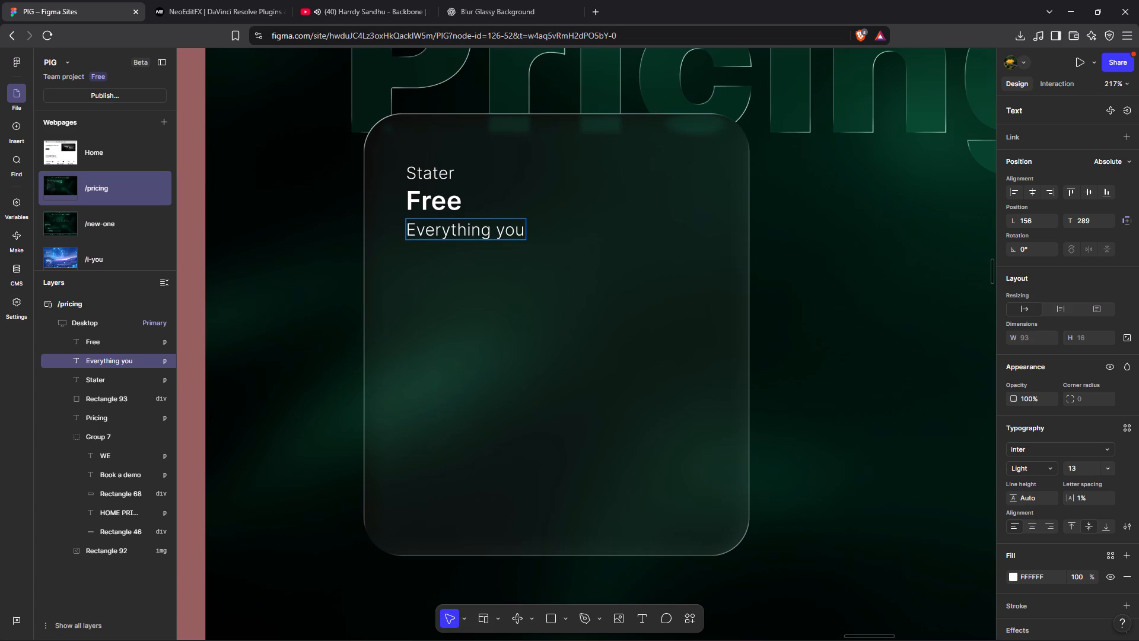
type("need top")
key("BackSpace")
key("space")
type("pi")
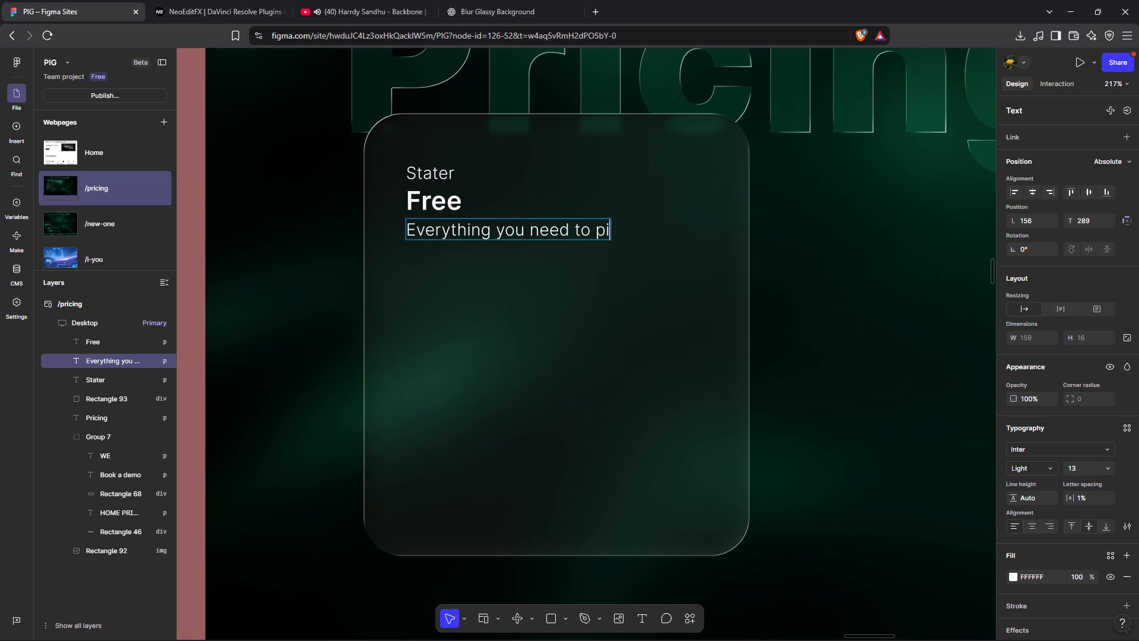
key("BackSpace")
type("uvb")
key("BackSpace")
key("b")
key("BackSpace")
key("BackSpace")
type("blish")
key("space")
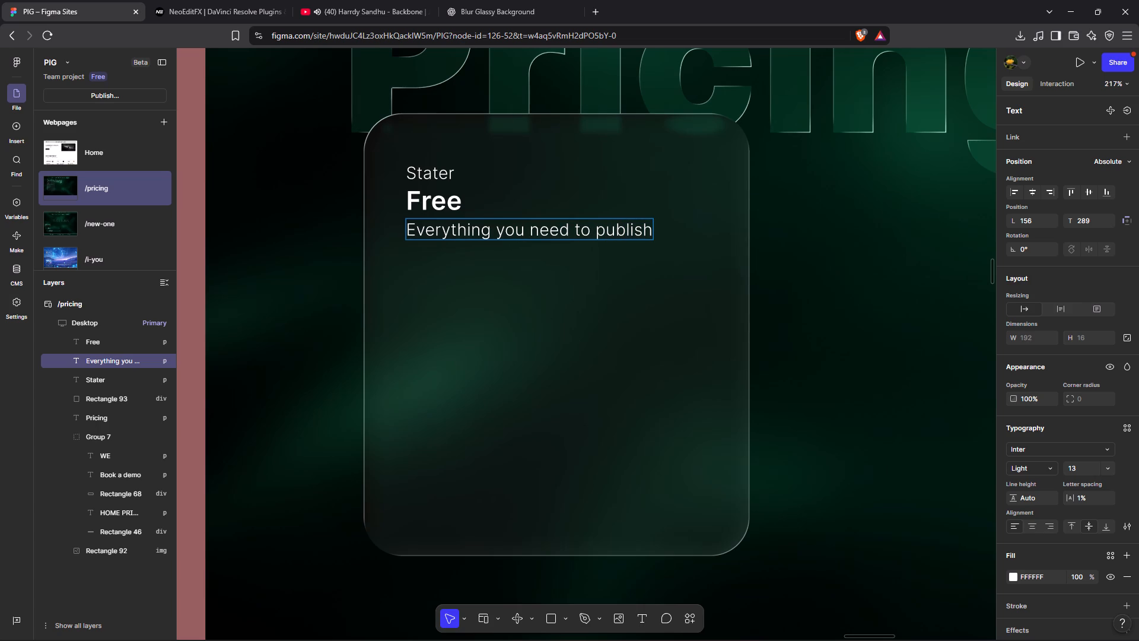
type("your")
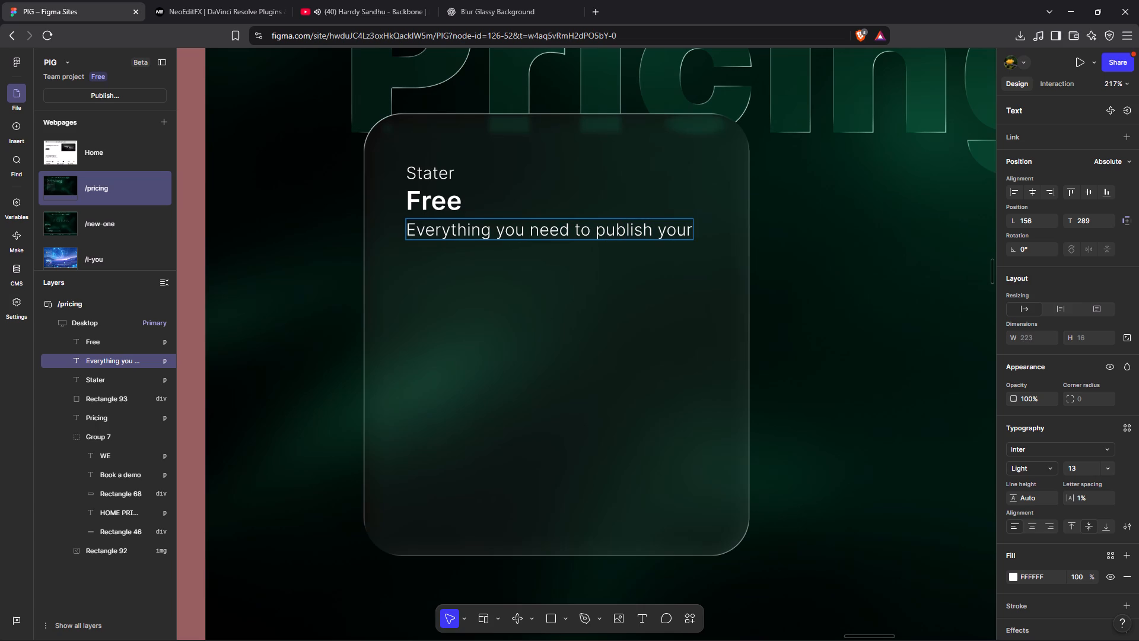
key("space")
type("fe")
key("w")
key("Return")
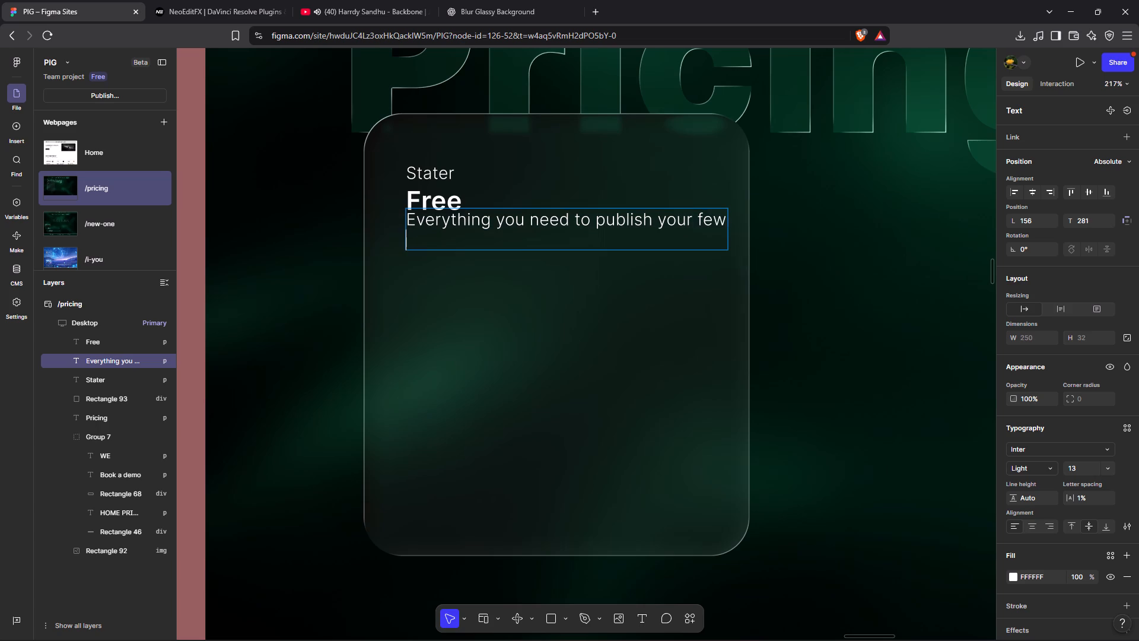
type("pi")
type("ces")
key("period")
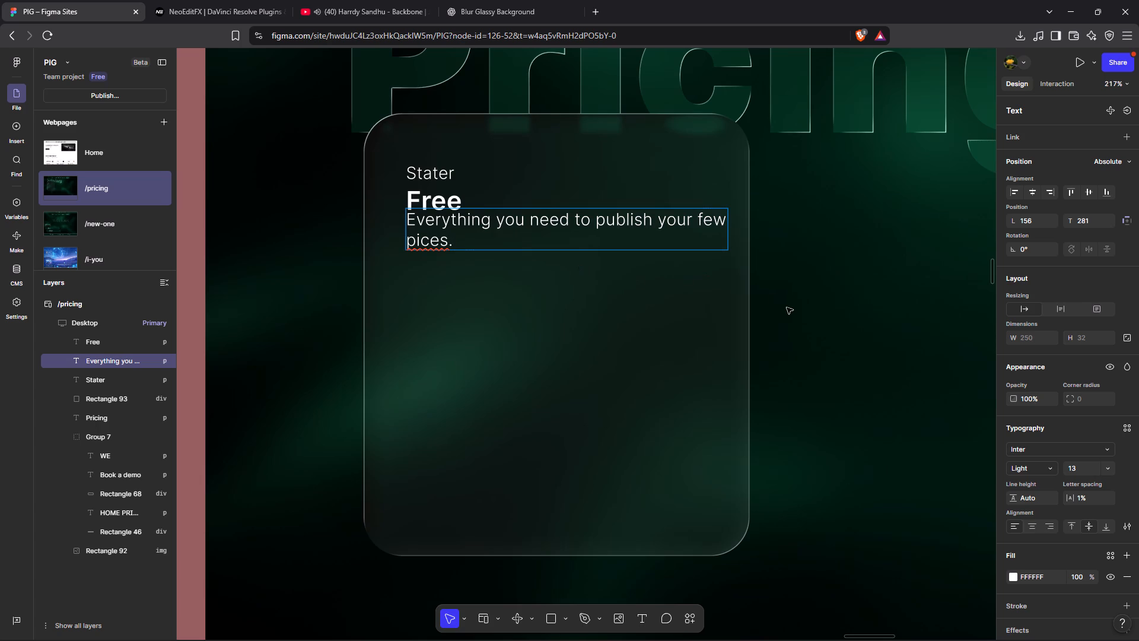
left_click(787, 307)
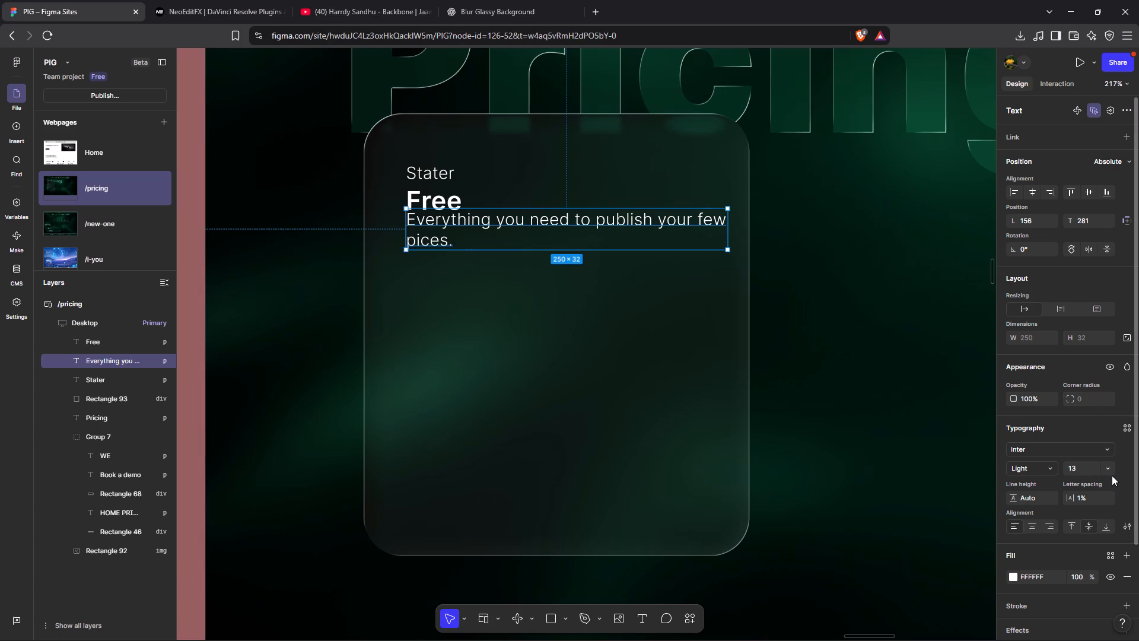
Shrink the two-line description's font size to well below 10 so it reads as small print clear of "Free".
left_click(1106, 467)
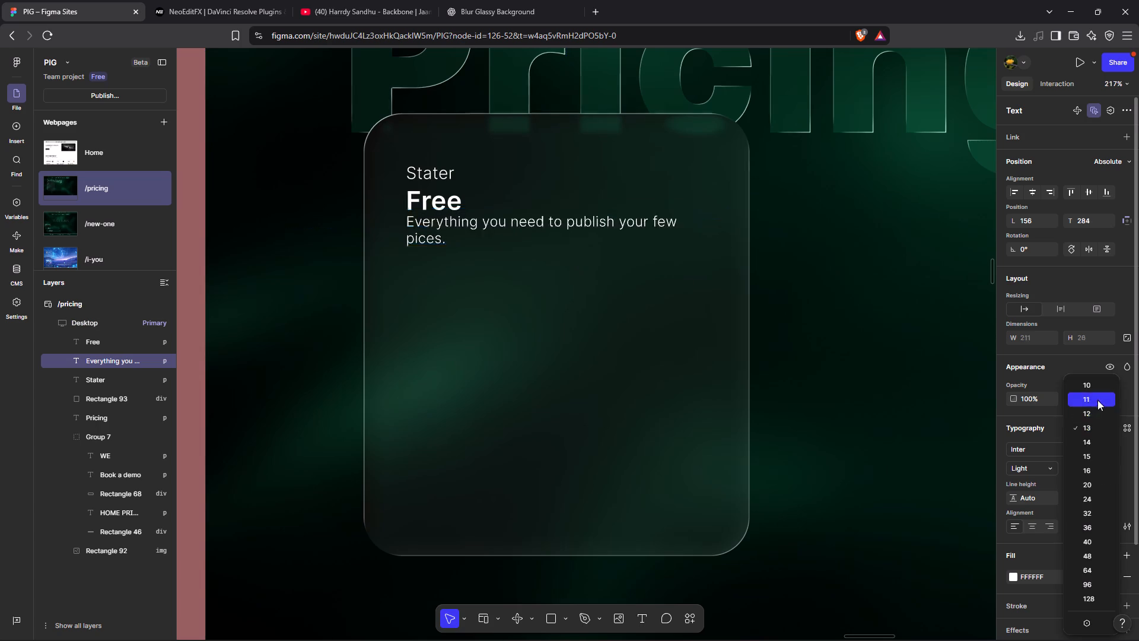
left_click(1090, 391)
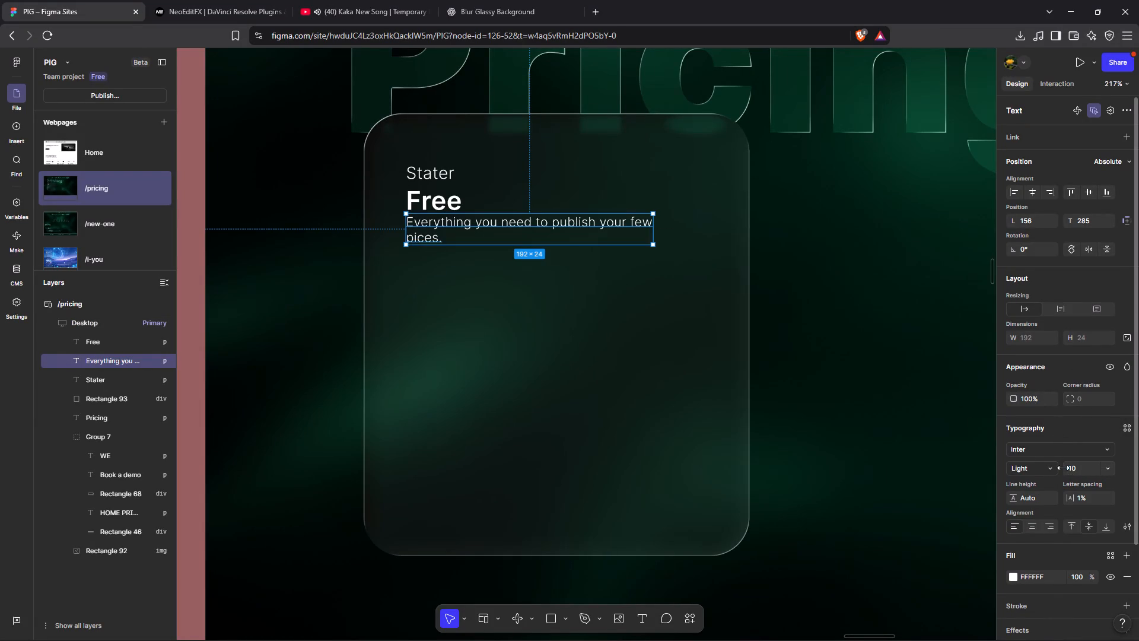
left_click_drag(1063, 468, 563, 345)
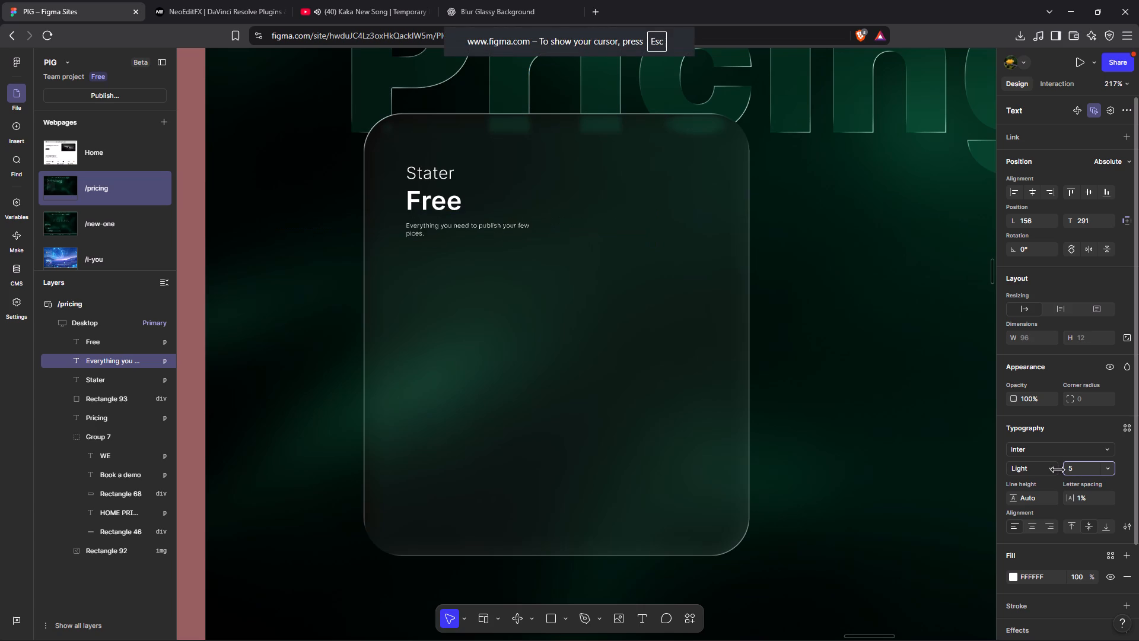
left_click_drag(563, 345, 564, 345)
left_click(828, 344)
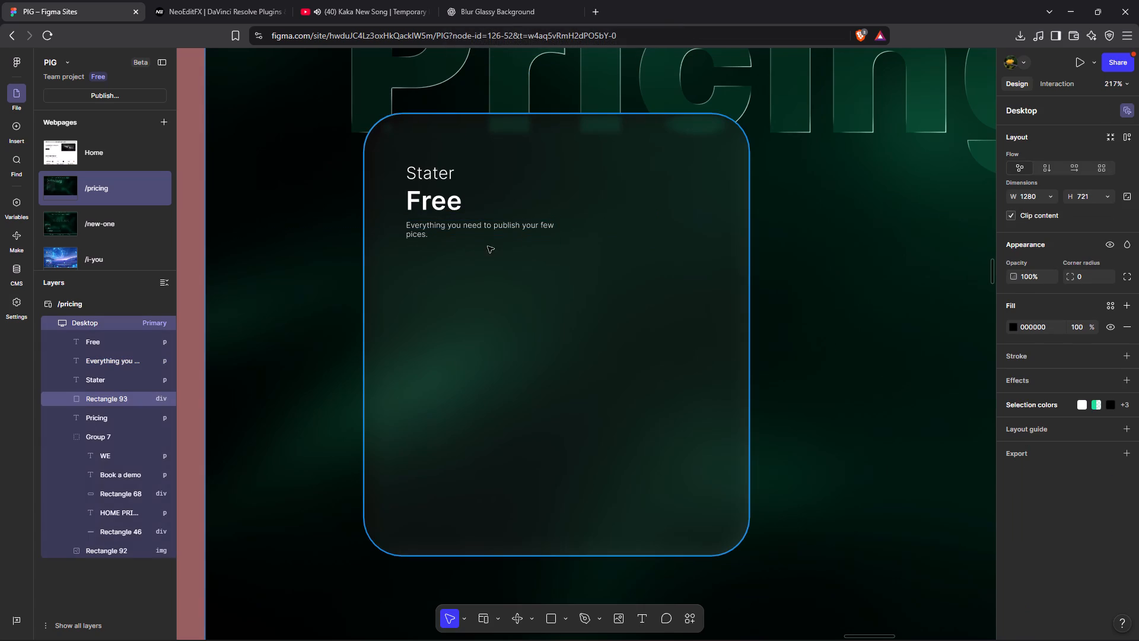
left_click(897, 405)
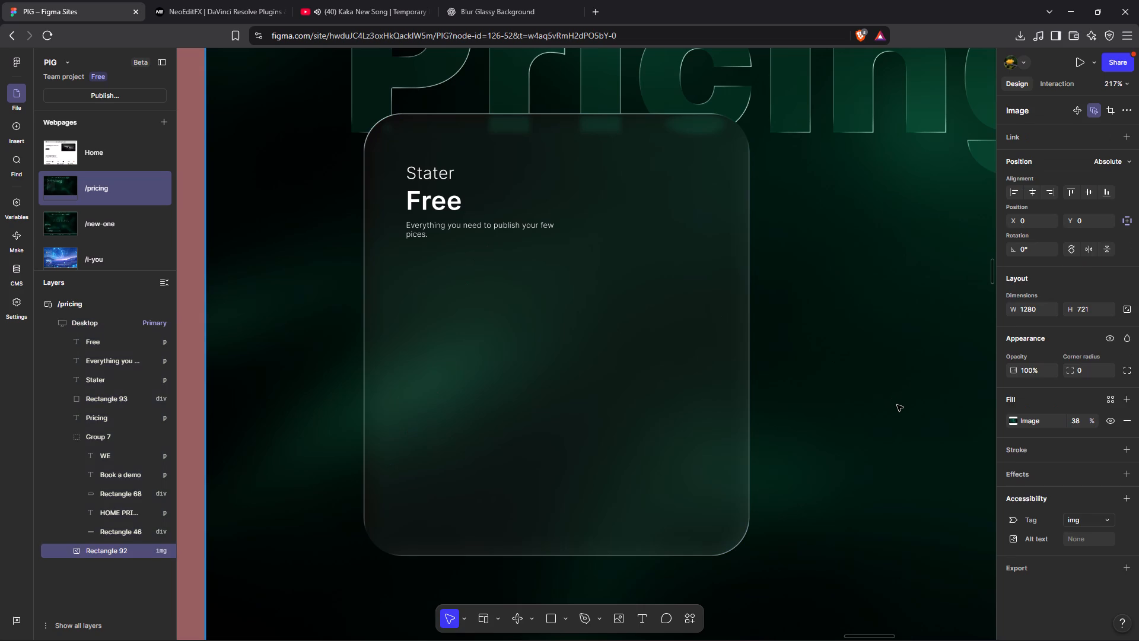
left_click(432, 172)
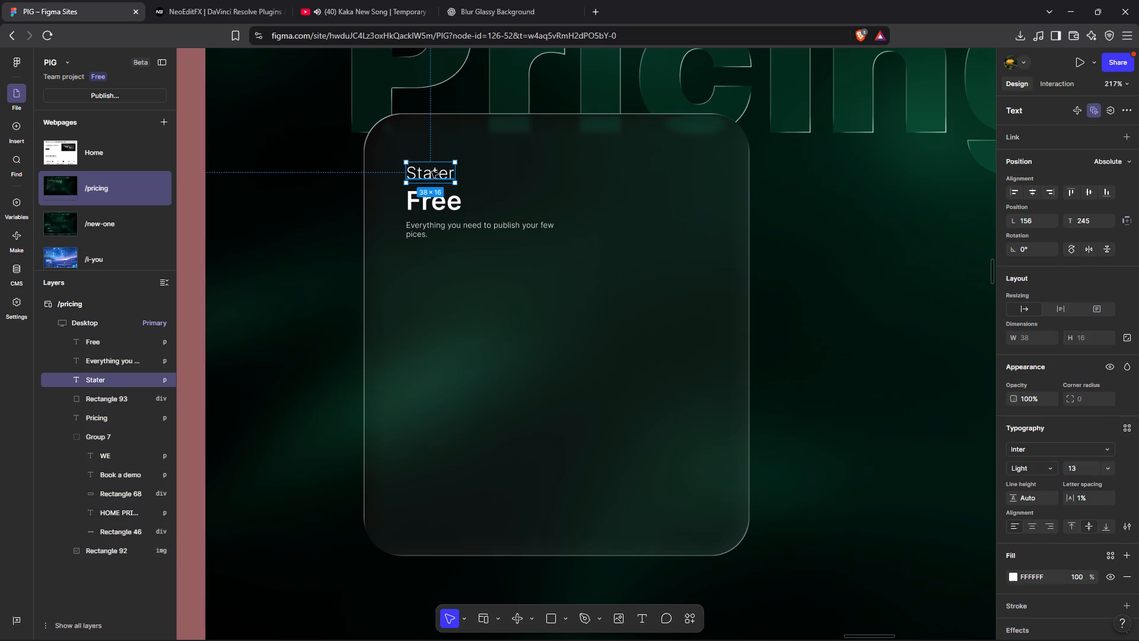
Open a preview of the /pricing page to check the heading and the glass card with its text.
left_click(847, 233)
scroll(847, 233, "up", 6)
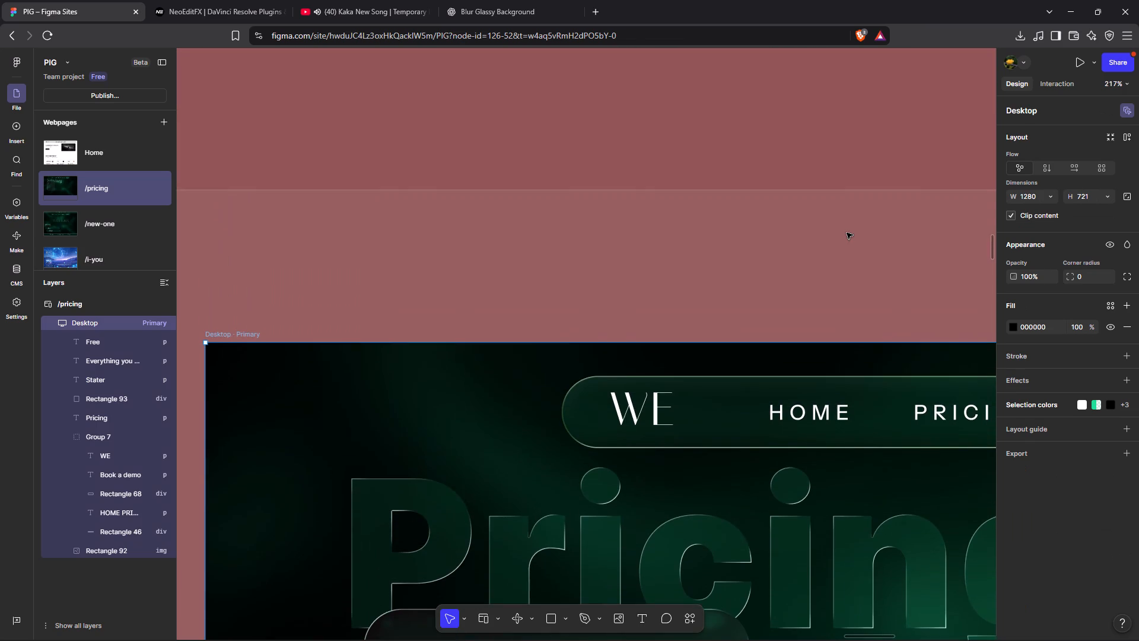
scroll(521, 171, "right", 4)
left_click(335, 210)
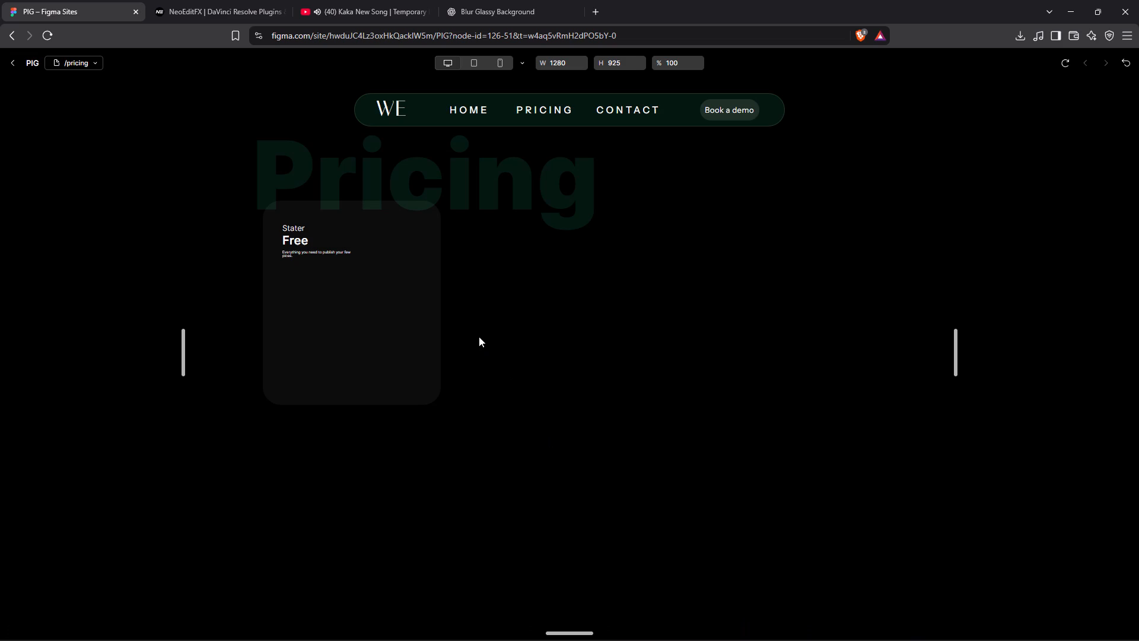
Check the scrolling behaviour of the /pricing preview, and return to the editor.
scroll(479, 337, "down", 4)
scroll(479, 337, "up", 4)
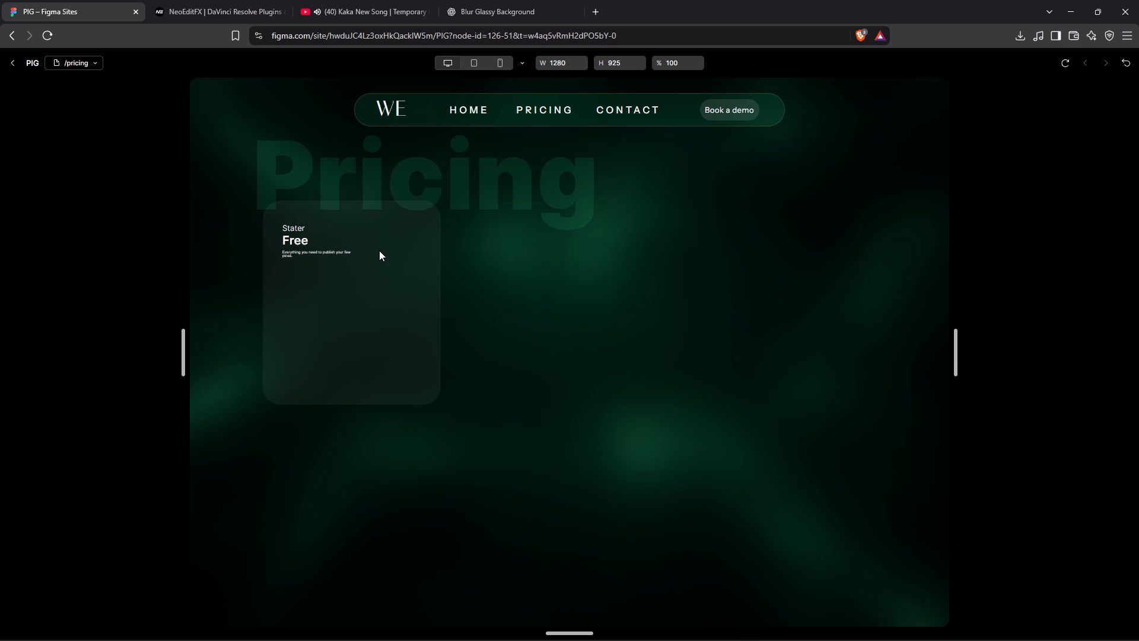
left_click(20, 64)
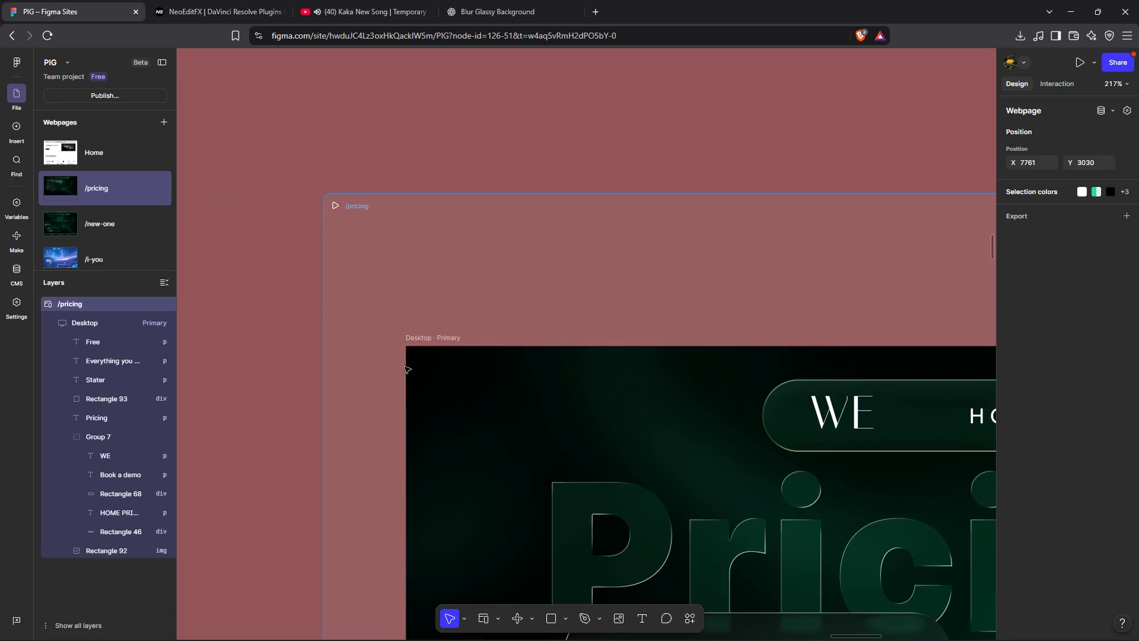
Shift the /pricing background image straight up to a Y of about -26, leaving the card and heading in place.
scroll(405, 367, "down", 7)
scroll(405, 367, "left", 2)
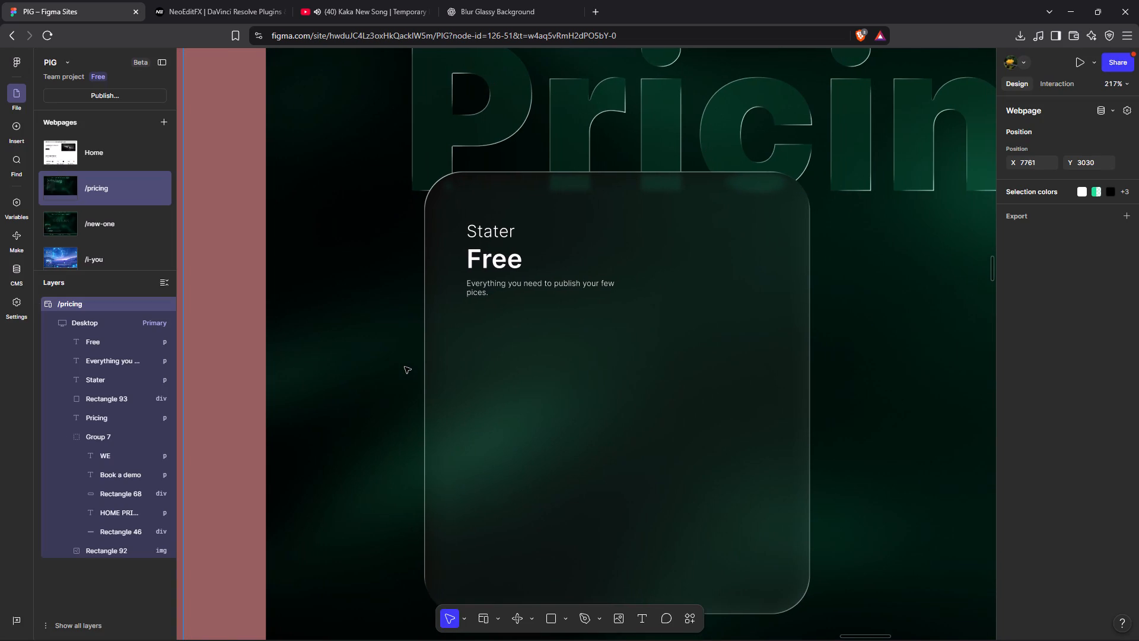
scroll(402, 361, "down", 2)
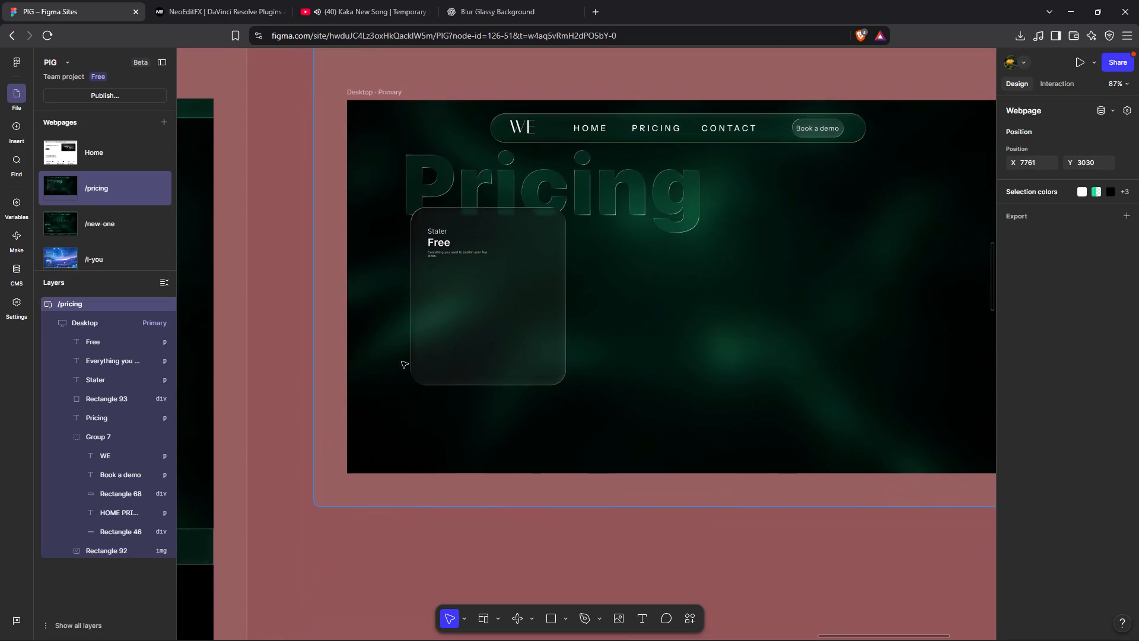
scroll(402, 361, "down", 2)
left_click(532, 383)
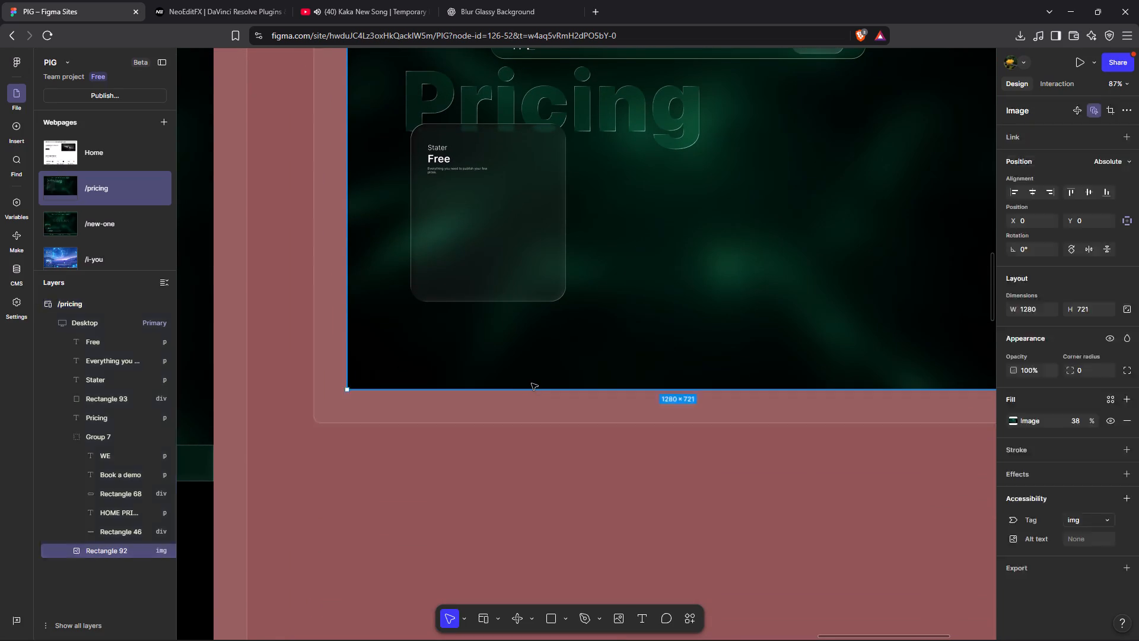
left_click_drag(637, 368, 637, 355)
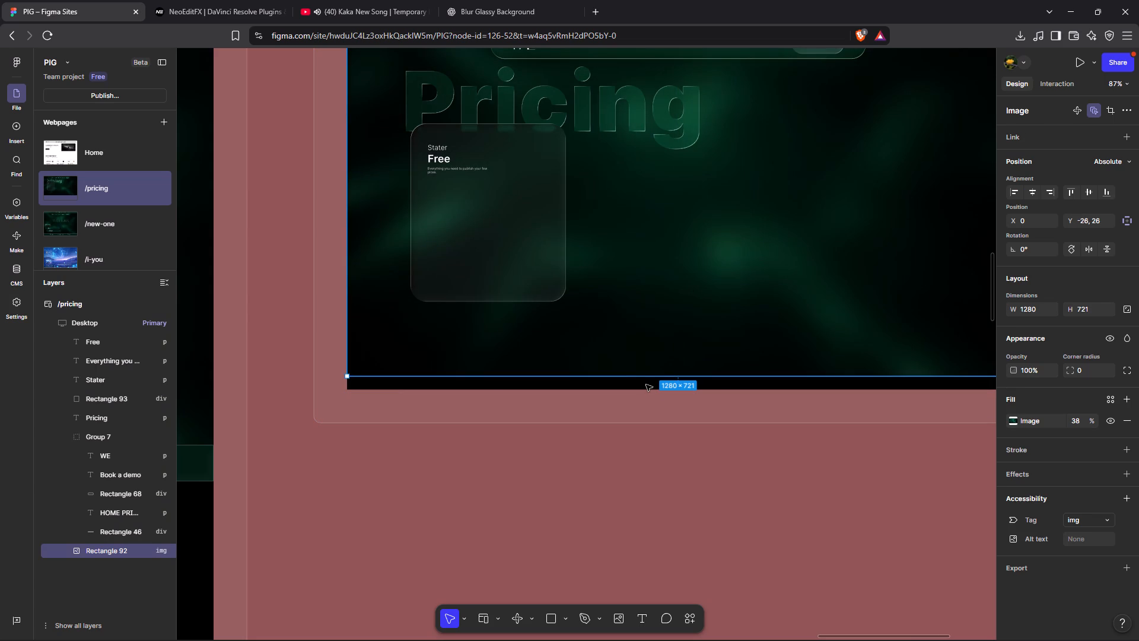
left_click(648, 388)
left_click(663, 389)
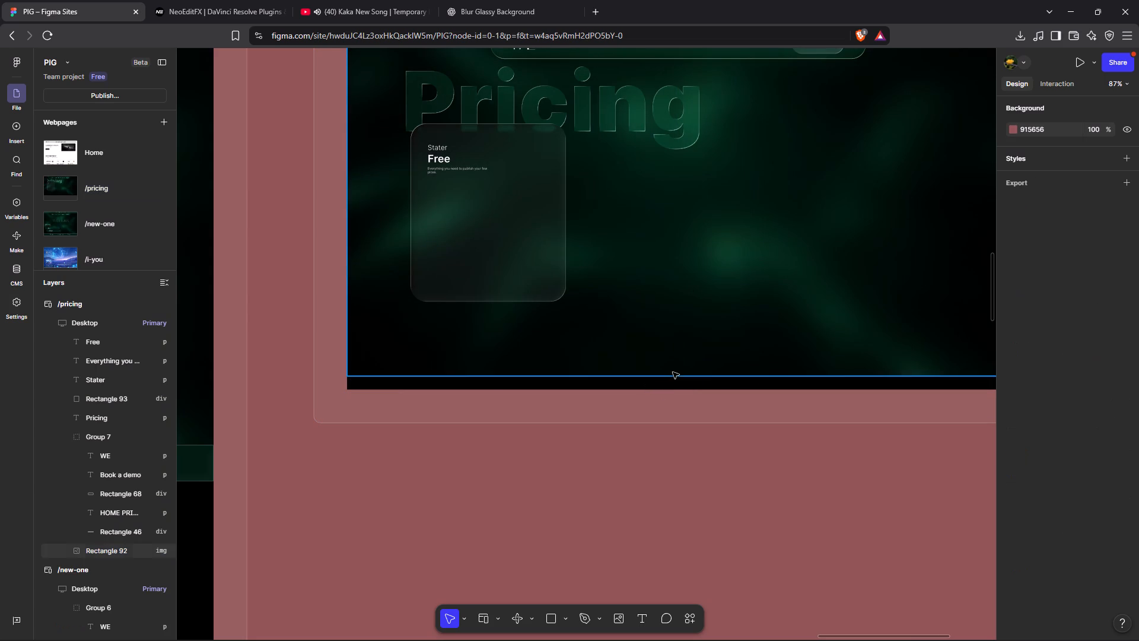
Move all the /pricing content, including the background, nav bar, heading and card, out of the Desktop frame onto the empty canvas.
left_click_drag(886, 204, 551, 349)
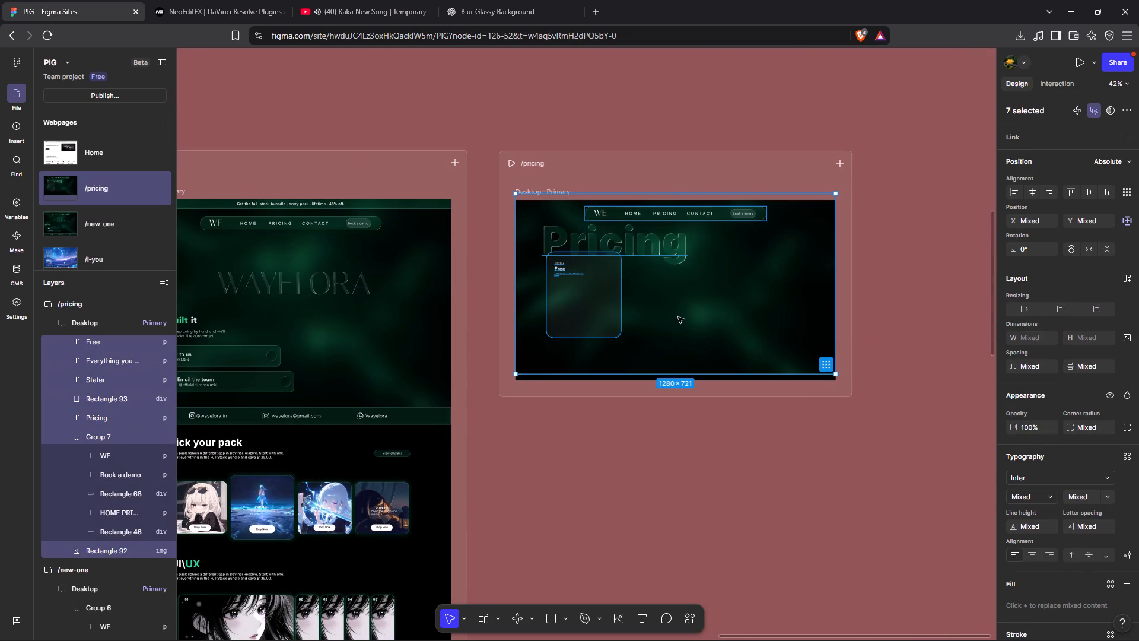
left_click_drag(678, 317, 896, 112)
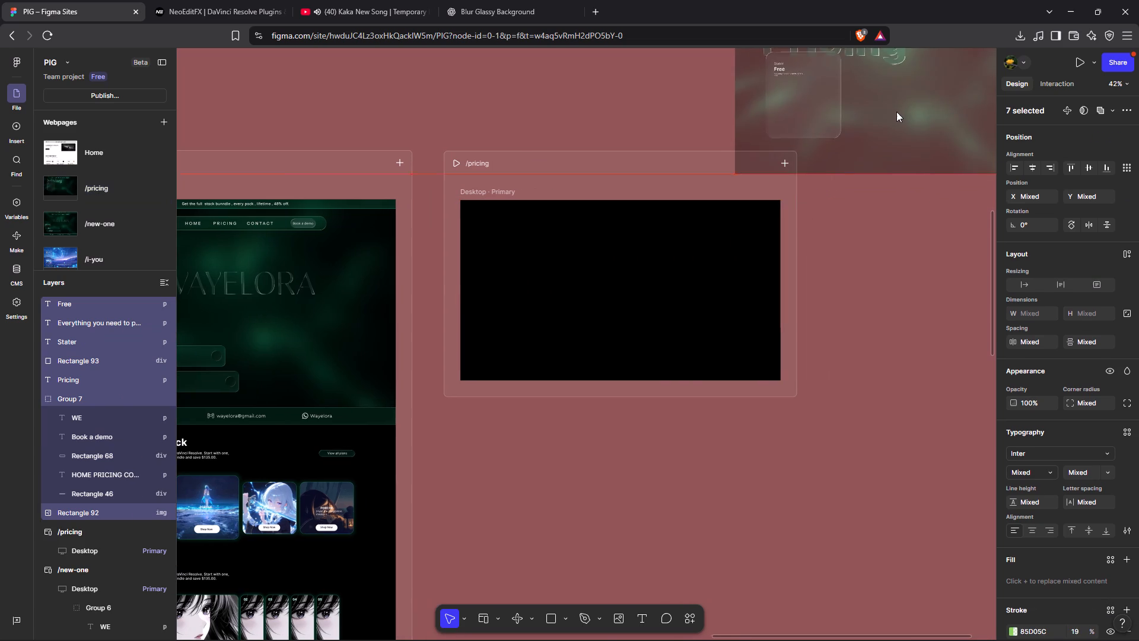
left_click_drag(896, 112, 877, 62)
left_click(828, 186)
Extend the emptied /pricing Desktop frame downward to well over 1,100 tall, keeping its 1280 width.
scroll(828, 186, "up", 1)
left_click(583, 411)
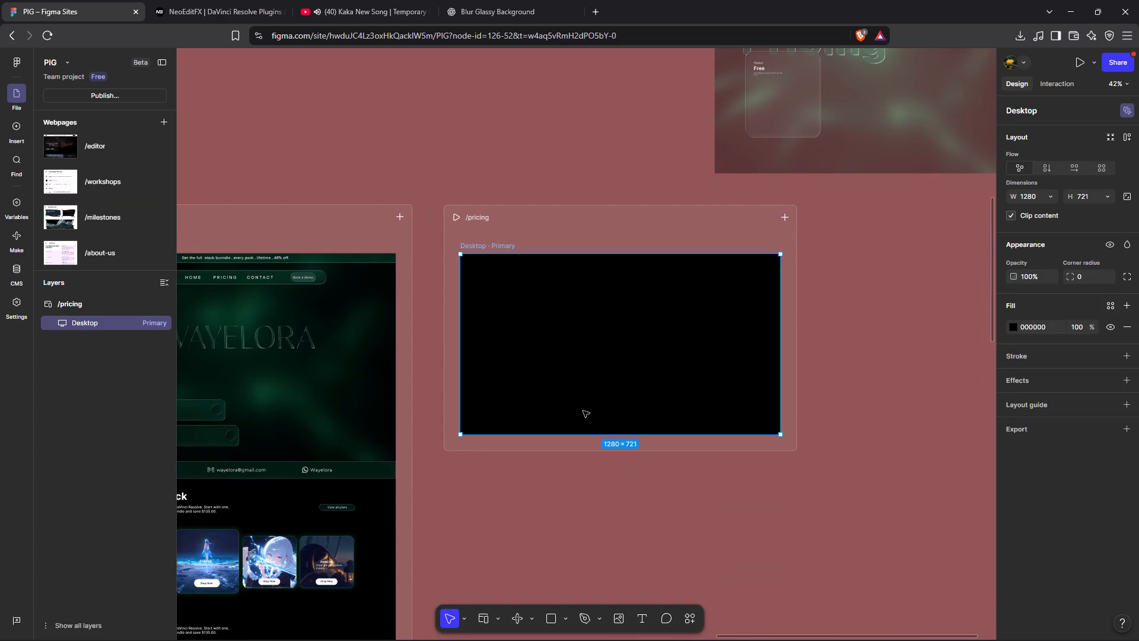
left_click_drag(605, 435, 610, 532)
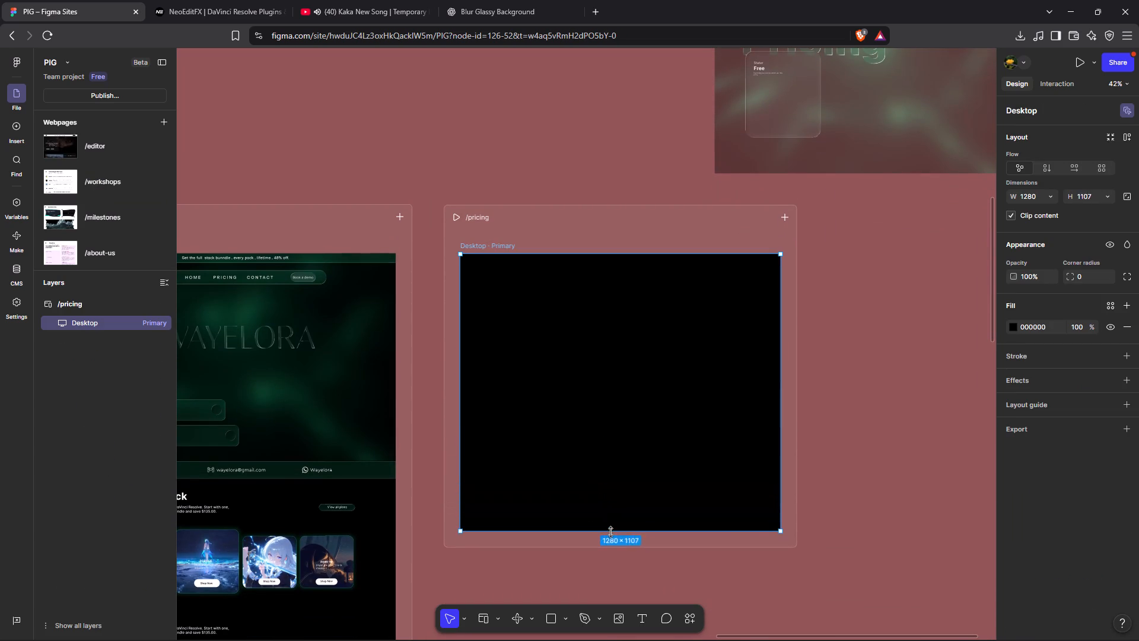
left_click_drag(610, 532, 613, 565)
left_click(825, 359)
Move all the parked pricing content back into the taller Desktop frame, centred horizontally with the background flush with the frame's top.
scroll(825, 359, "up", 3)
scroll(825, 359, "left", 2)
left_click_drag(556, 103, 798, 275)
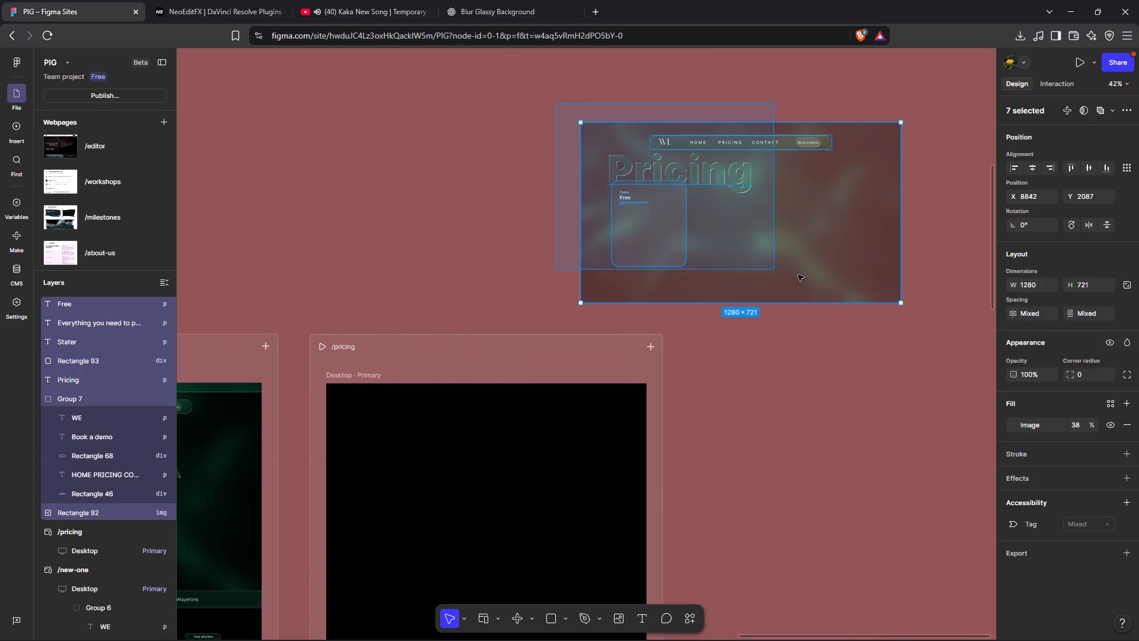
left_click_drag(798, 275, 914, 310)
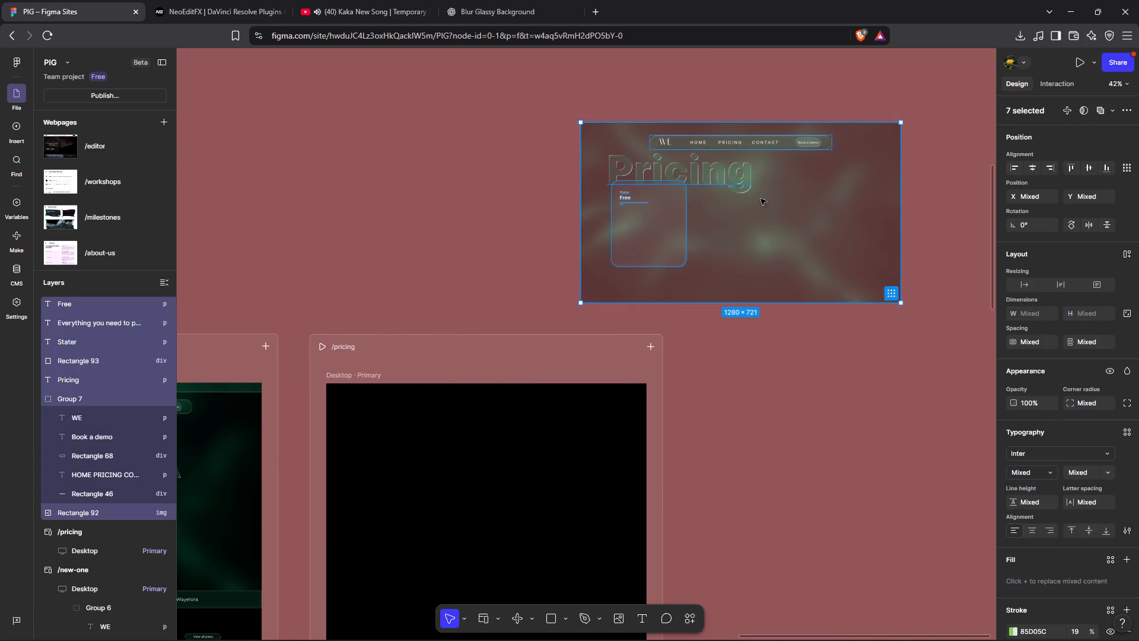
left_click_drag(770, 221, 542, 459)
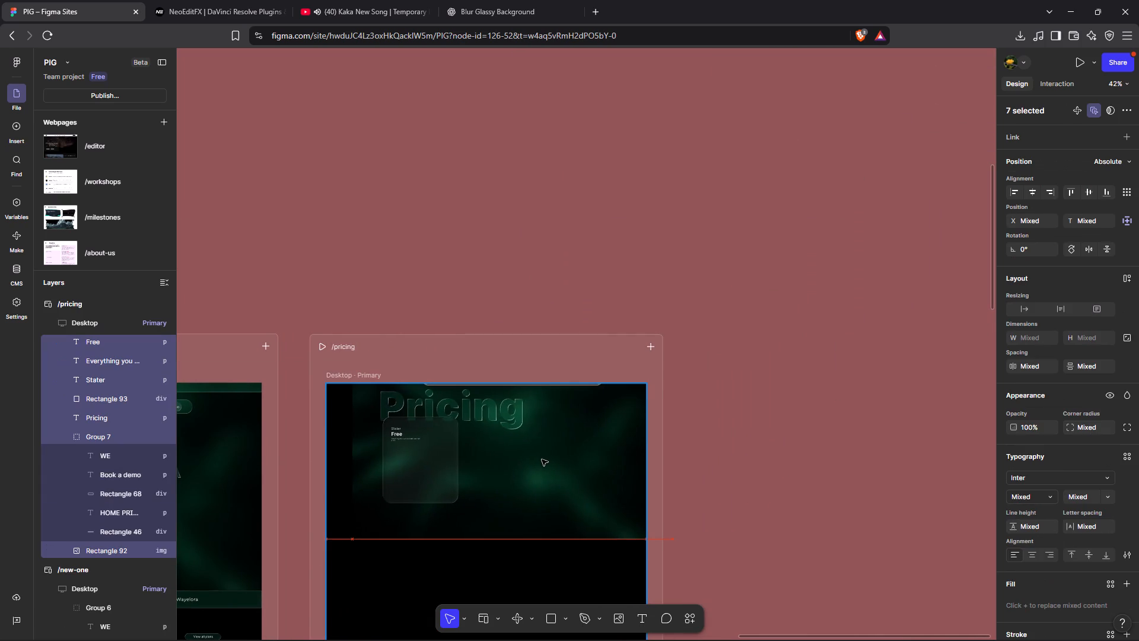
left_click_drag(542, 459, 513, 467)
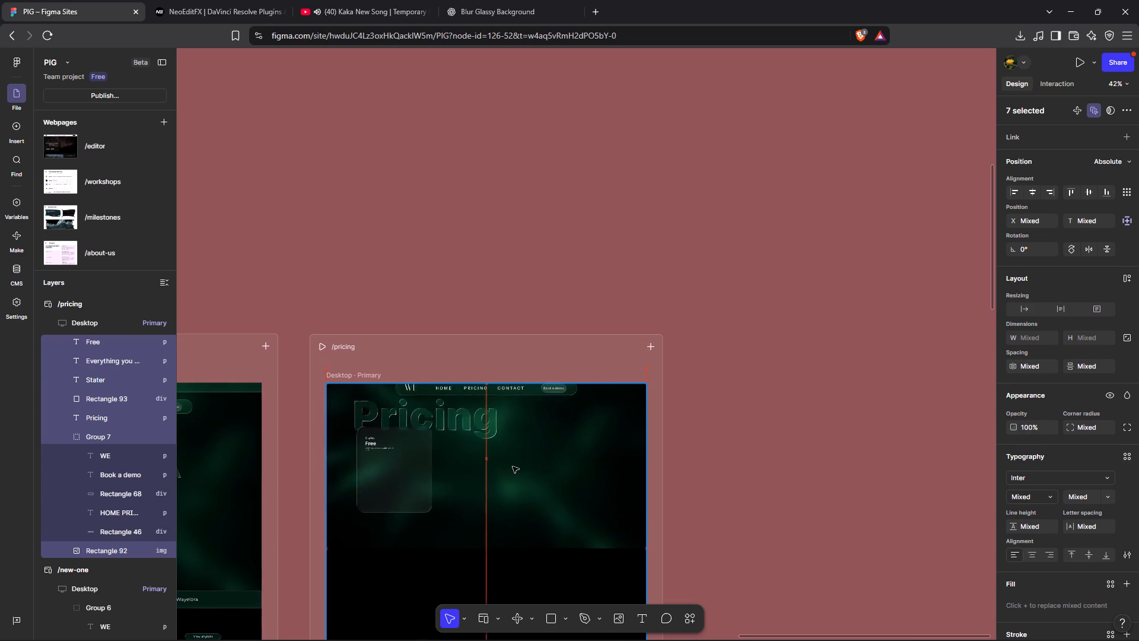
left_click_drag(513, 467, 516, 480)
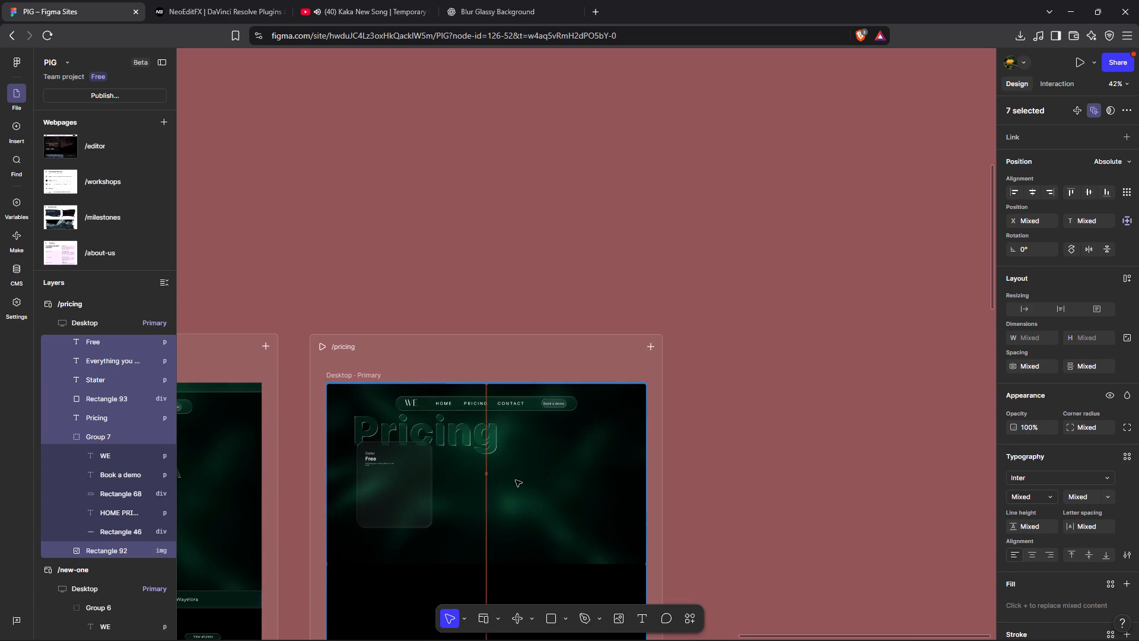
left_click_drag(516, 480, 509, 517)
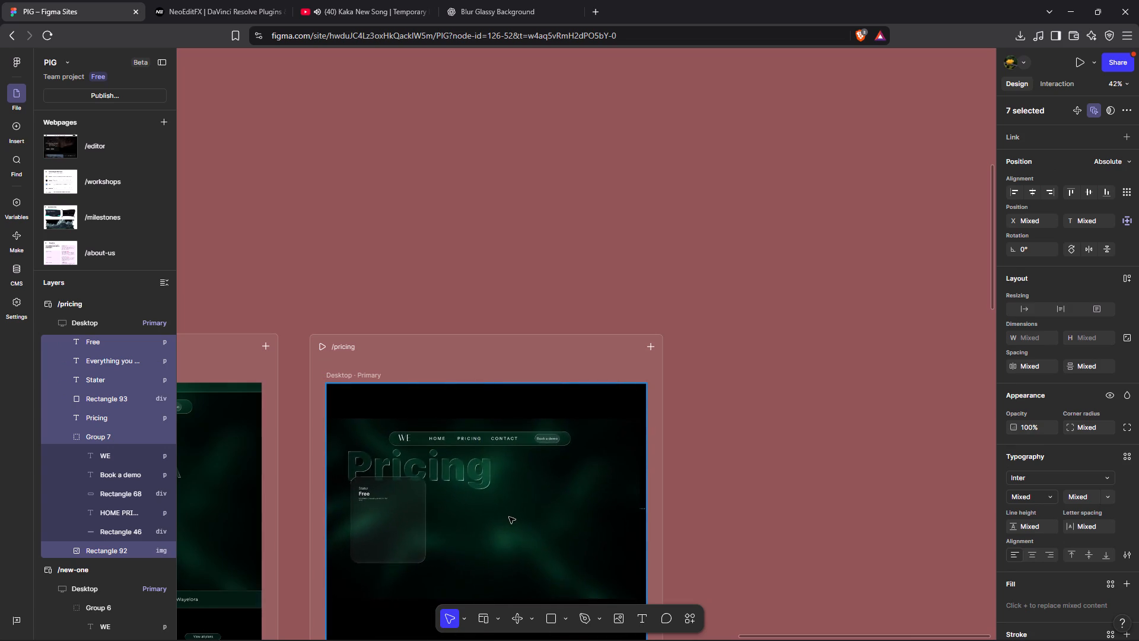
left_click_drag(509, 517, 513, 497)
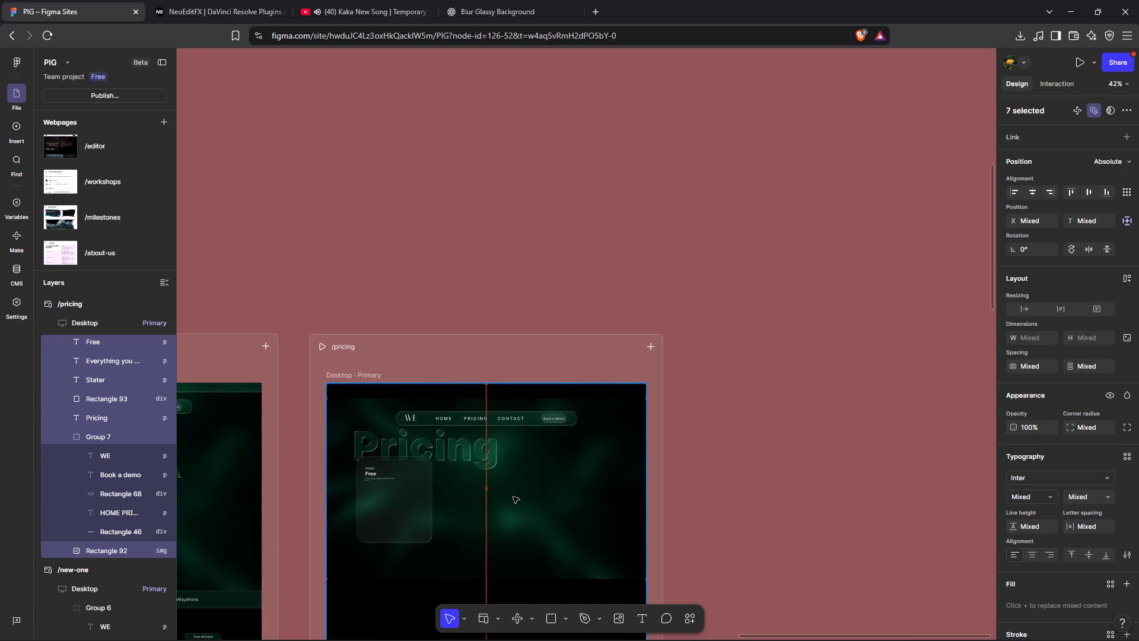
left_click_drag(513, 497, 516, 483)
left_click(766, 426)
Inspect the card's description text and preview the /pricing page with its taller frame, and return to the editor.
scroll(766, 426, "right", 1)
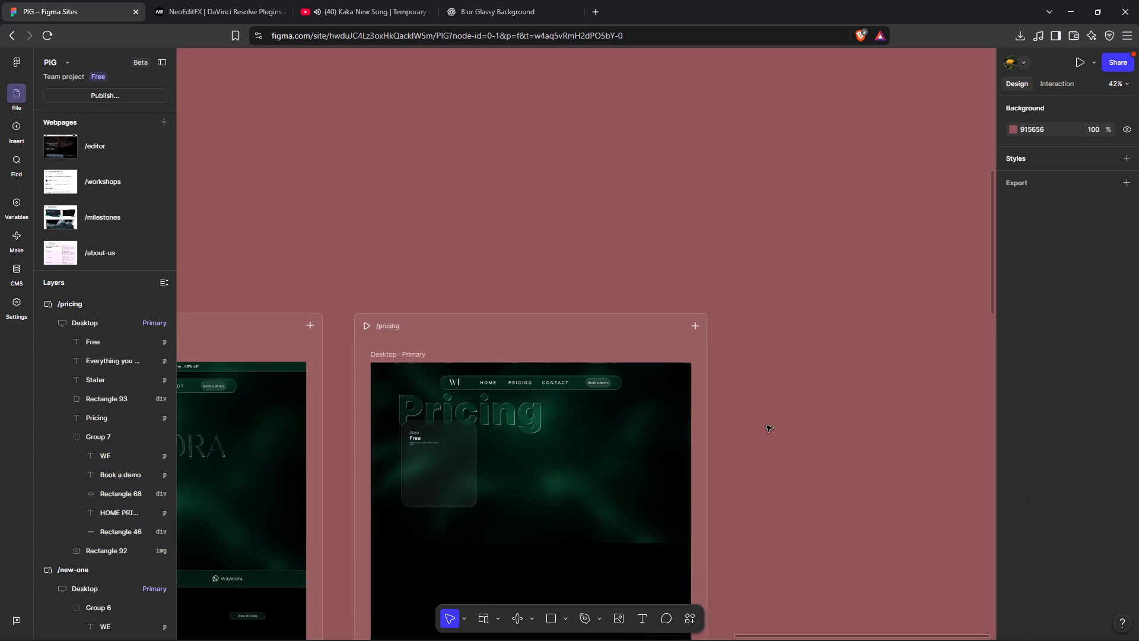
scroll(766, 426, "right", 1)
scroll(766, 426, "down", 1)
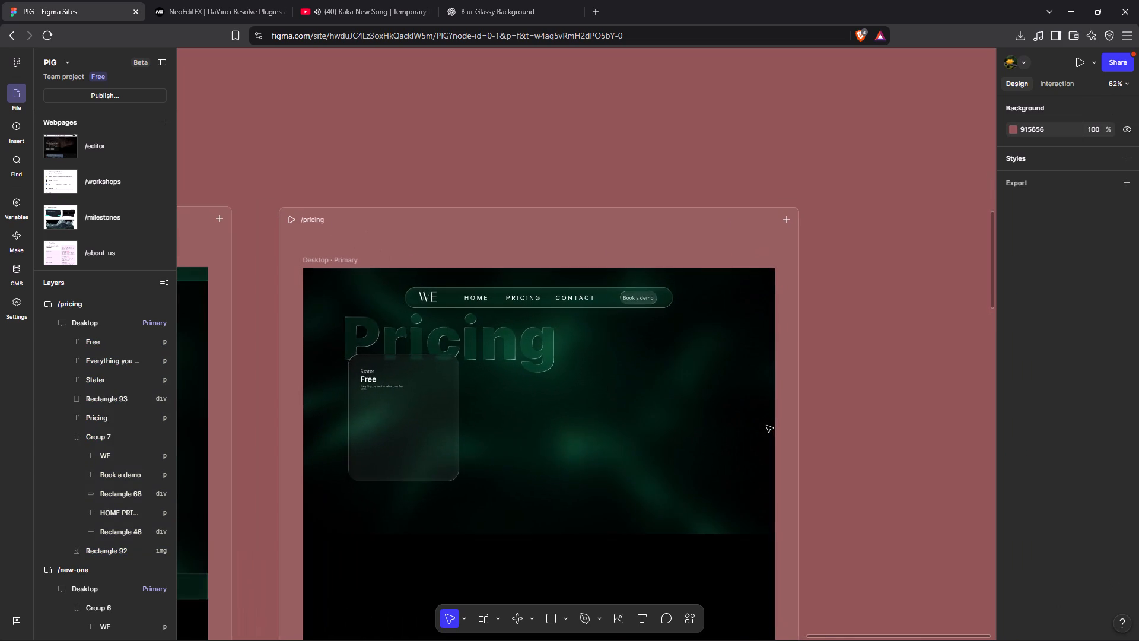
scroll(766, 426, "right", 1)
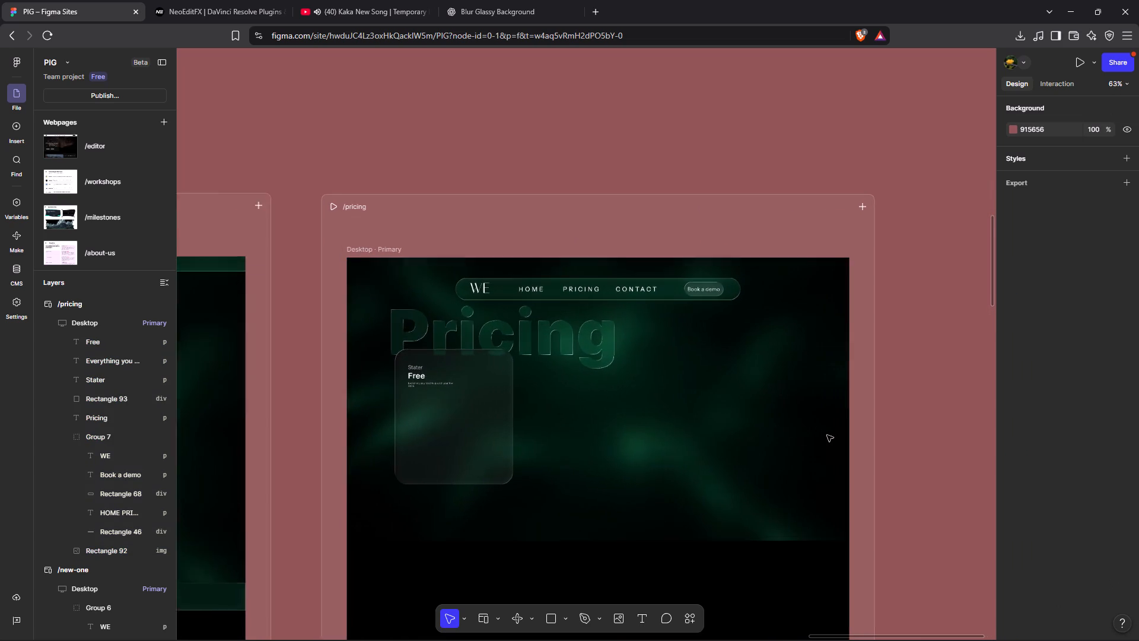
scroll(827, 435, "right", 2)
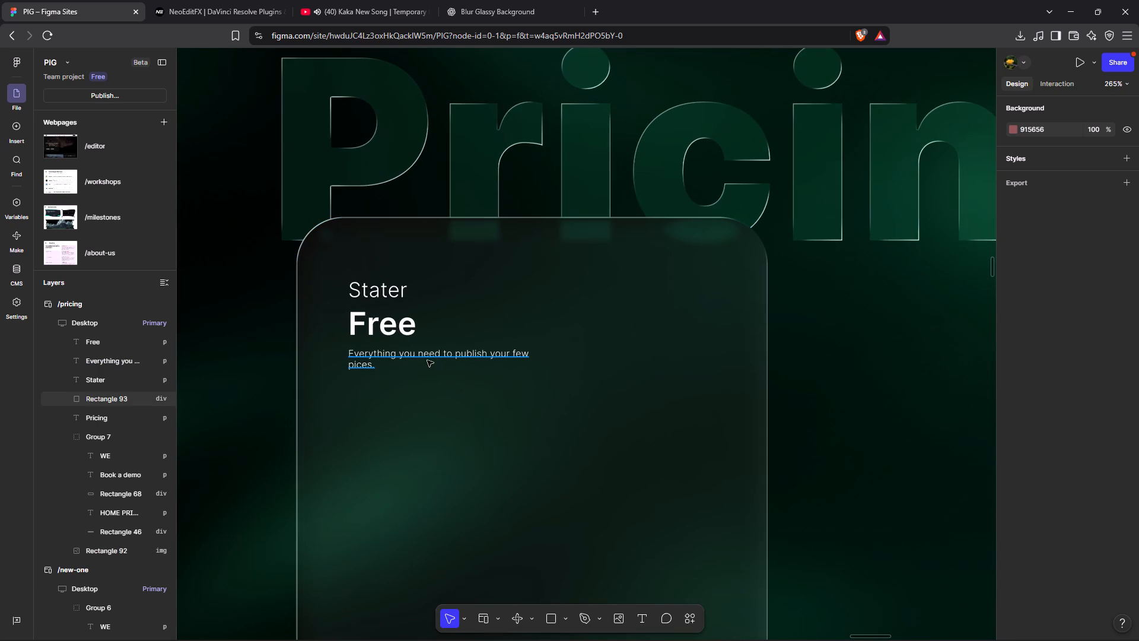
left_click(427, 360)
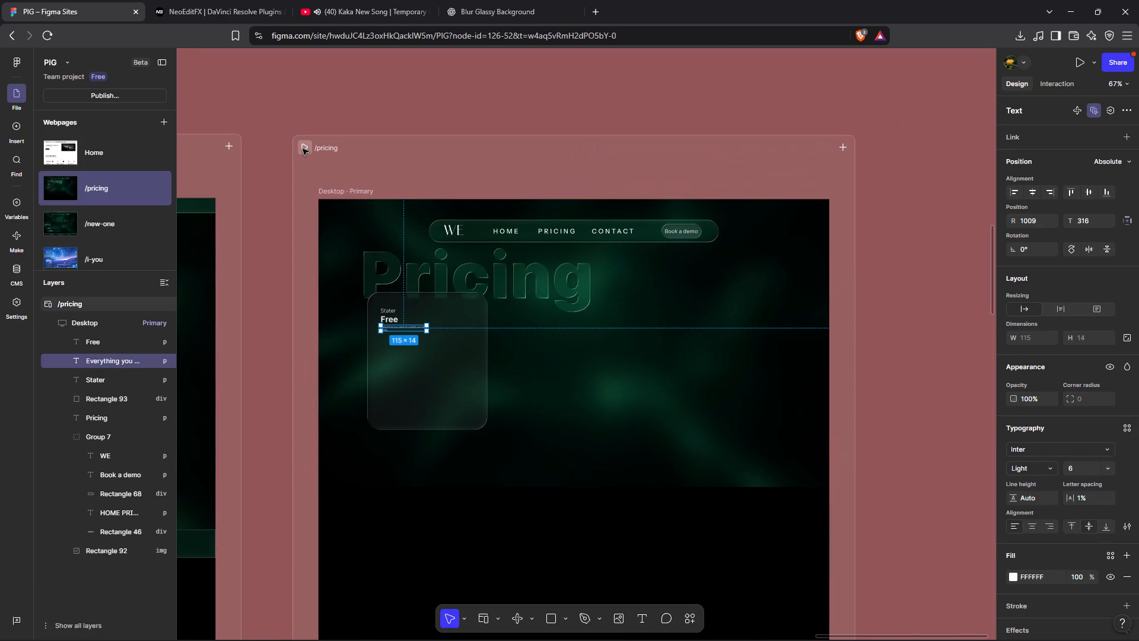
left_click(303, 149)
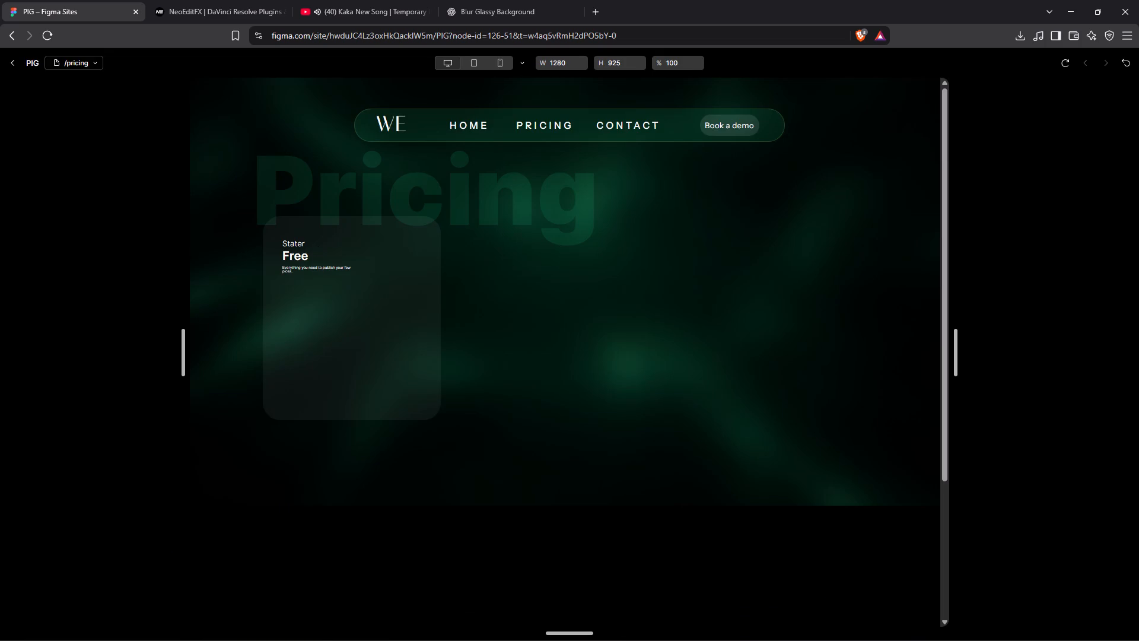
left_click(17, 66)
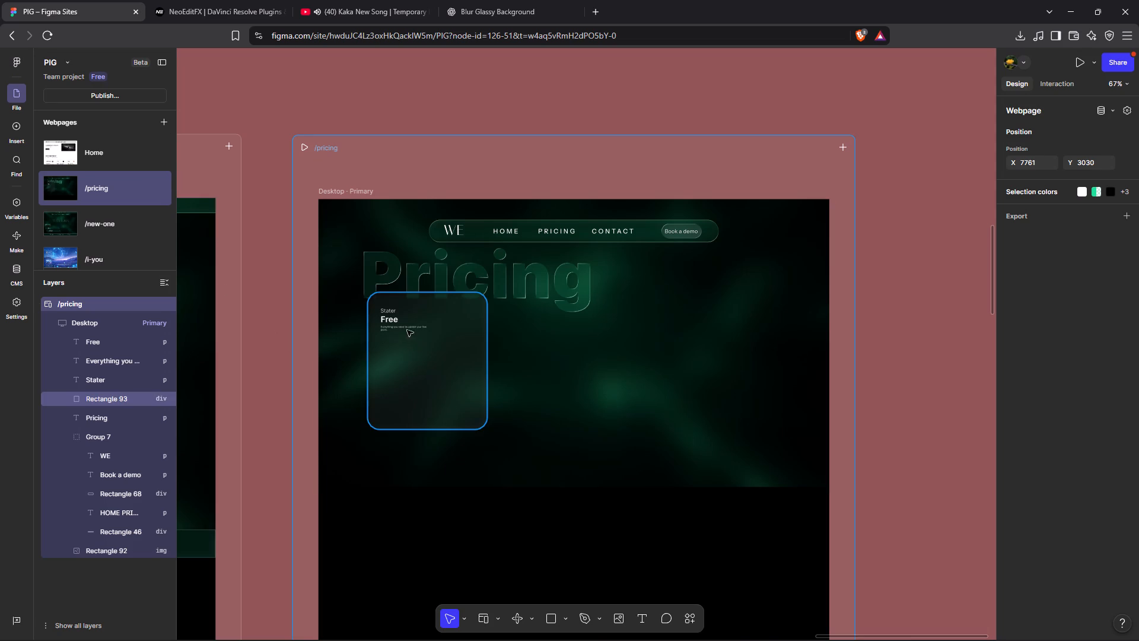
Set the font size of the card's "Stater" label to 14.
left_click(371, 296)
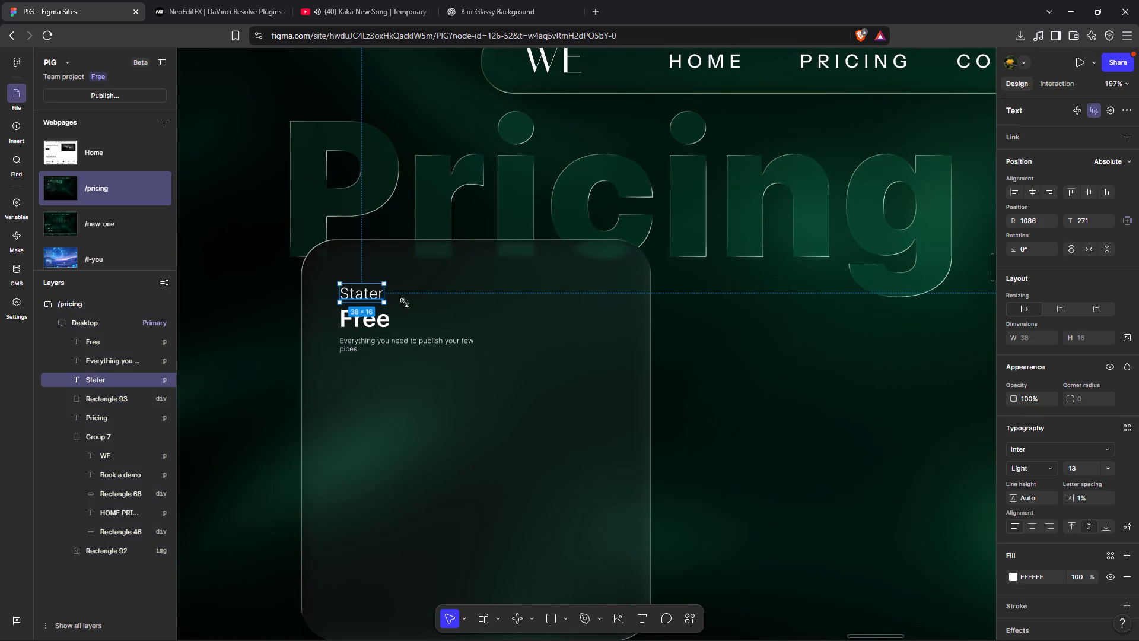
left_click(1107, 468)
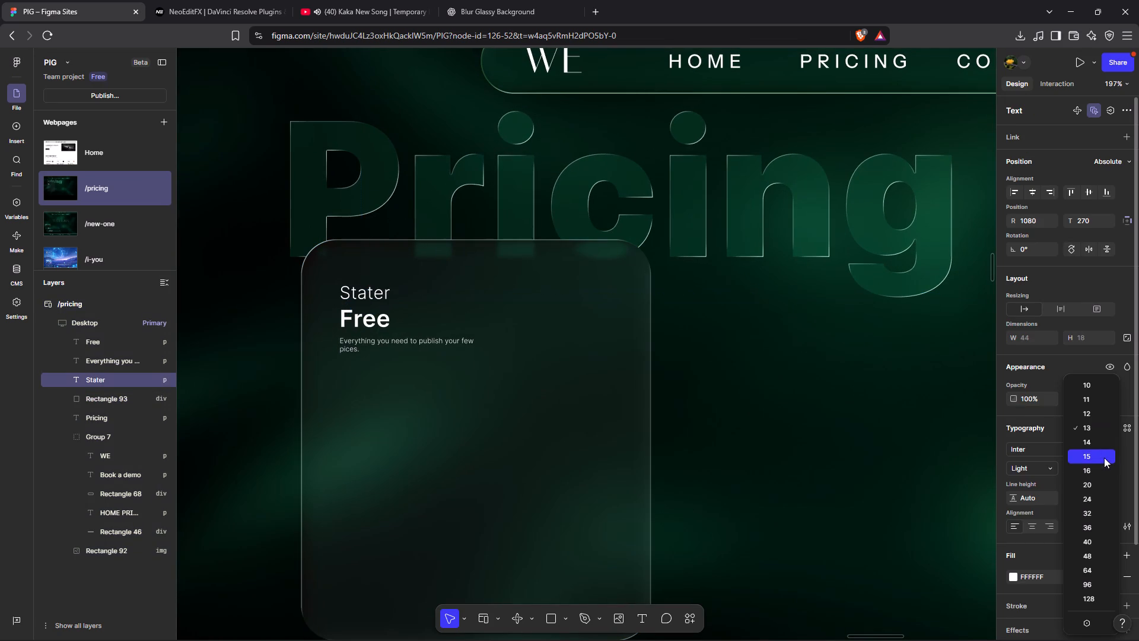
left_click(1089, 445)
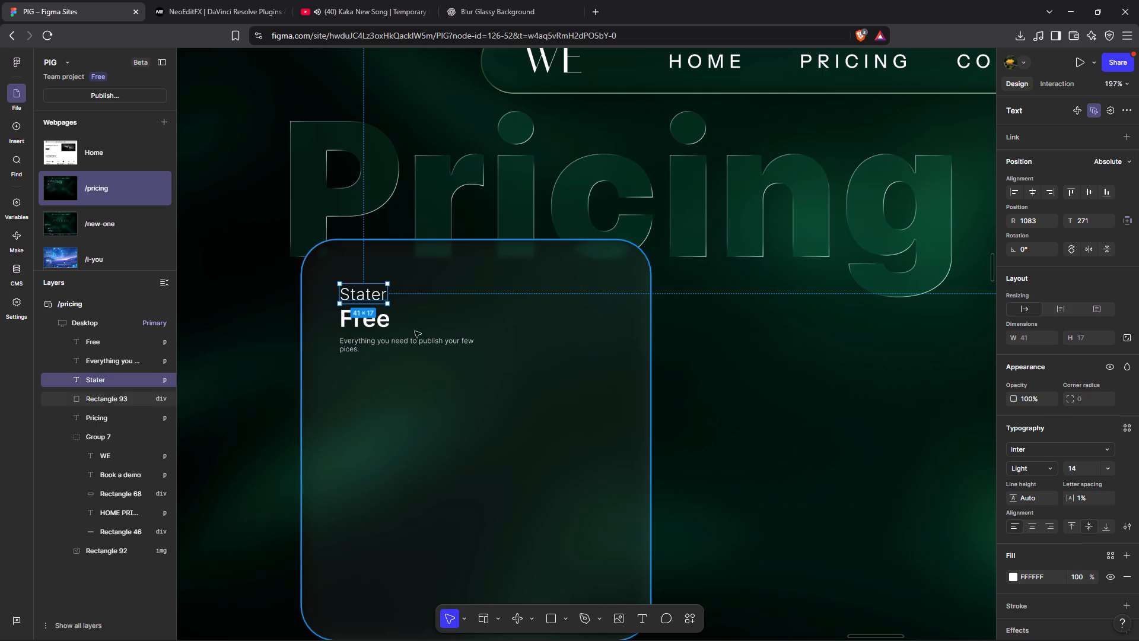
Set the "Free" text's font size to 32 and lower it to about 290 from the top, clear of "Stater".
left_click(380, 331)
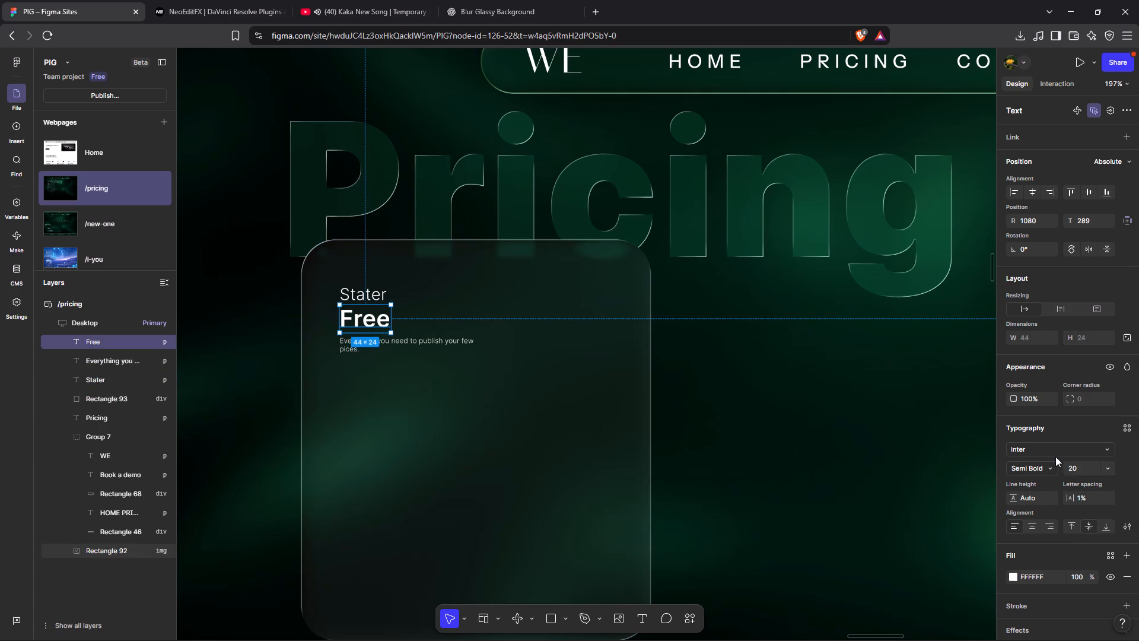
left_click(1108, 468)
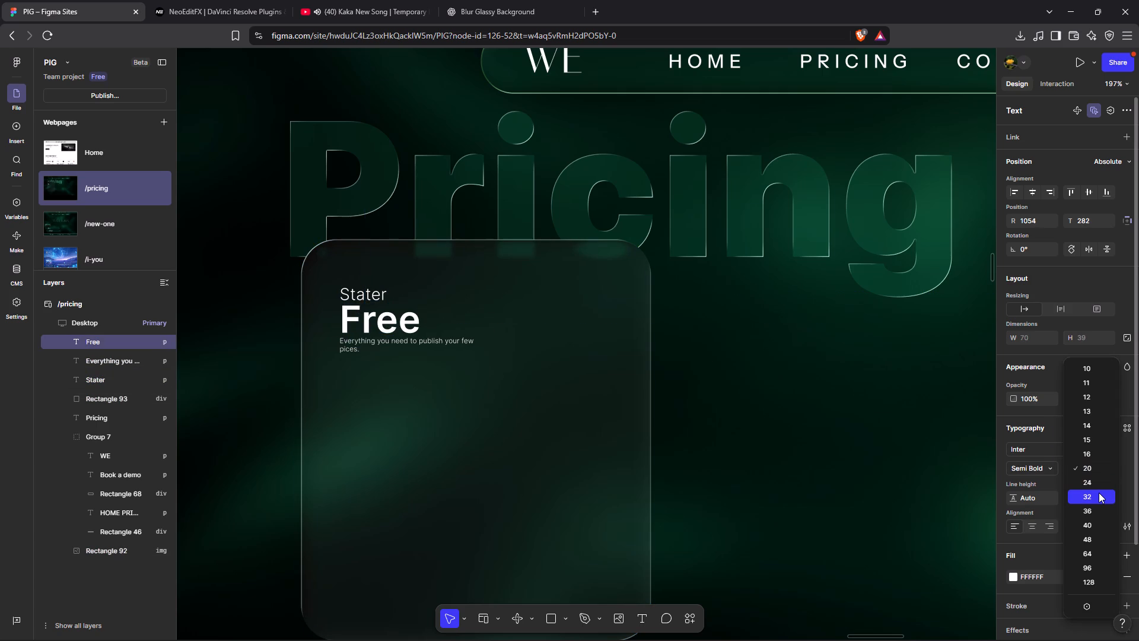
left_click(1099, 493)
left_click_drag(392, 318, 392, 328)
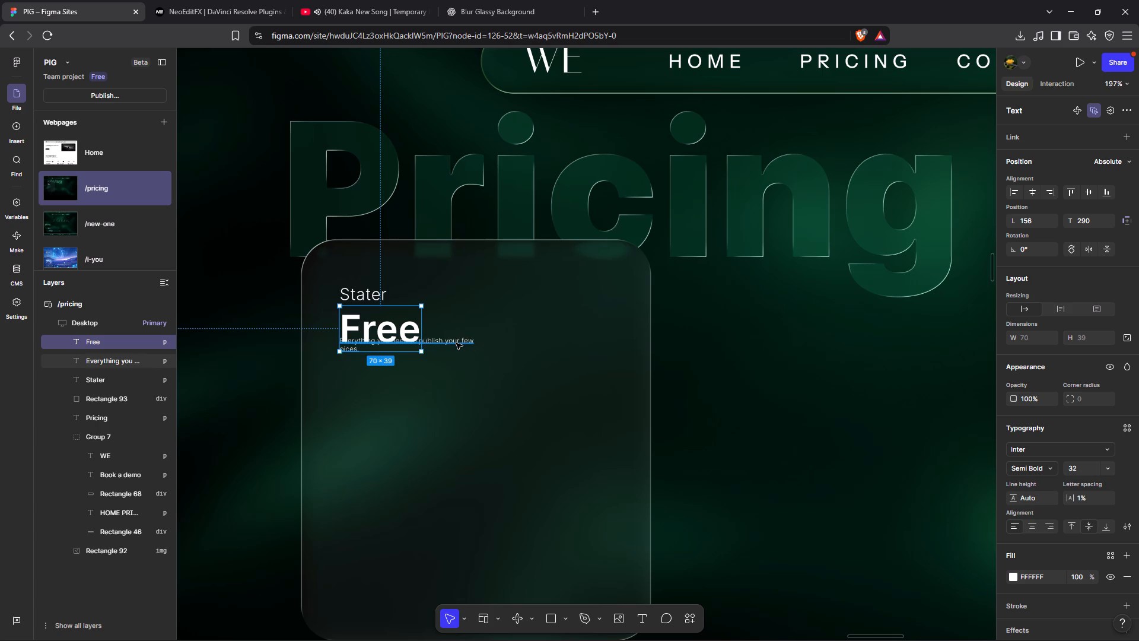
Move the two-line description straight down to about 329 from the top, just below "Free".
left_click(456, 343)
left_click_drag(456, 343, 501, 379)
left_click(501, 379)
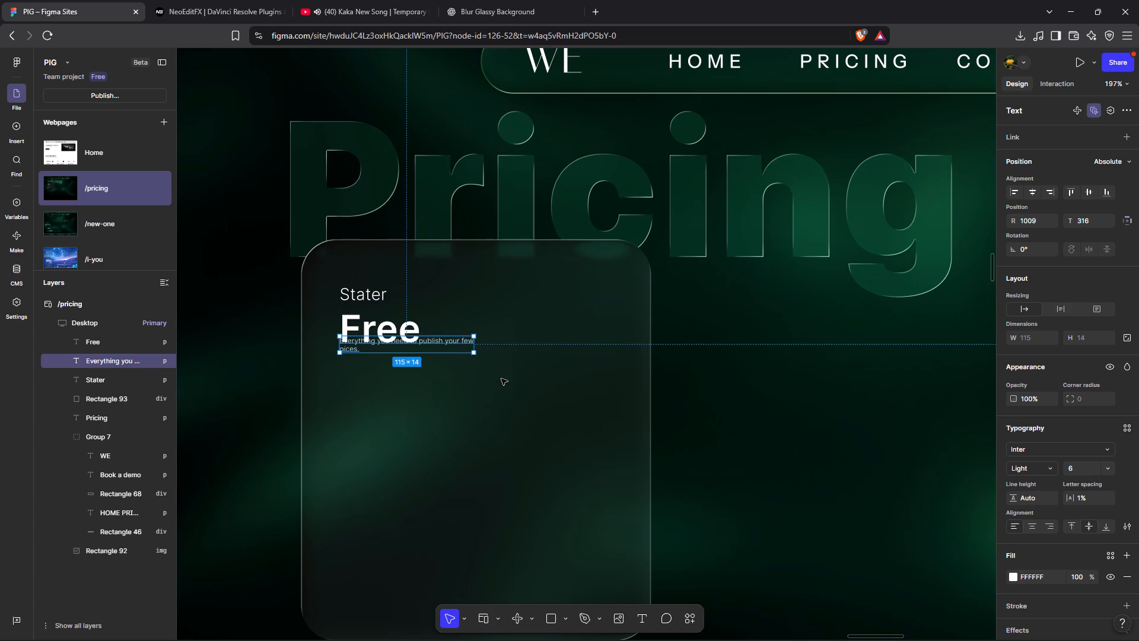
left_click_drag(454, 347, 454, 360)
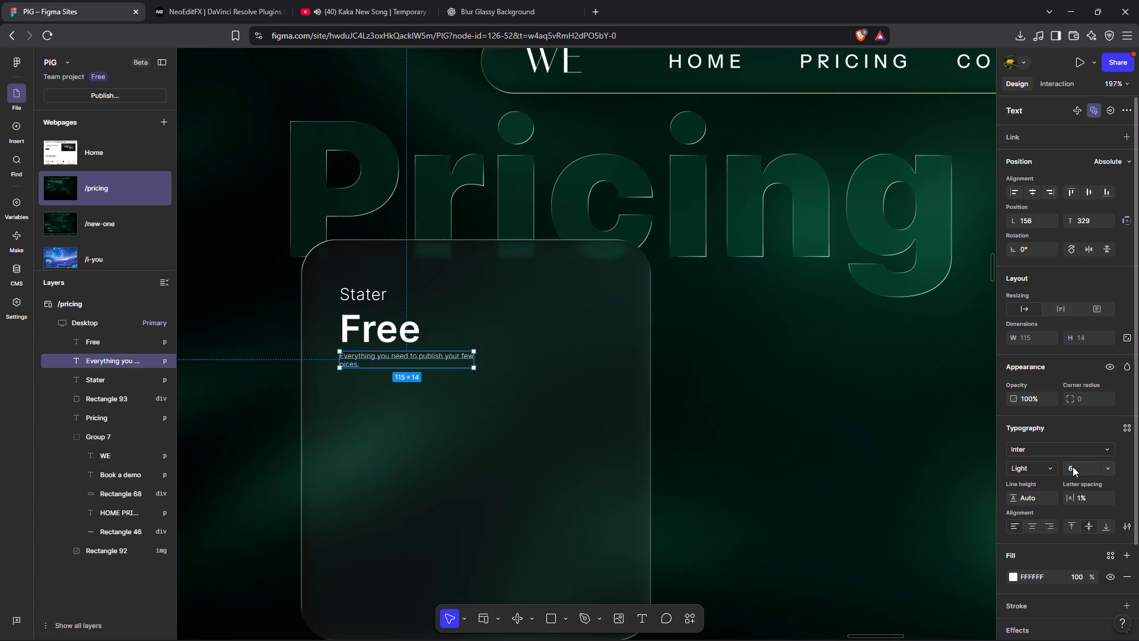
Set the two-line description's font size to 10 and reposition it with a small gap below "Free".
left_click(1104, 468)
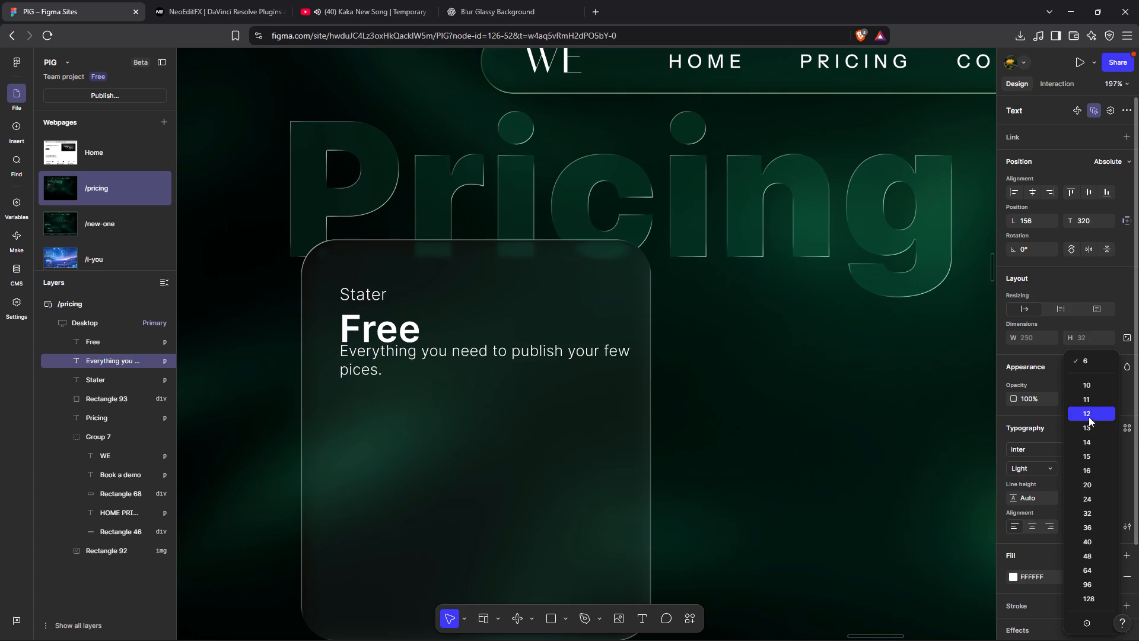
left_click(1083, 388)
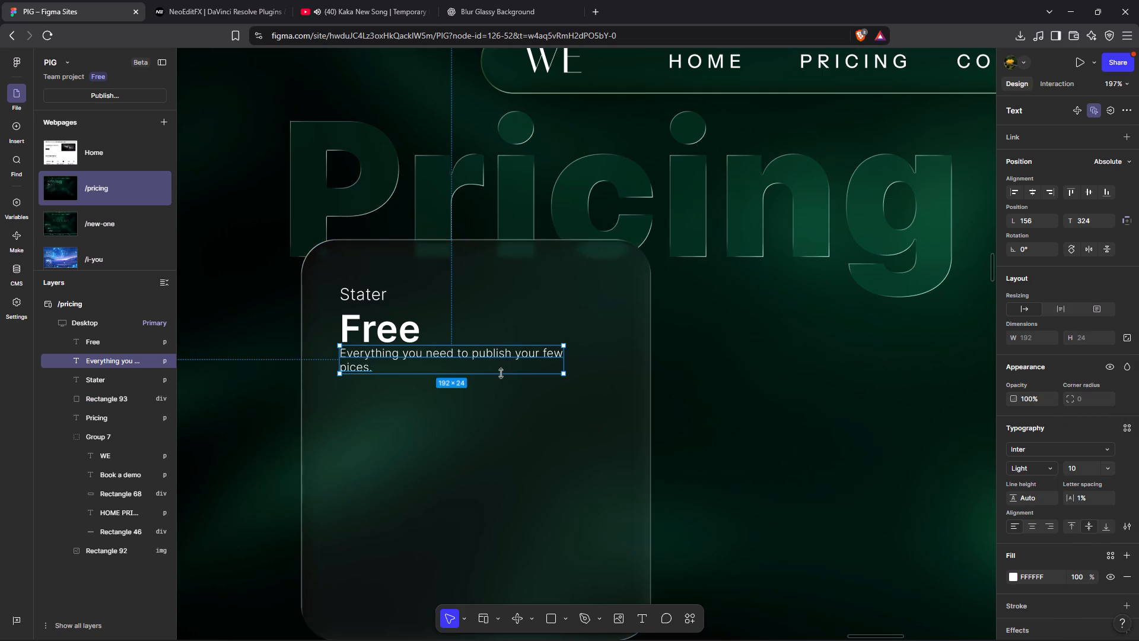
left_click_drag(479, 368, 479, 380)
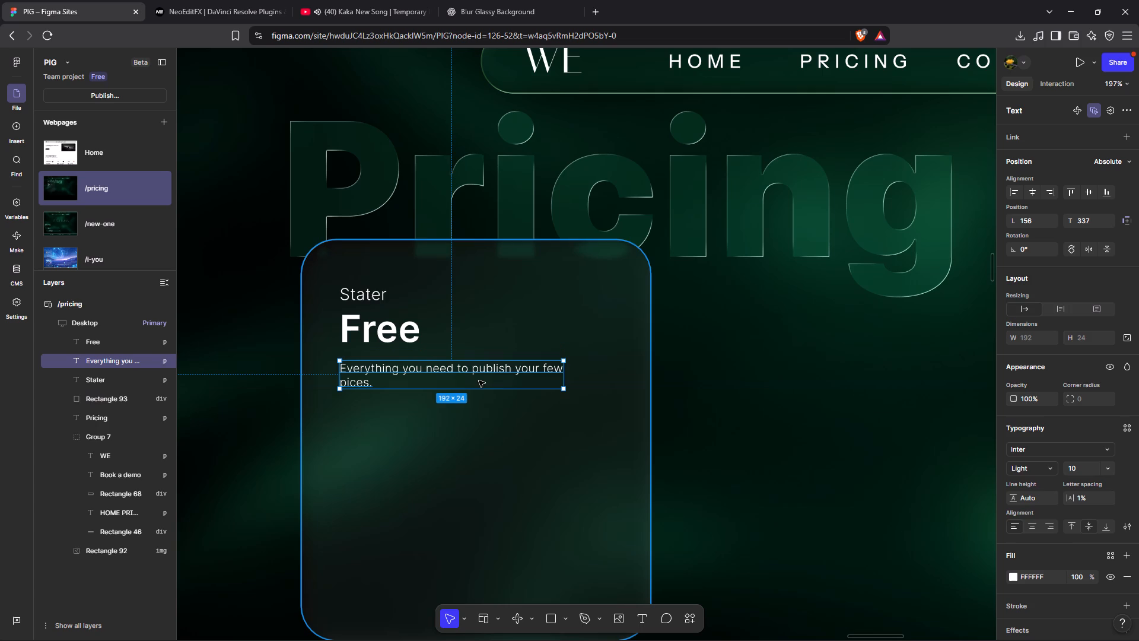
left_click(729, 439)
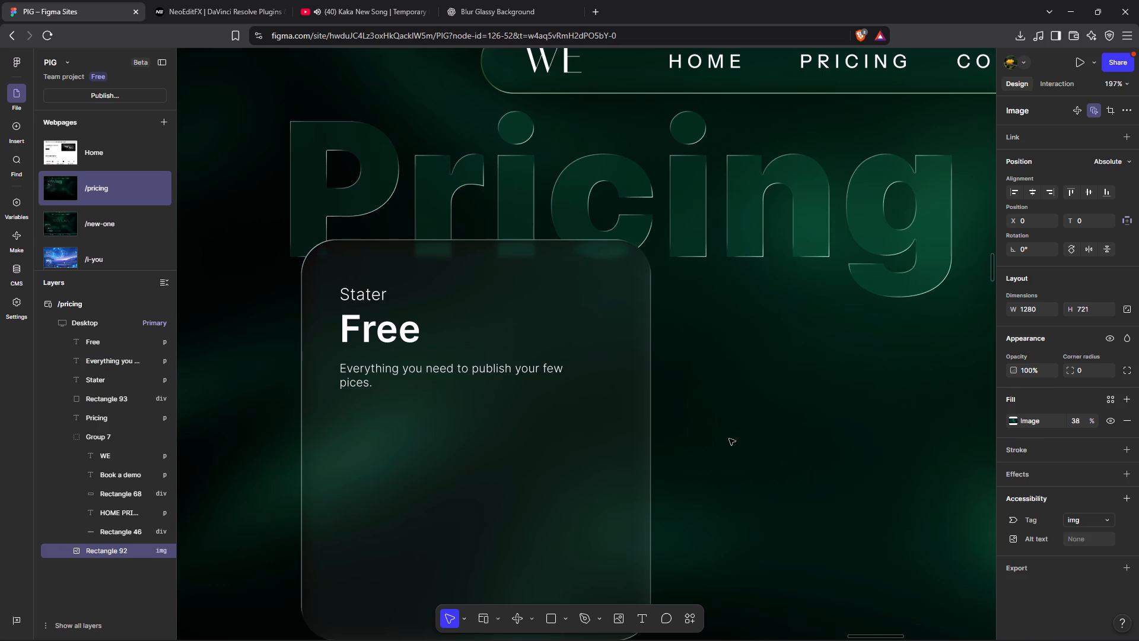
left_click(402, 383)
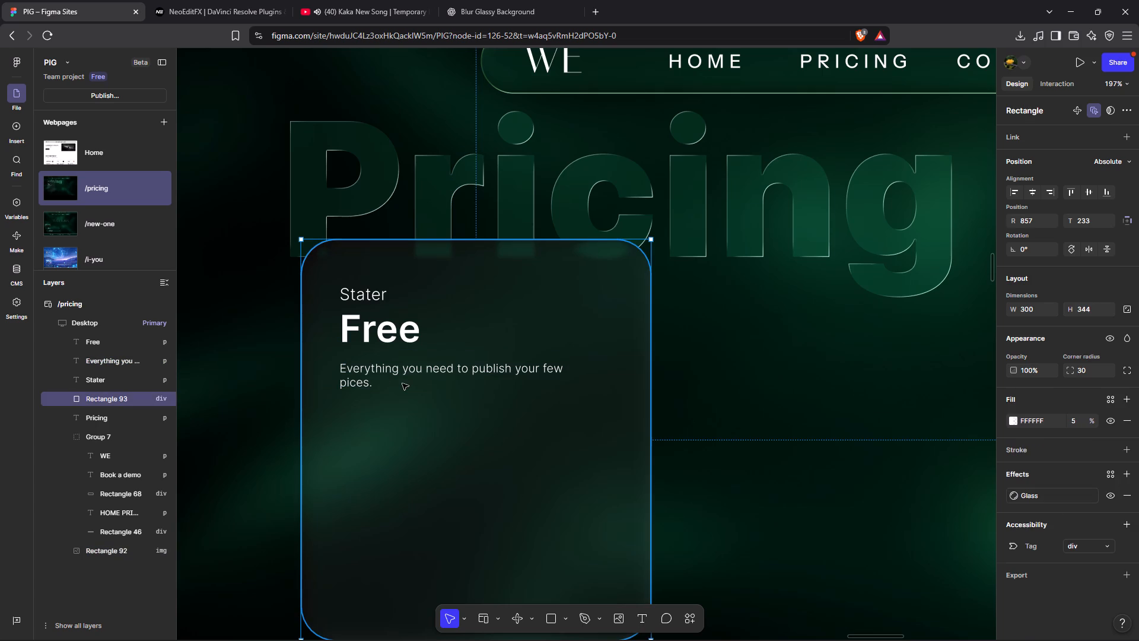
left_click(426, 370)
left_click_drag(426, 370, 426, 365)
left_click(701, 412)
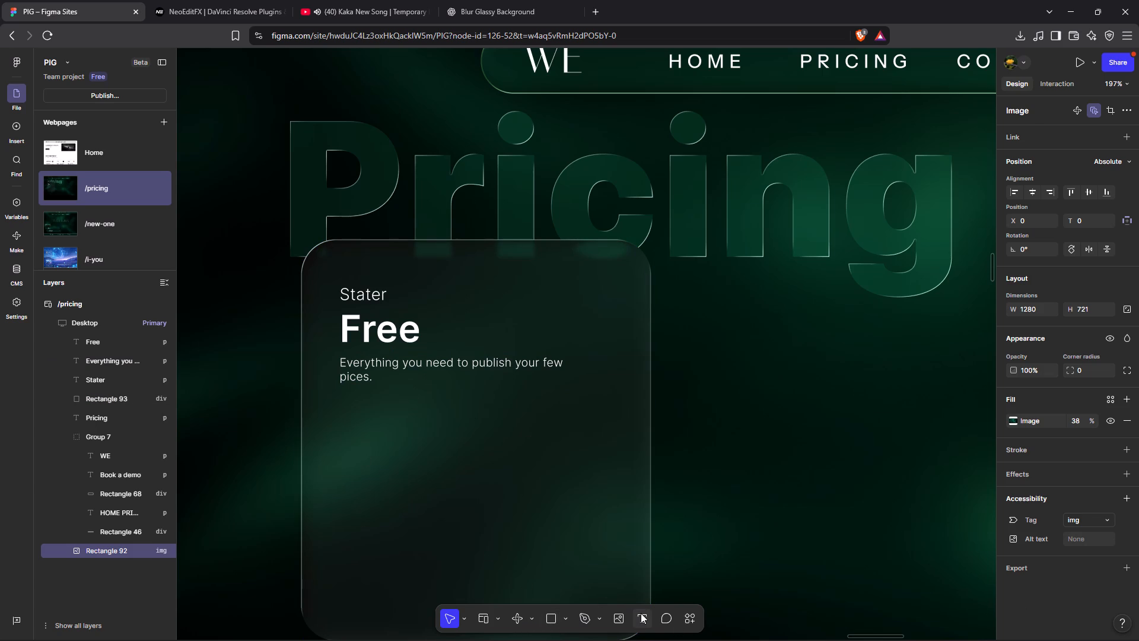
Duplicate the description to about 367 from the top, below the original, and replace the copy's text with "# projects in the cloud".
left_click(416, 366)
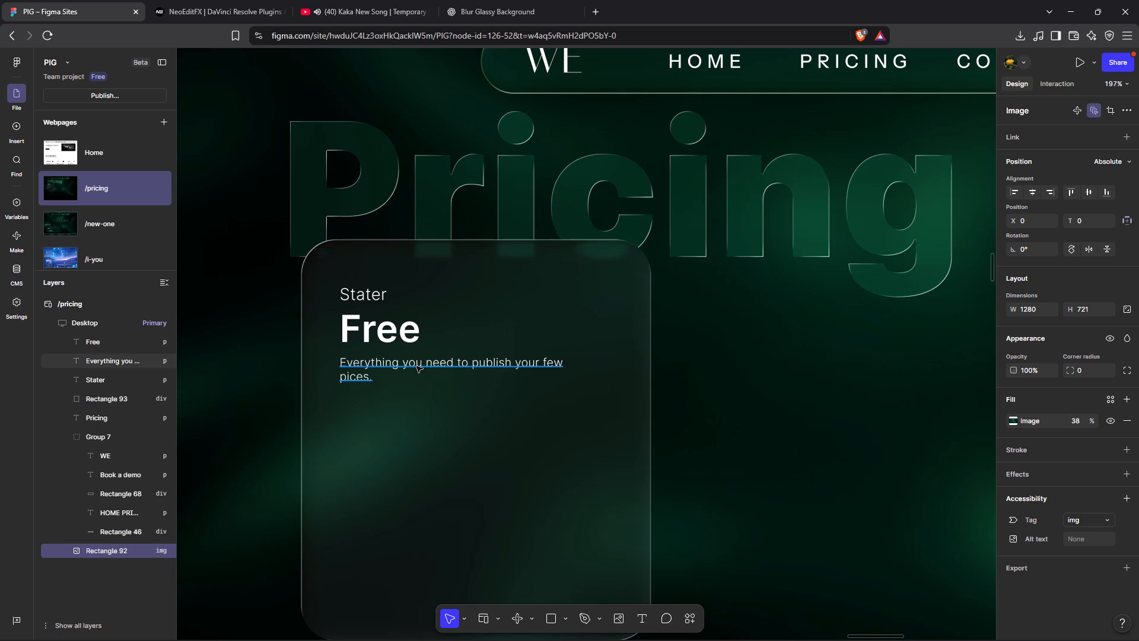
key("ctrl+d")
left_click_drag(416, 366, 413, 401)
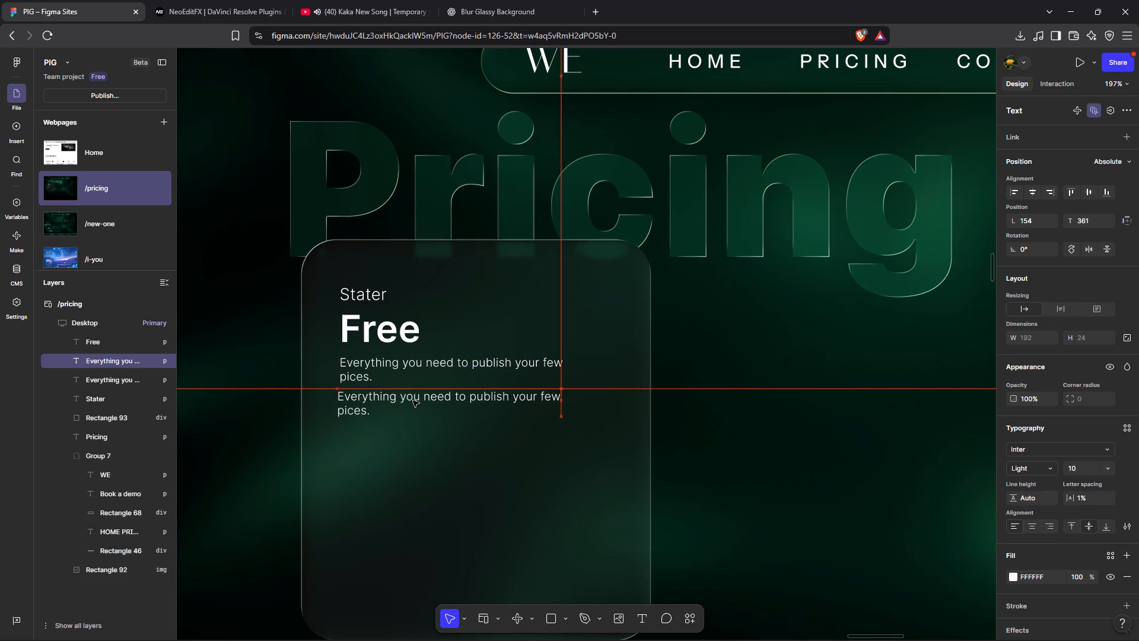
left_click_drag(413, 401, 415, 402)
double_click(415, 402)
key("BackSpace")
key("BackSpace")
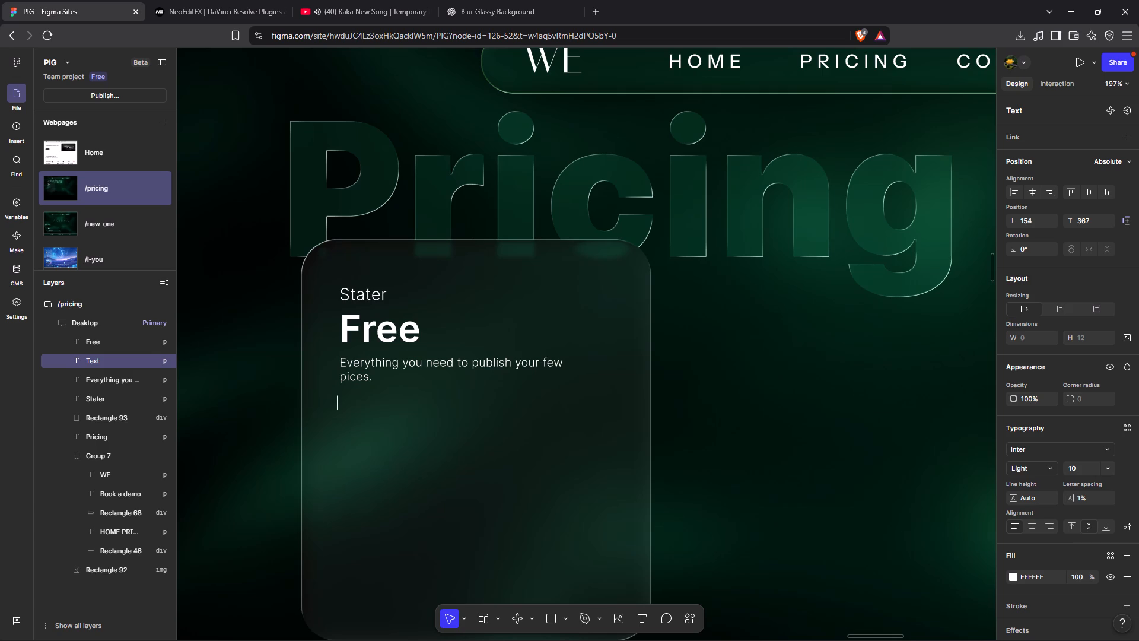
type("# pr")
type("ojects")
key("space")
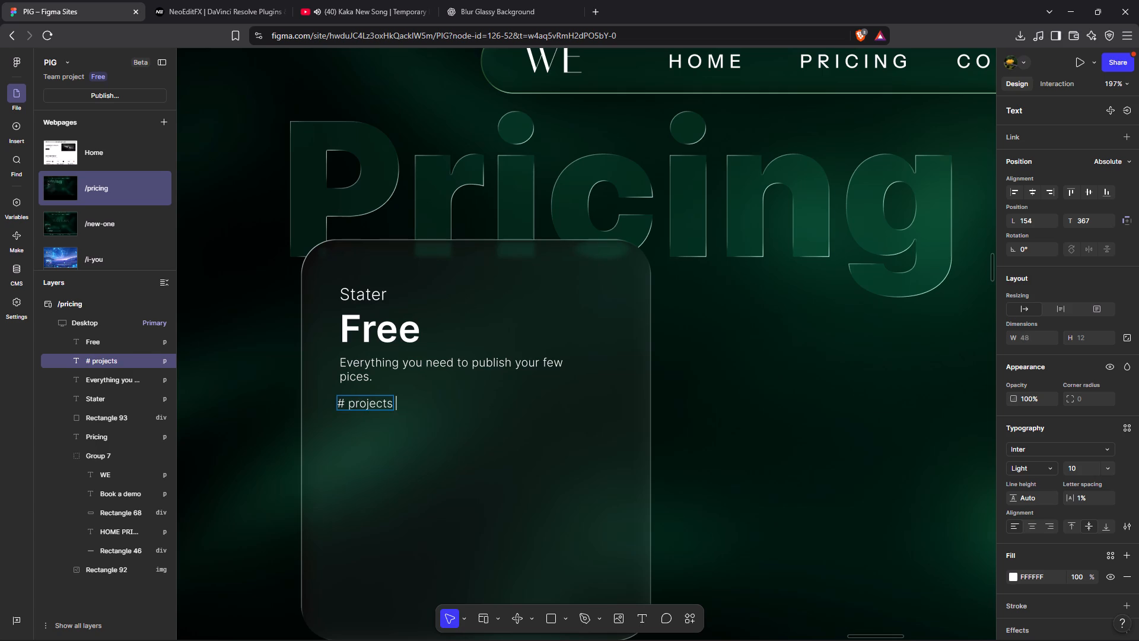
type("in the")
key("space")
type("clo")
type("ud")
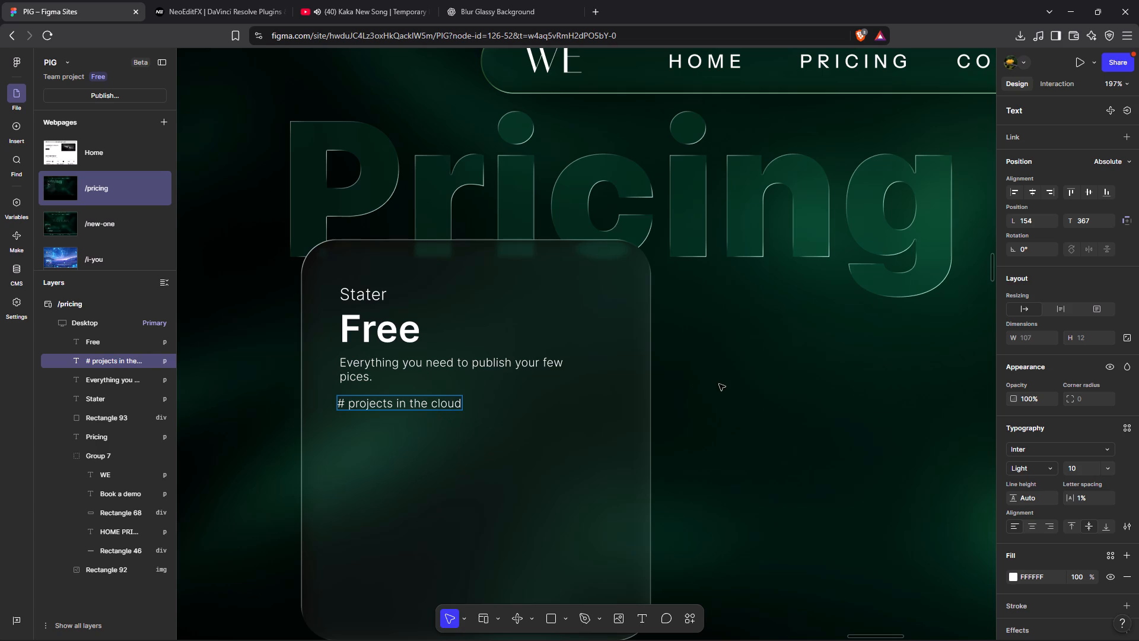
left_click(719, 384)
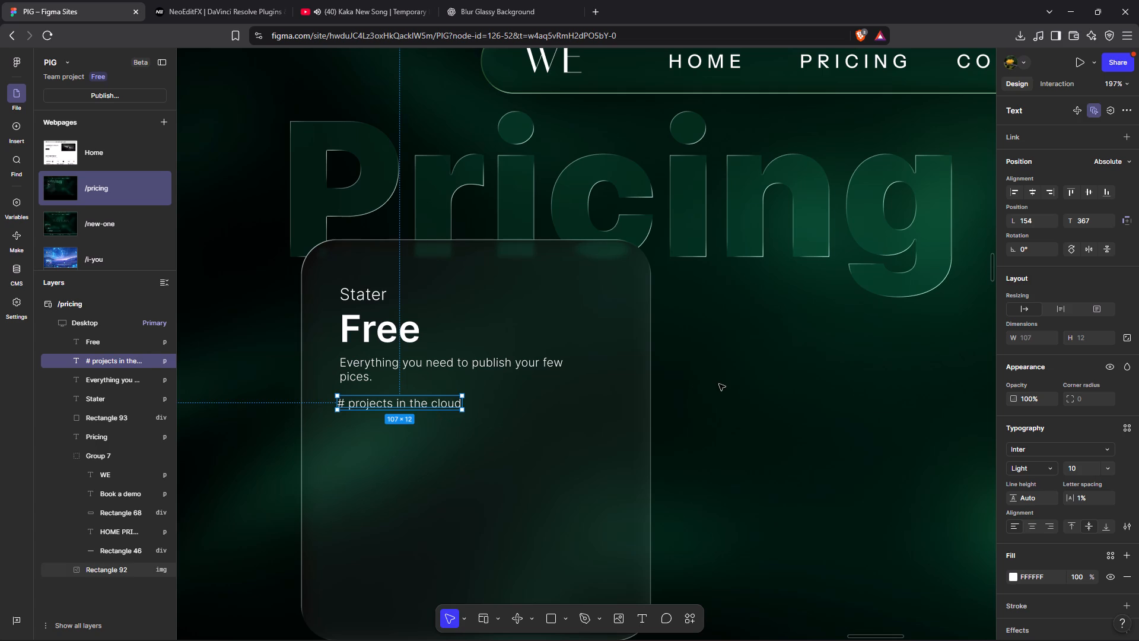
Insert the number 3 into the feature line so it reads "# 3 projects in the cloud".
left_click(343, 404)
left_click(348, 407)
left_click(348, 407)
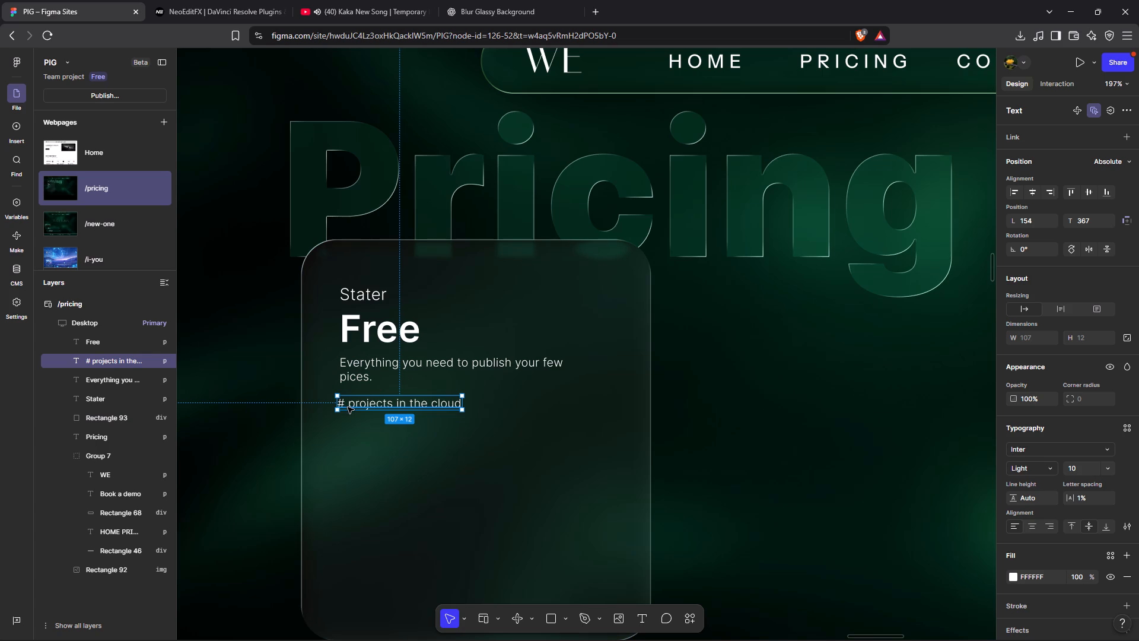
double_click(348, 407)
left_click(348, 407)
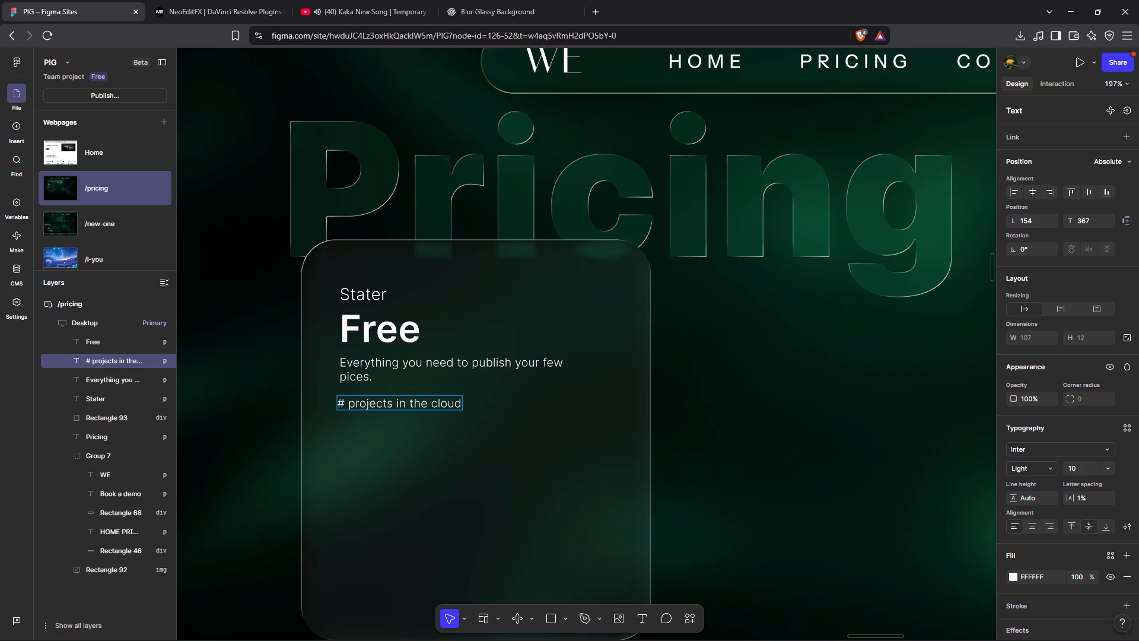
type("3")
key("space")
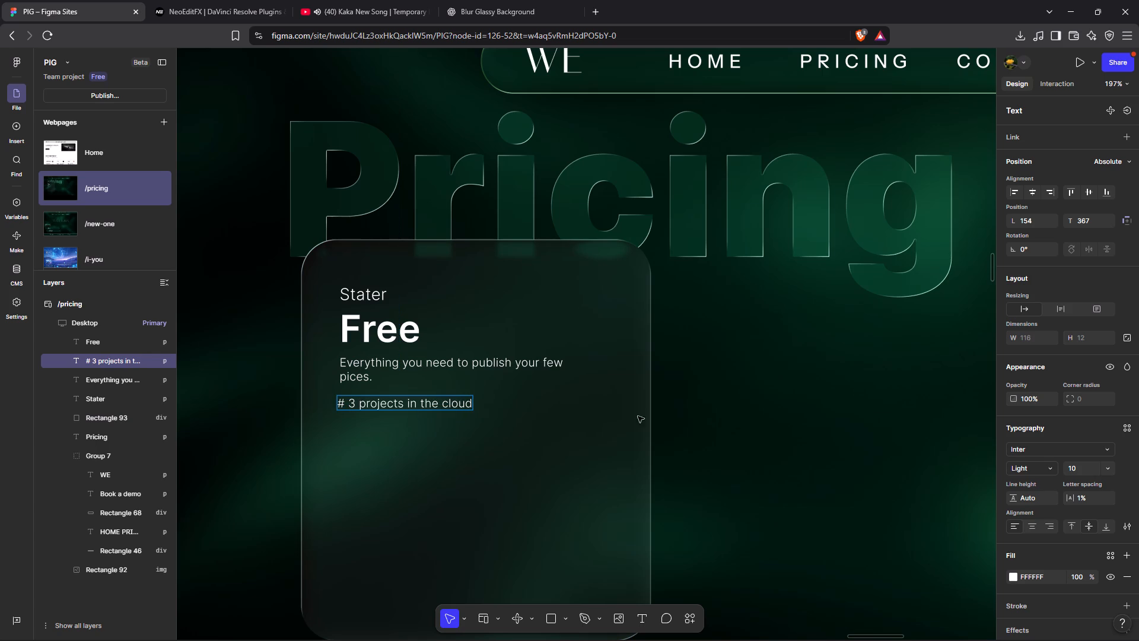
left_click(745, 438)
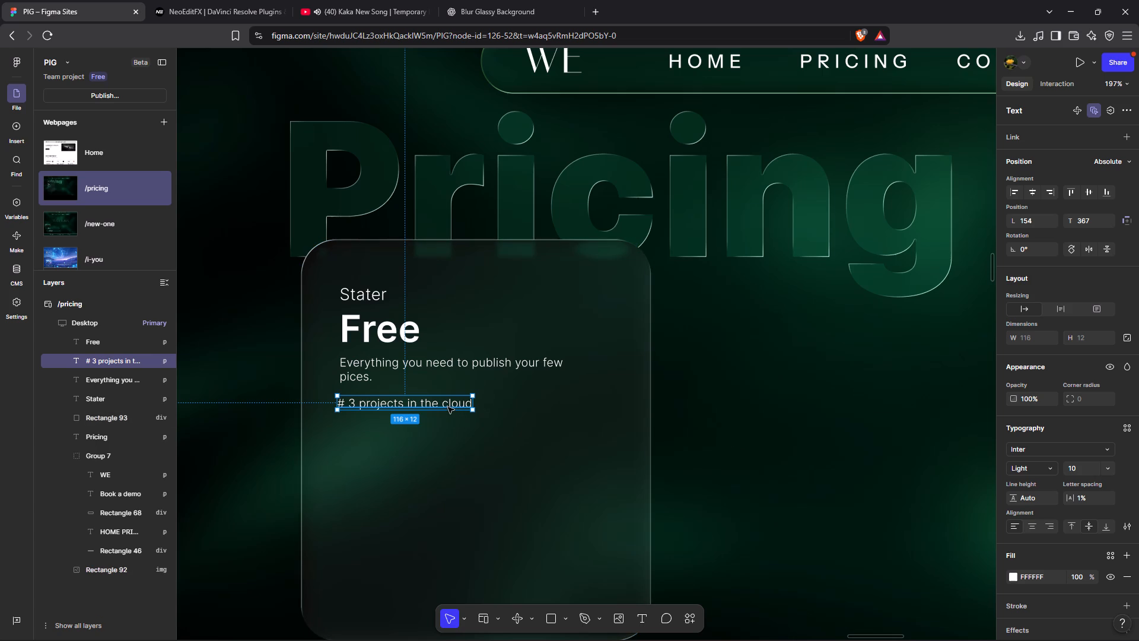
Duplicate the "# 3 projects in the cloud" line downward at 18 px spacing, keeping a stack of five lines.
key("ctrl+d")
left_click_drag(440, 403, 441, 422)
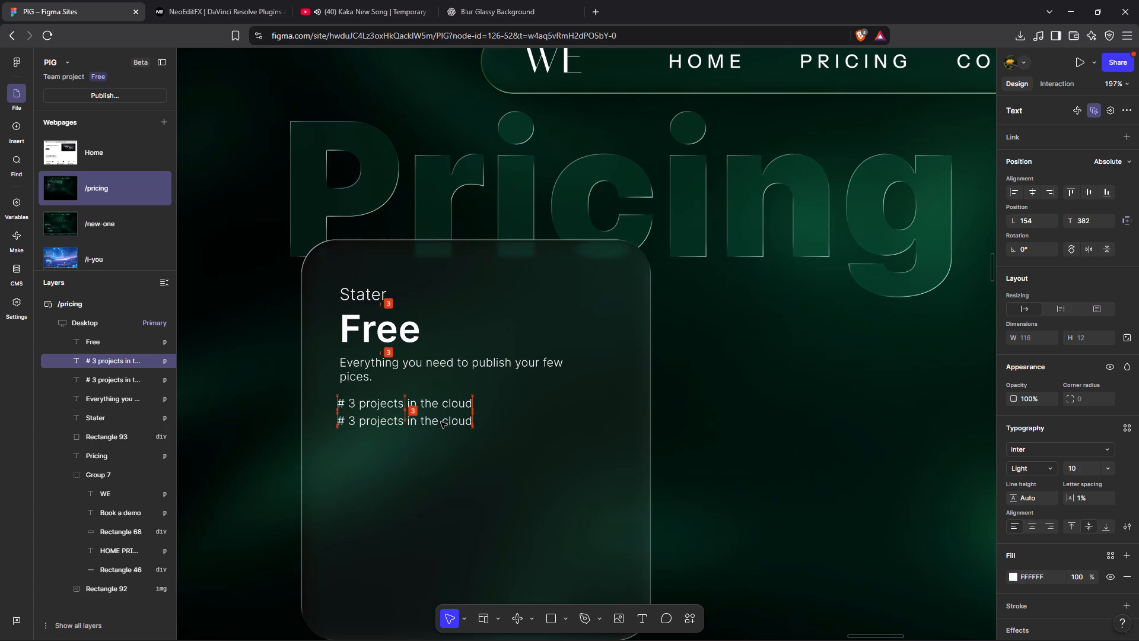
left_click_drag(441, 422, 441, 427)
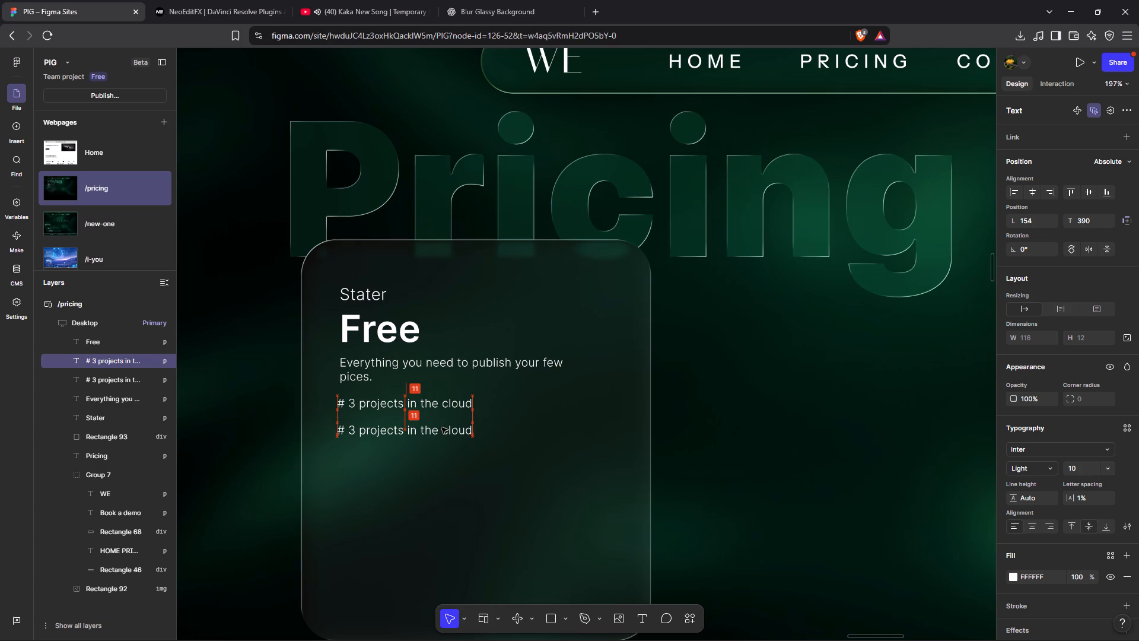
left_click_drag(441, 427, 441, 424)
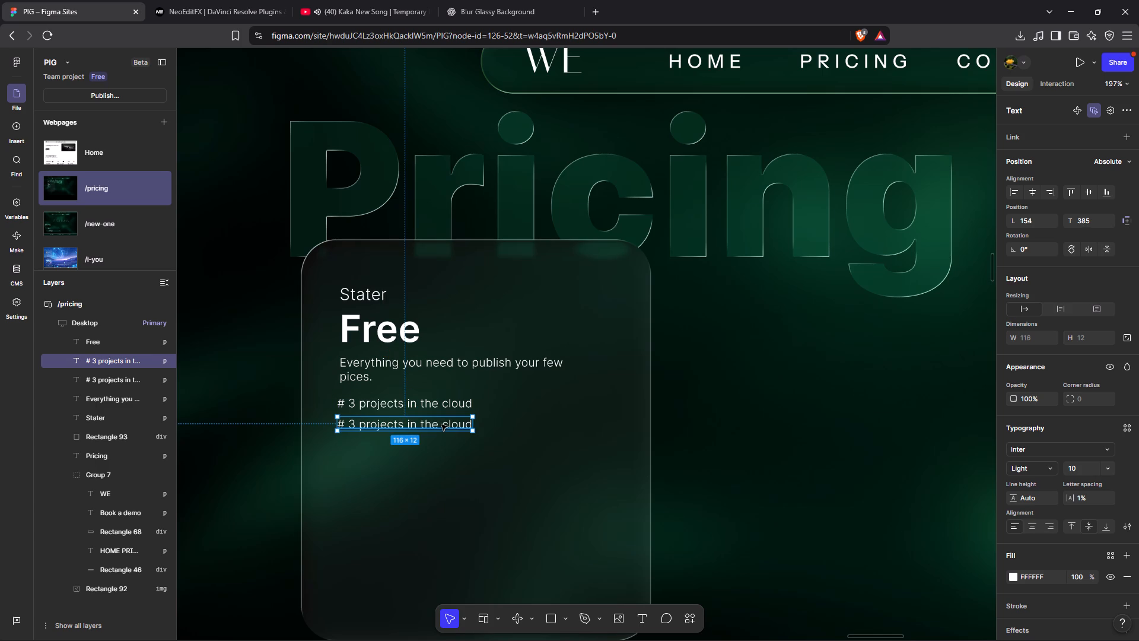
key("ctrl+d")
key("ctrl+d")
key("ctrl+d")
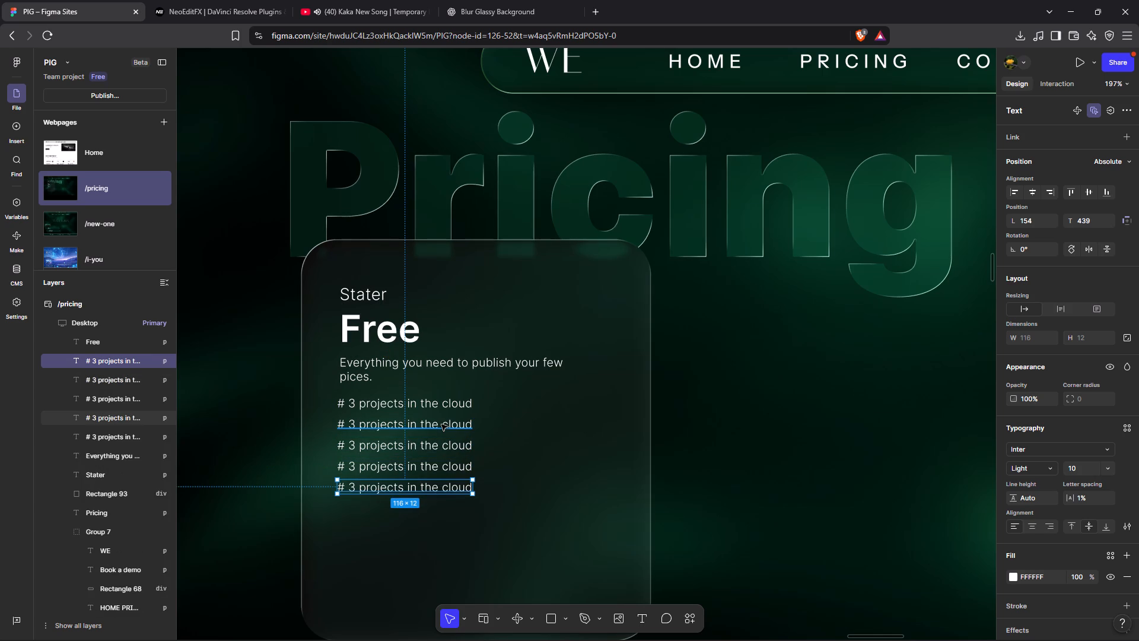
key("ctrl+d")
left_click(693, 504)
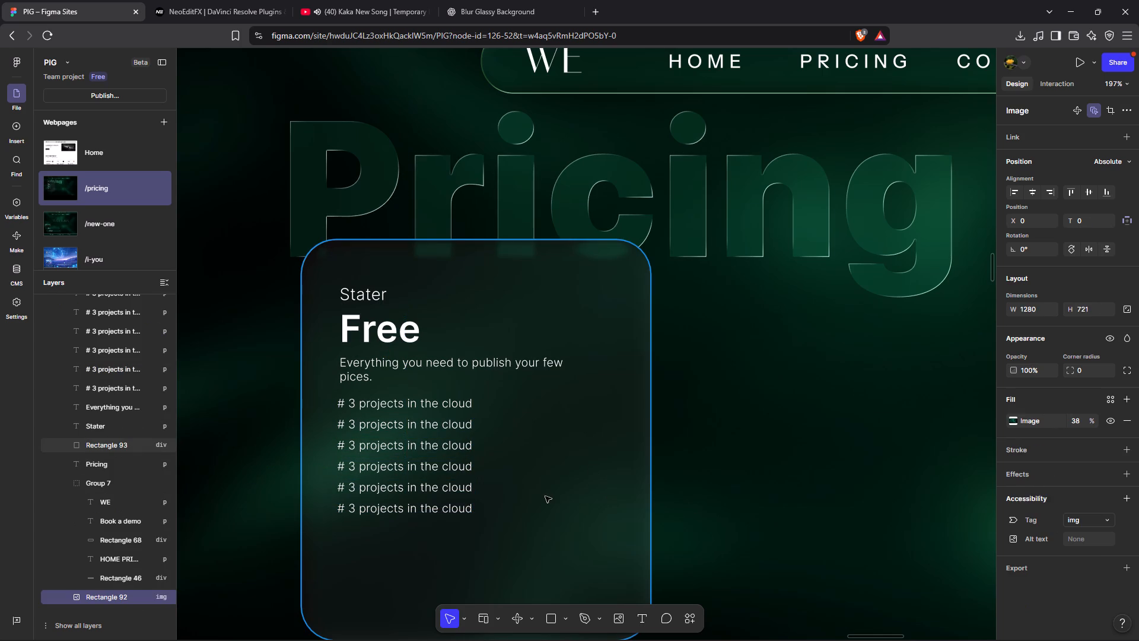
left_click(429, 506)
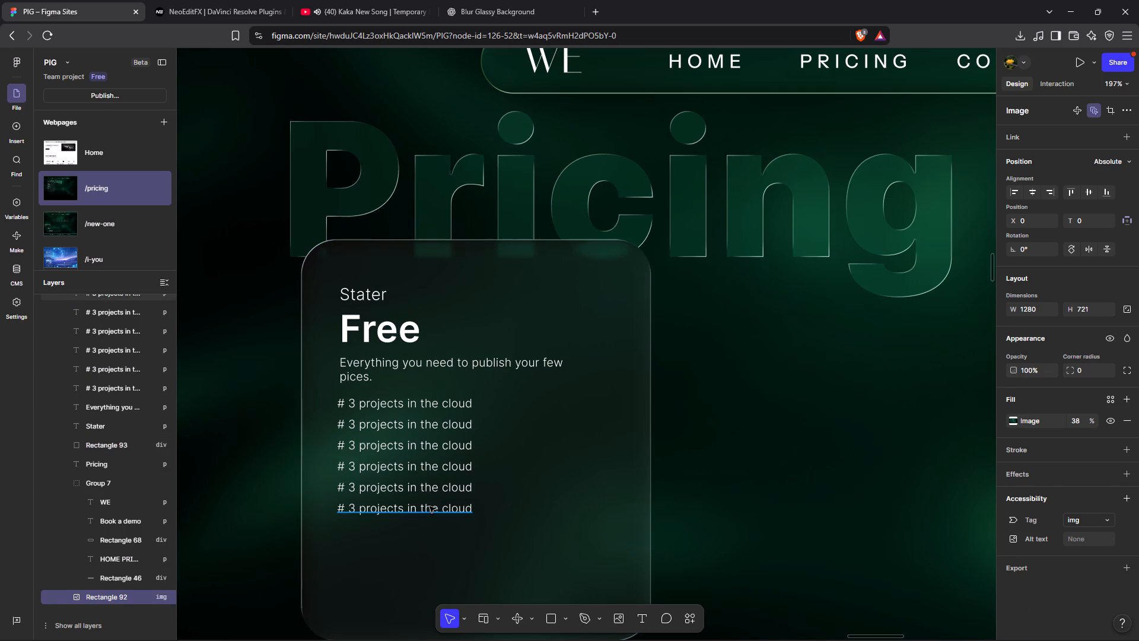
key("BackSpace")
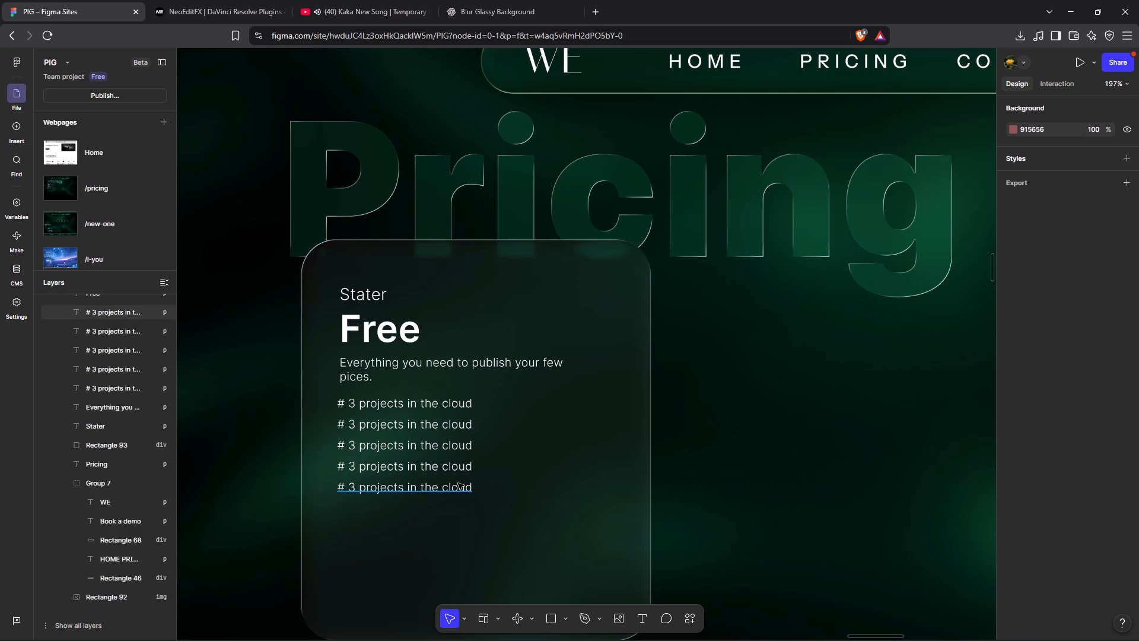
Replace the second feature line's text with "# Export uo to 1080p".
double_click(459, 426)
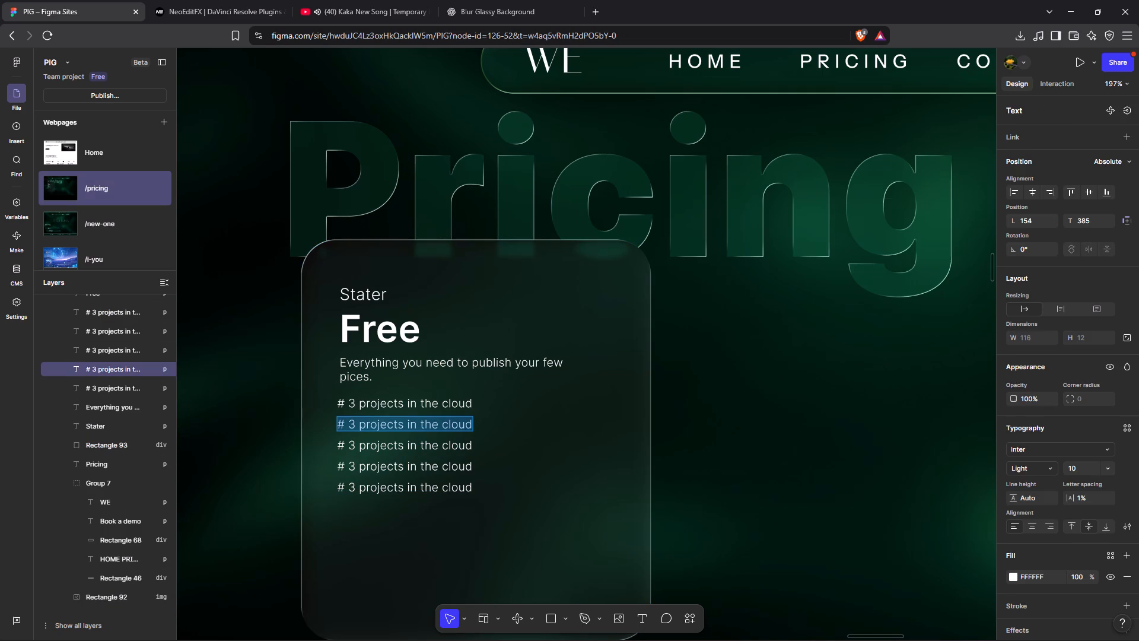
key("BackSpace")
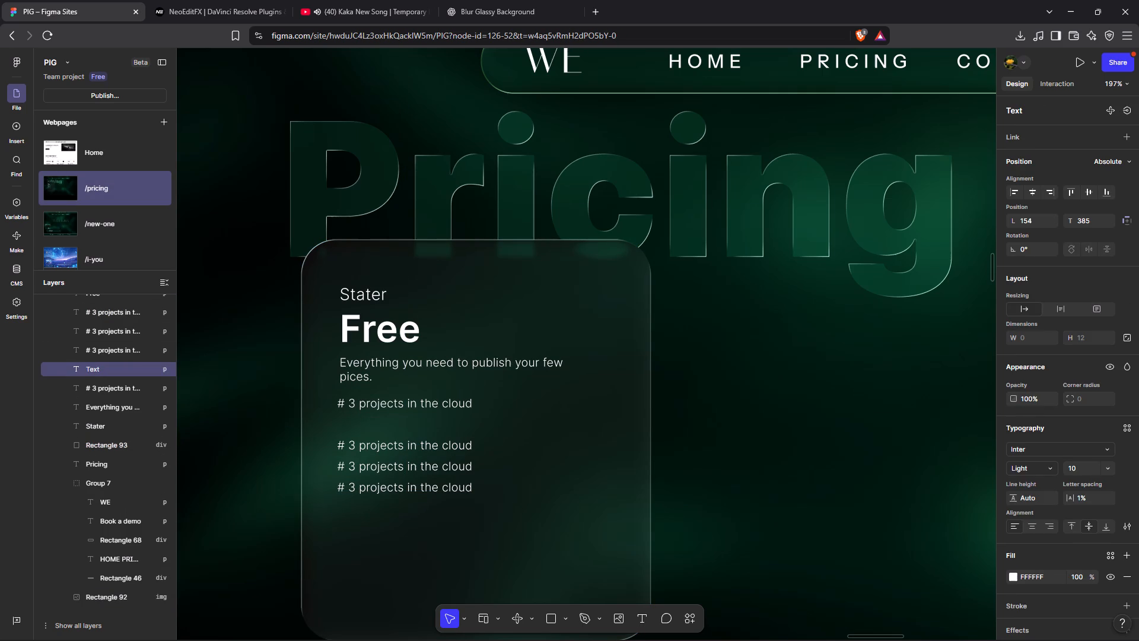
type("#")
key("space")
type("Export")
key("space")
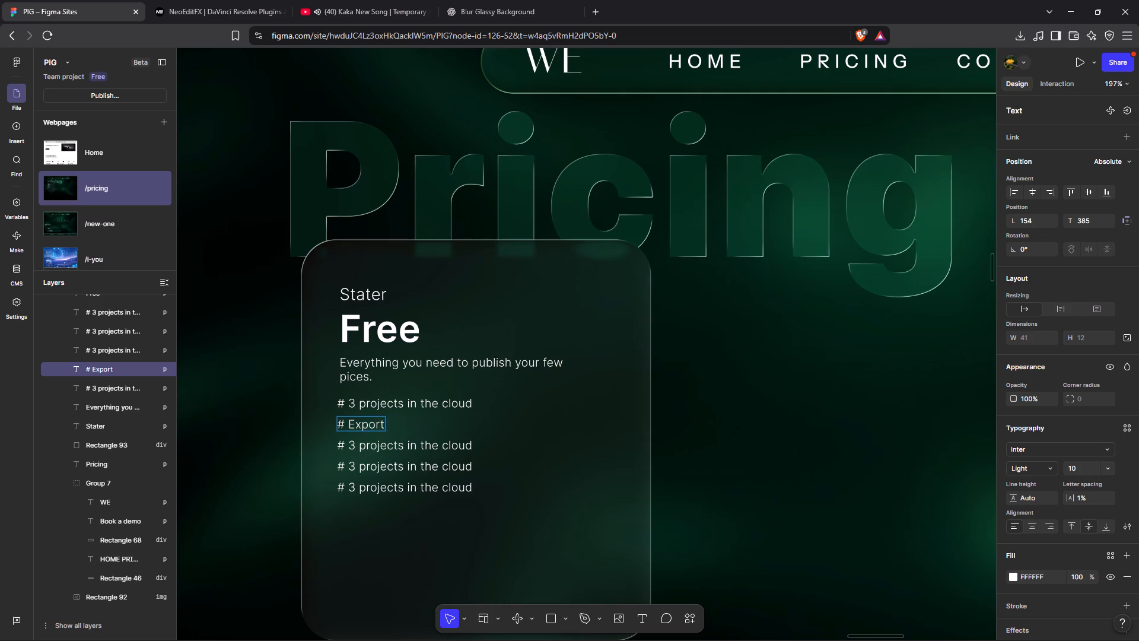
type("uo to")
key("space")
type("1080p")
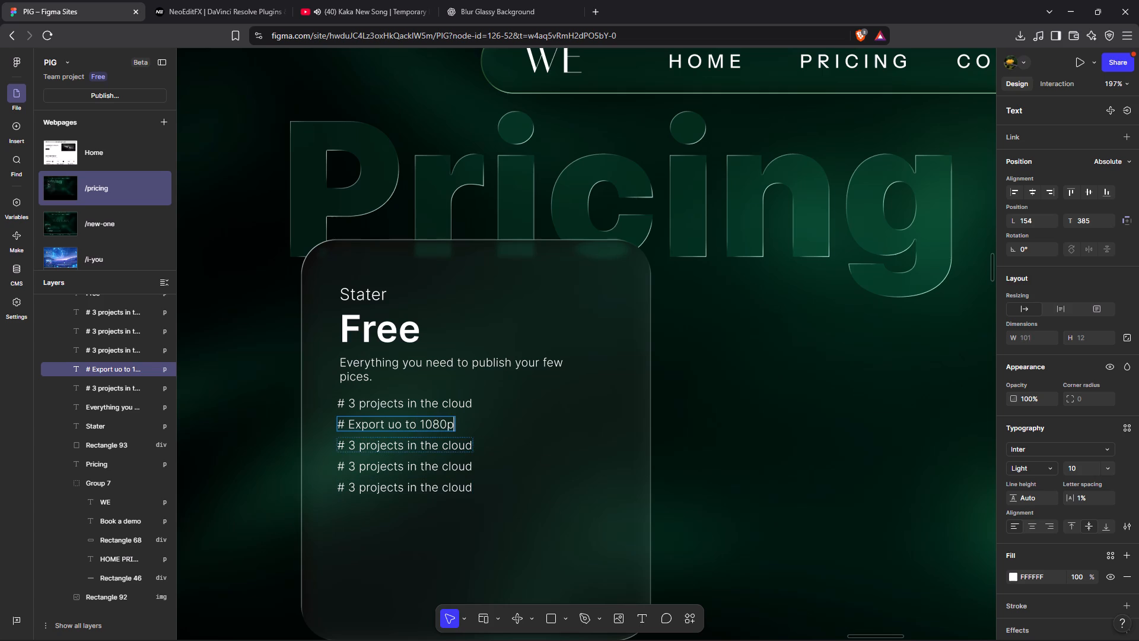
Replace the third feature line's text with "# core editing tools".
double_click(457, 449)
double_click(457, 449)
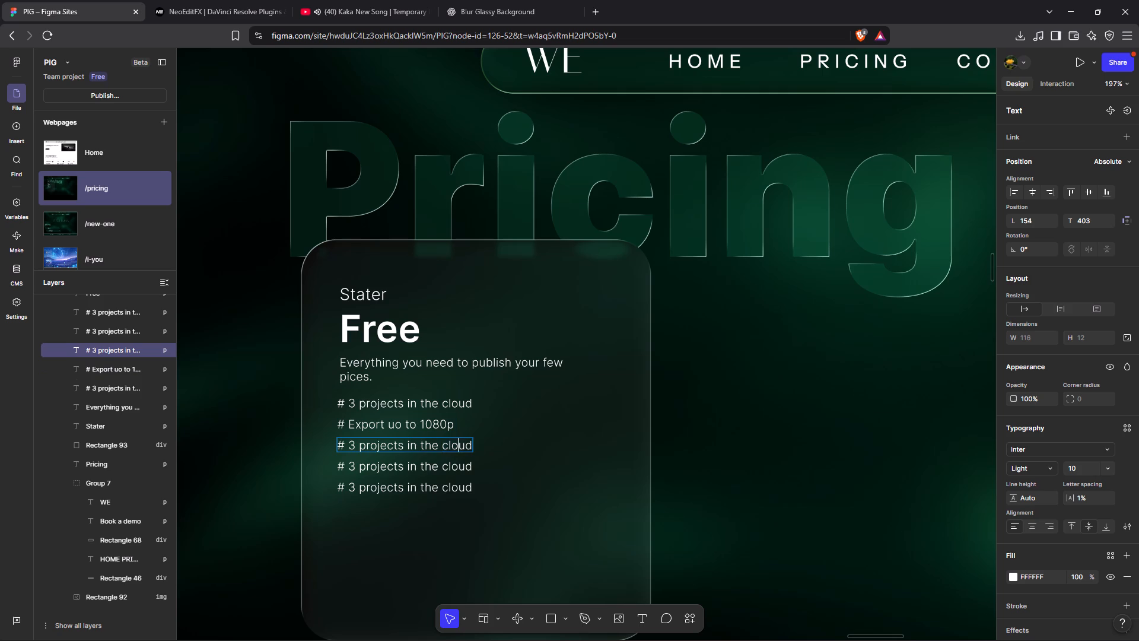
key("BackSpace")
key("BackSpace")
key("BackSpace")
key("BackSpace")
key("BackSpace")
key("ctrl+BackSpace")
key("ctrl+BackSpace")
key("ctrl+BackSpace")
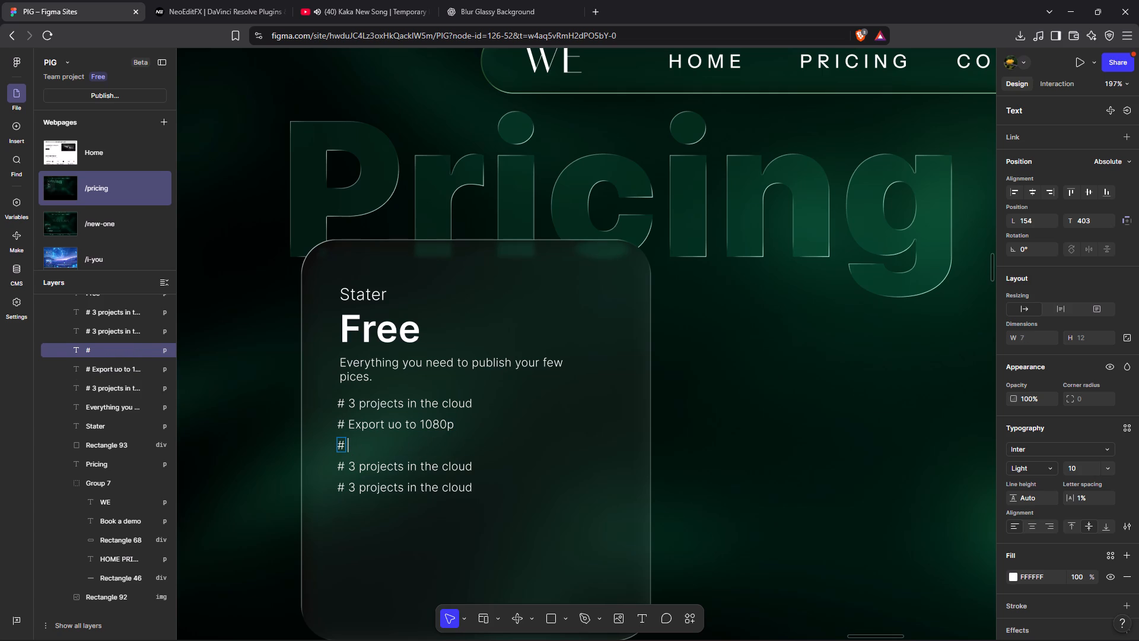
key("c")
type("ore")
key("space")
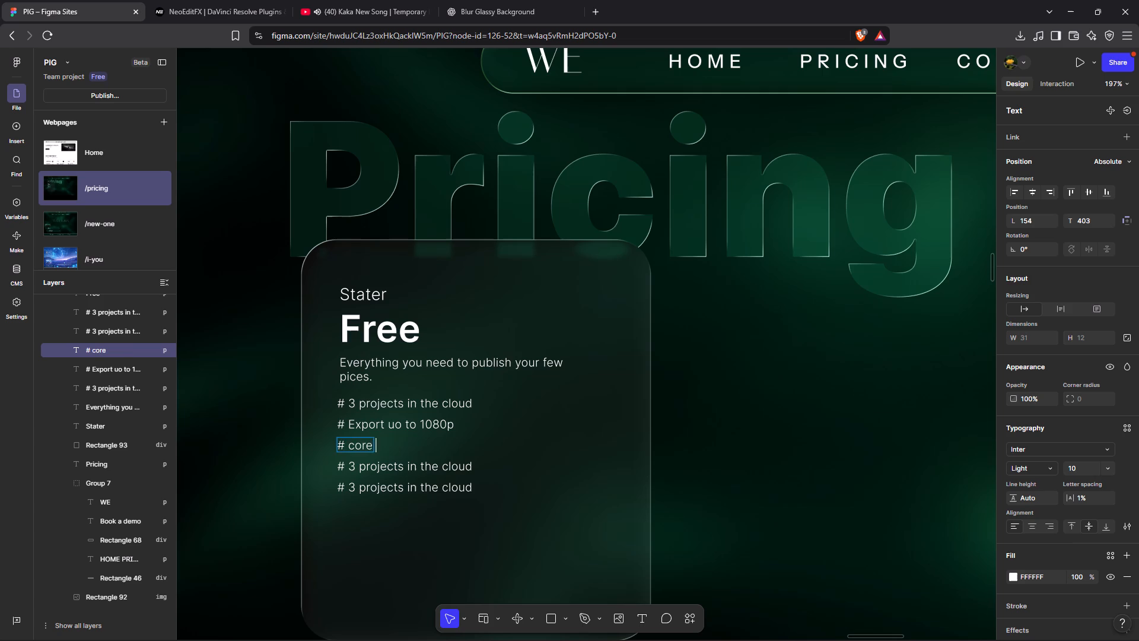
type("editing")
key("space")
type("tools")
left_click(813, 448)
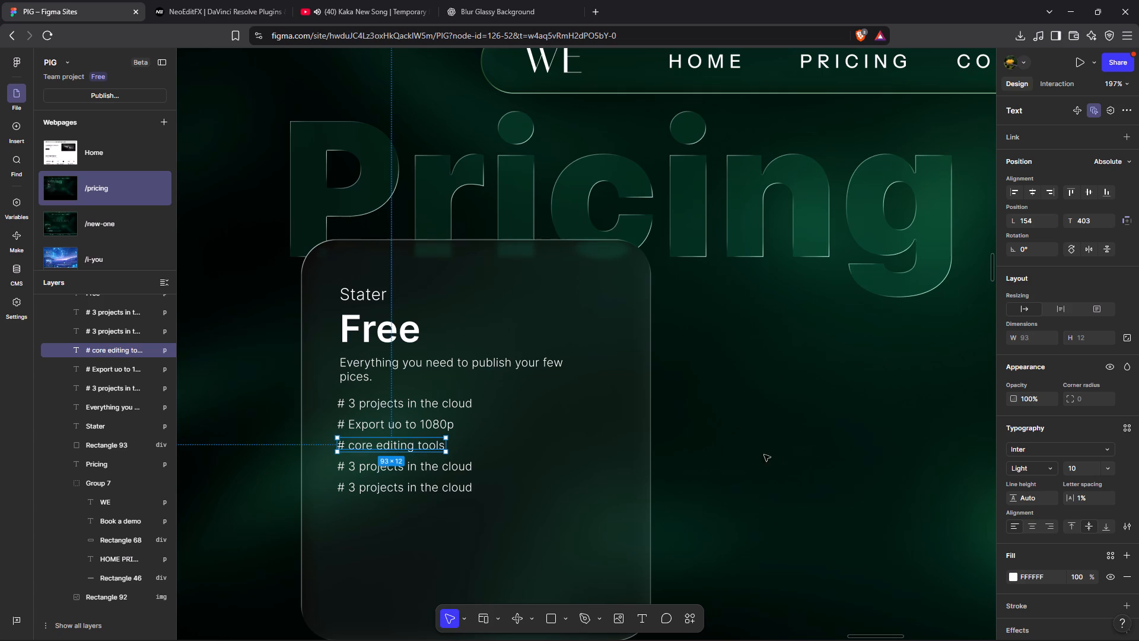
Replace the fourth feature line's text with "# stater template library".
double_click(459, 465)
key("BackSpace")
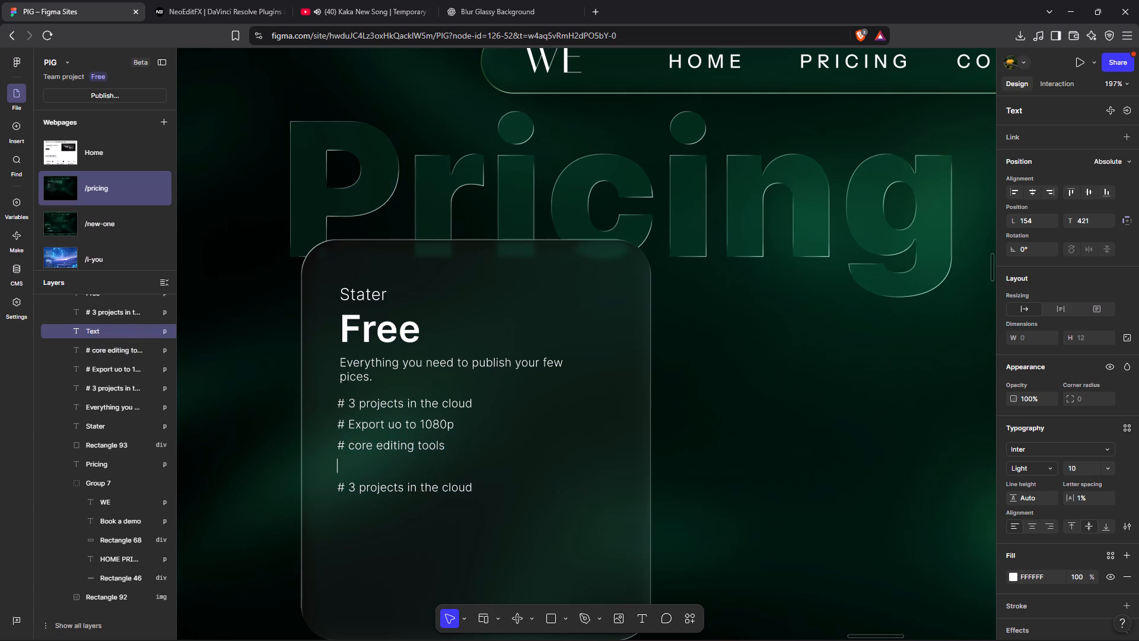
key("shift+numbersign")
key("space")
type("stater template library")
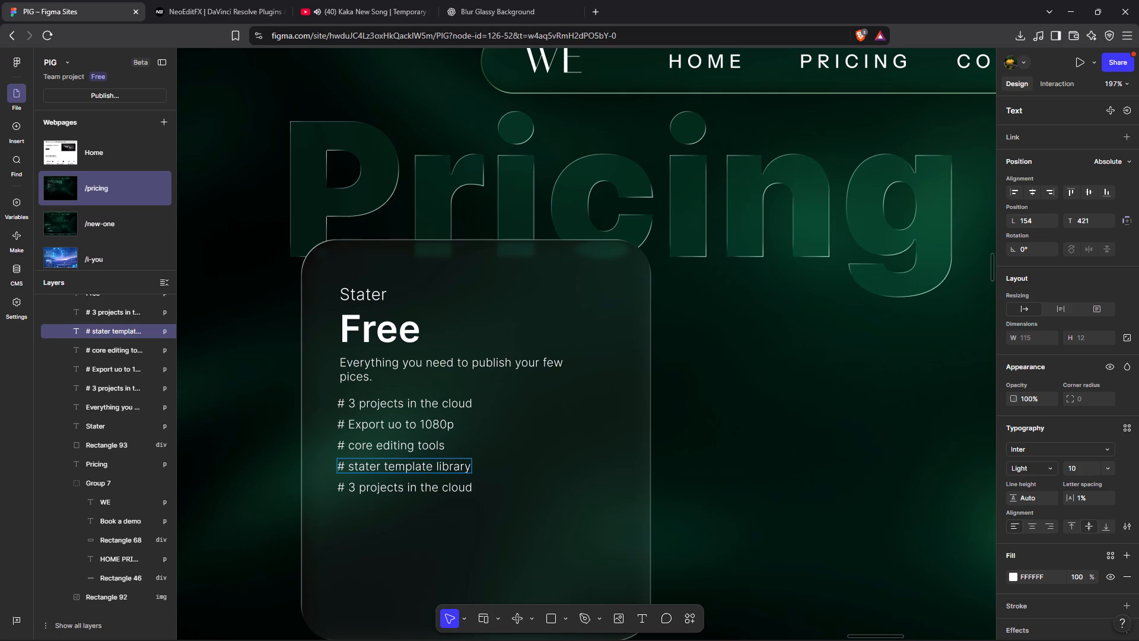
left_click(707, 436)
Replace the fifth feature line's text with "# web ad mobile access".
double_click(456, 486)
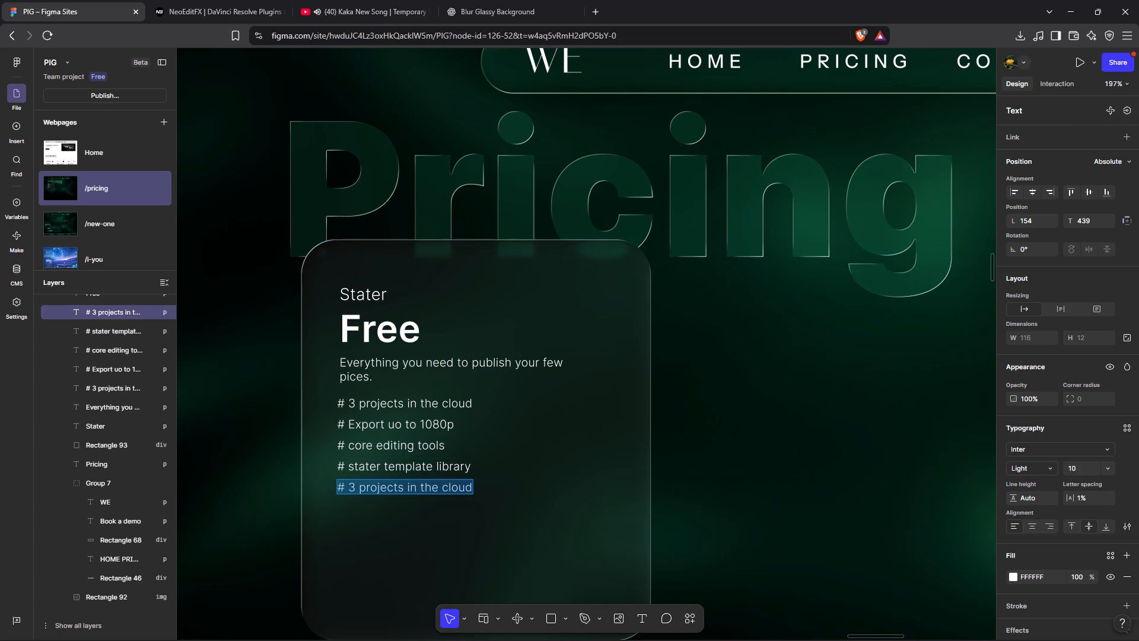
key("BackSpace")
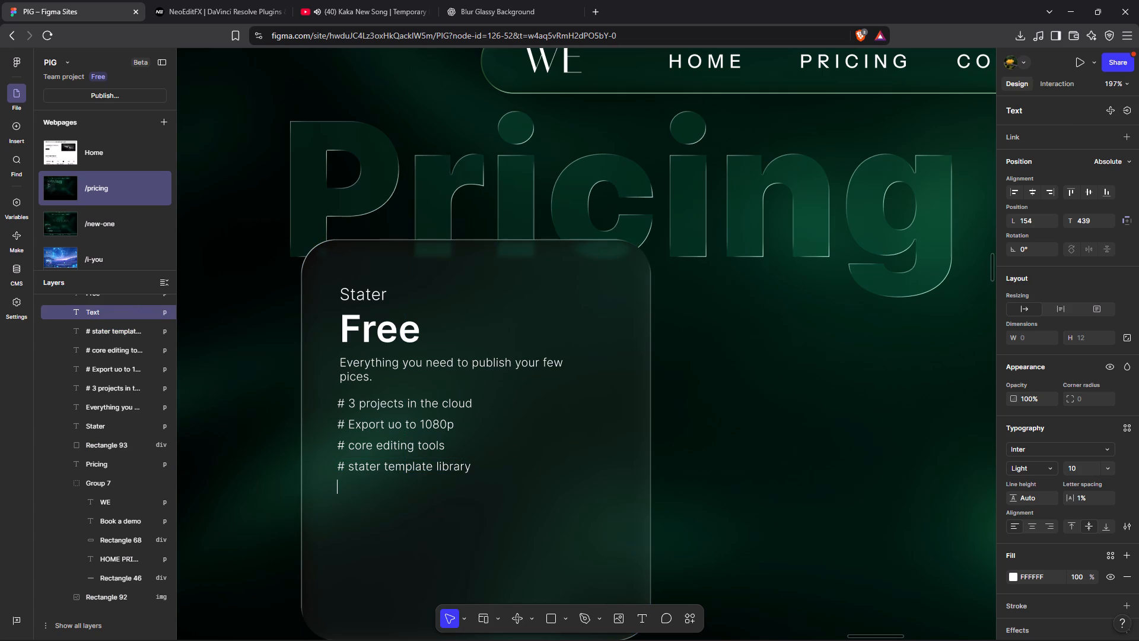
key("w")
key("BackSpace")
type("Wa")
key("BackSpace")
type("es")
key("space")
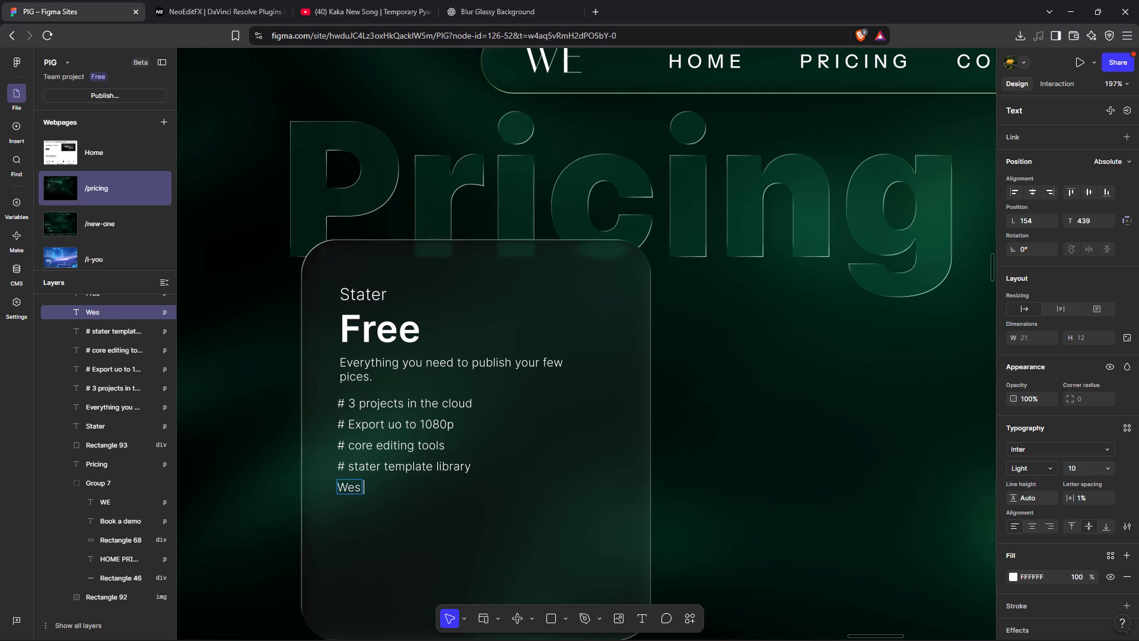
key("BackSpace")
key("BackSpace")
key("BackSpace")
key("BackSpace")
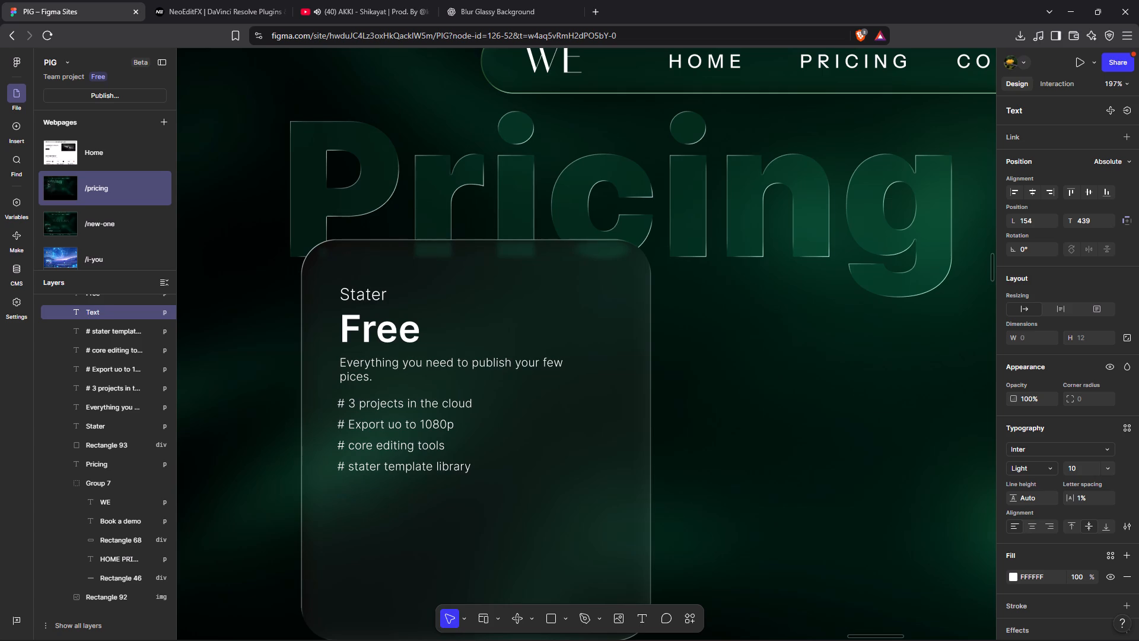
type("# web ad mi")
key("BackSpace")
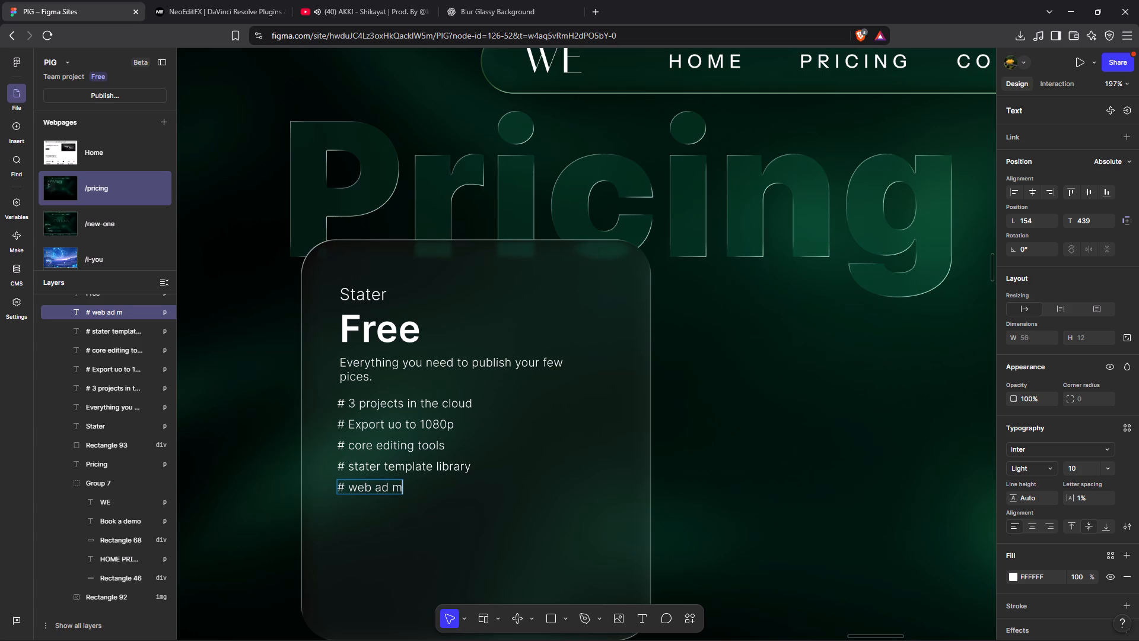
type("ol")
key("BackSpace")
type("bile")
key("space")
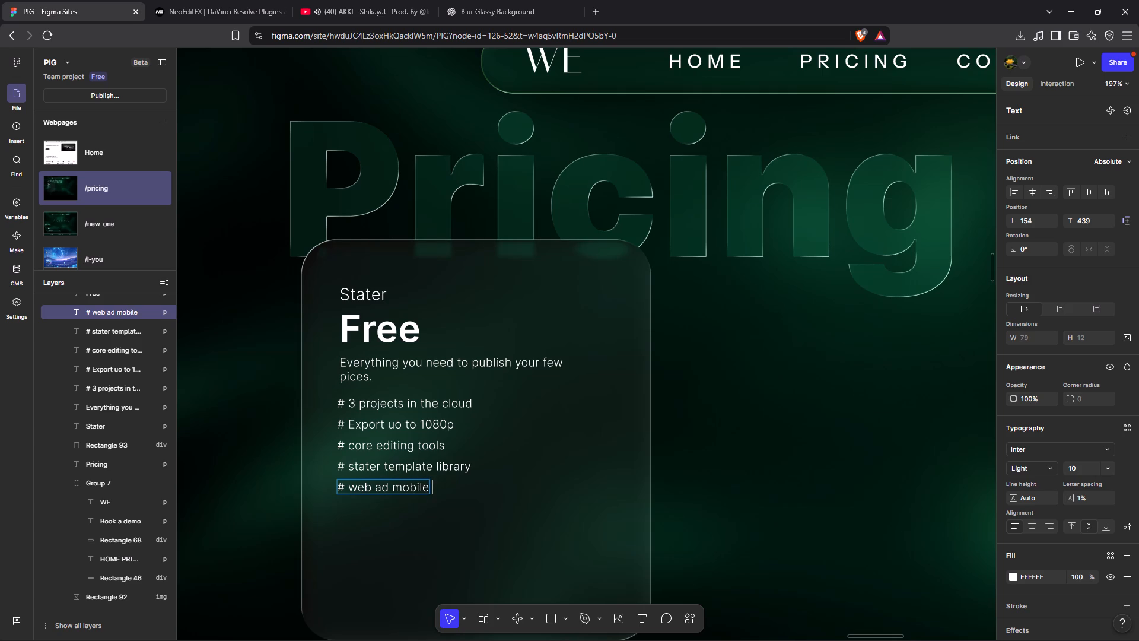
key("a")
type("ccs")
key("BackSpace")
type("ess")
left_click(665, 490)
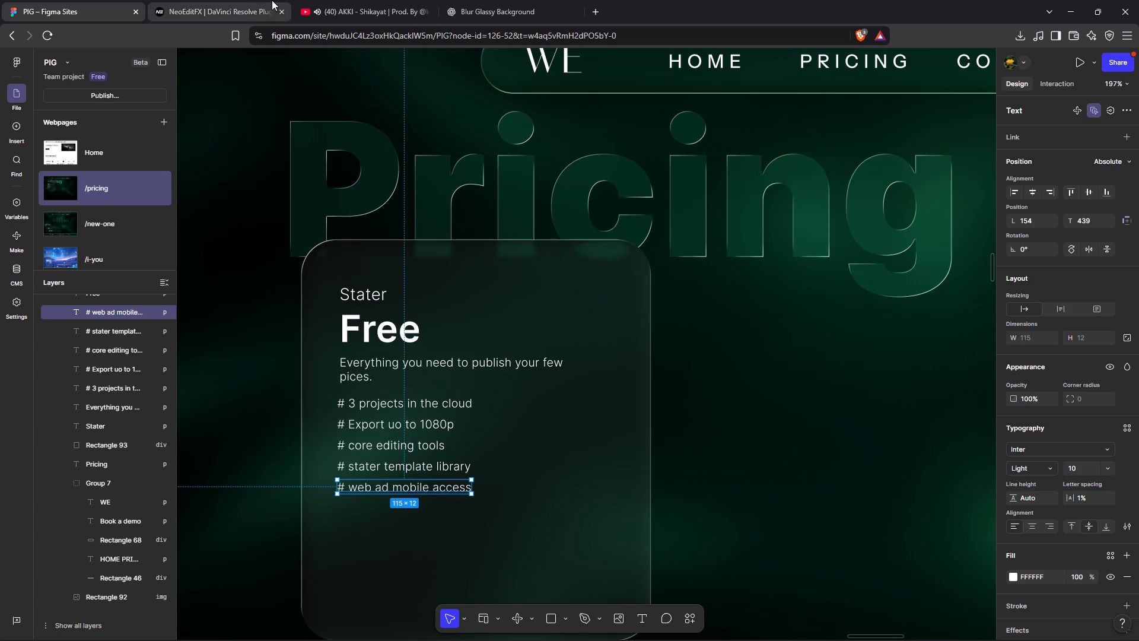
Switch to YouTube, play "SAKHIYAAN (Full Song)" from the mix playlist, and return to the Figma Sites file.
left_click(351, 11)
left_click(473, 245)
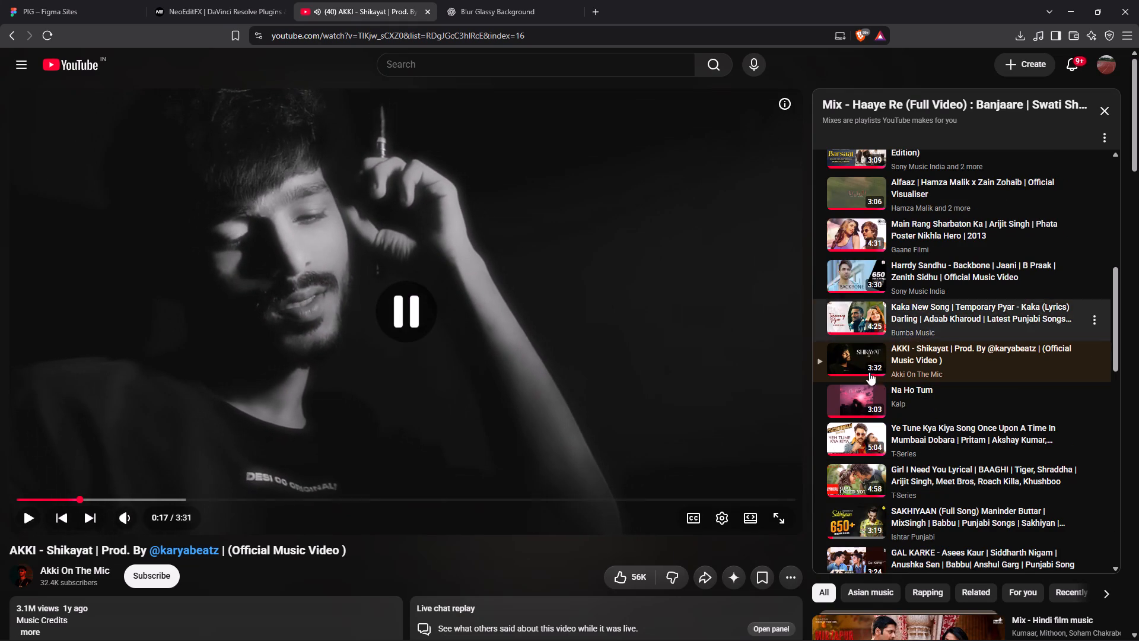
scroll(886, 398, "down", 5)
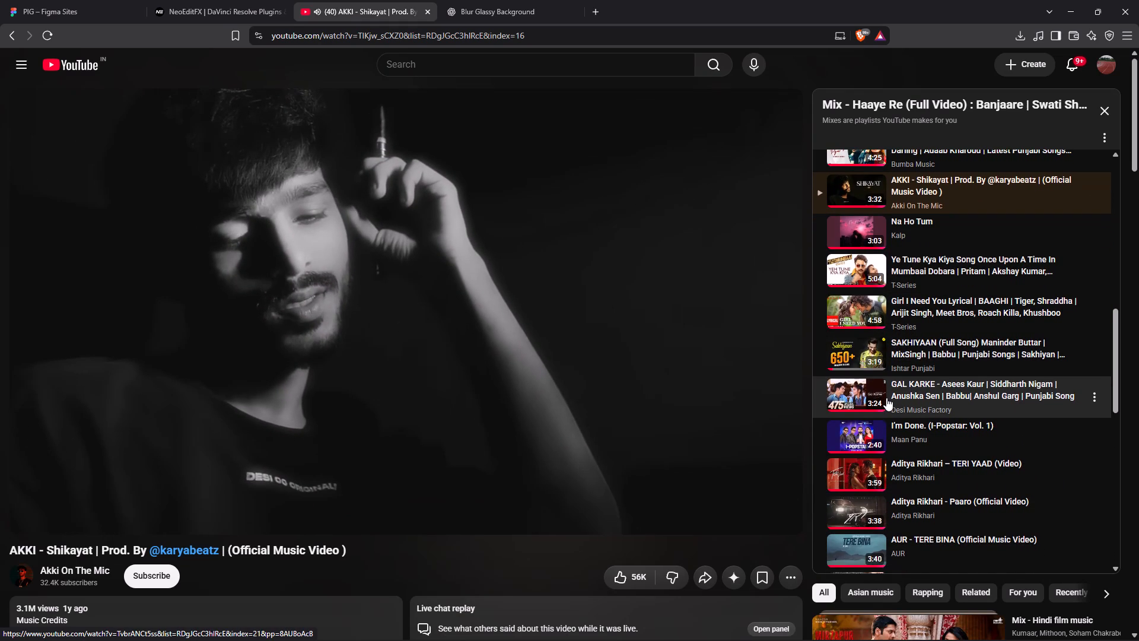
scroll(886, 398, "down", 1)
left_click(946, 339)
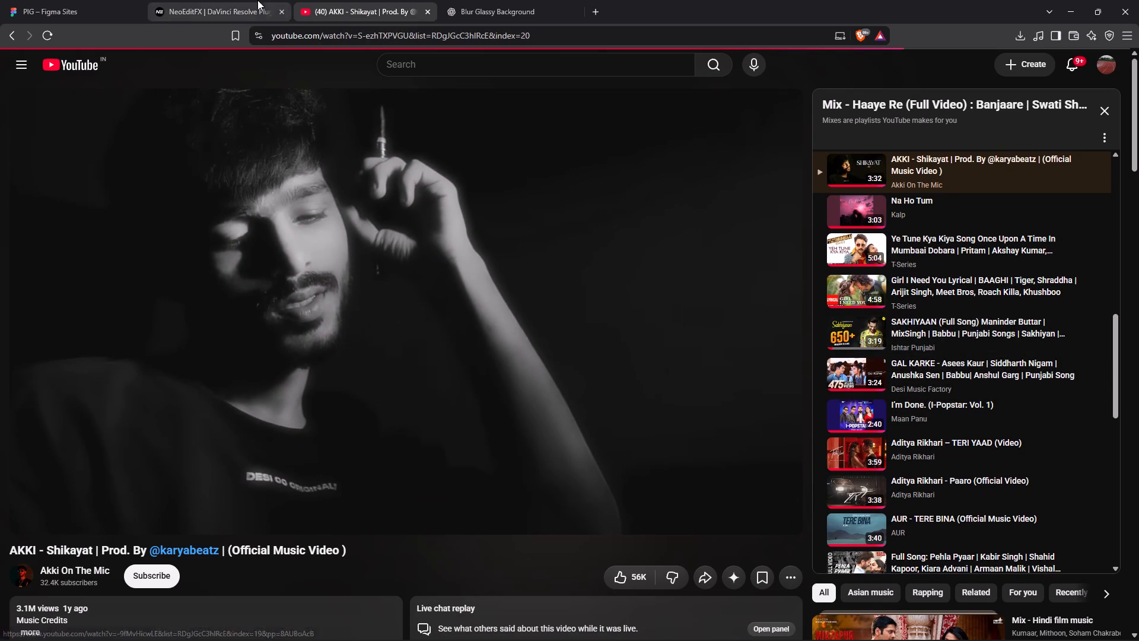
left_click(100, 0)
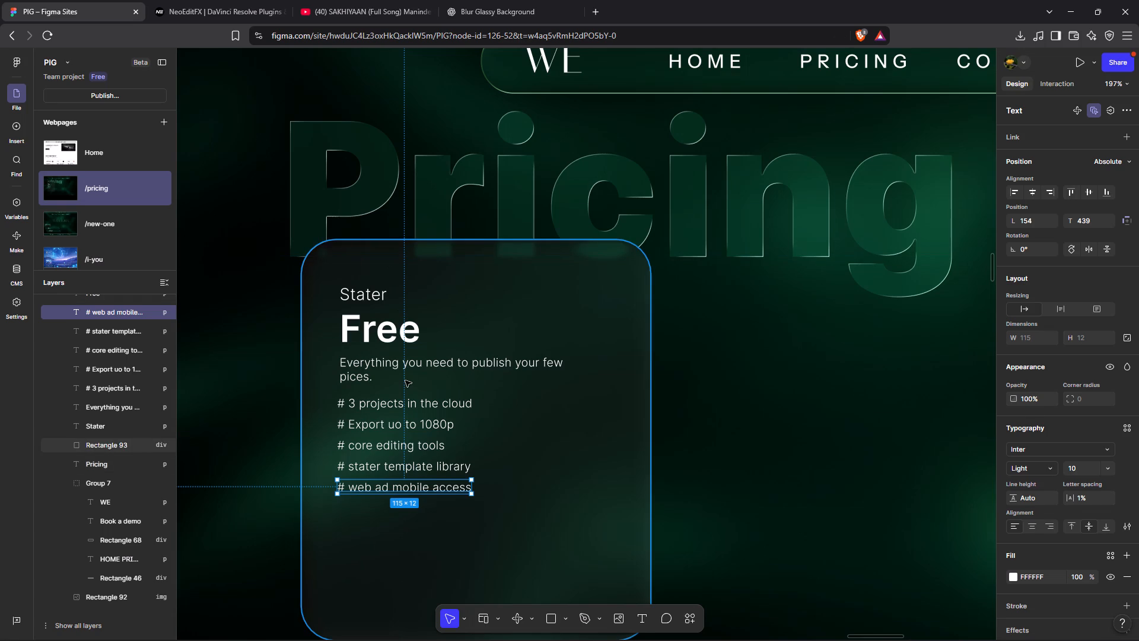
Draw a rectangle about 117 × 38 px below the feature list, centred across the card at about 493 from the top.
left_click(790, 587)
scroll(660, 409, "right", 1)
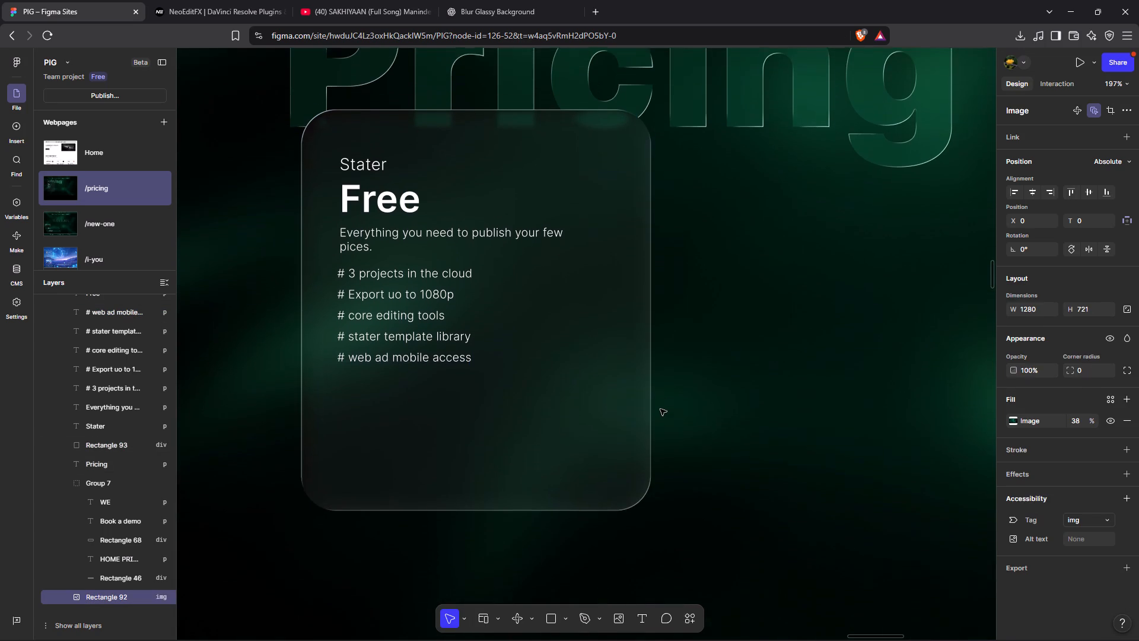
scroll(660, 409, "right", 1)
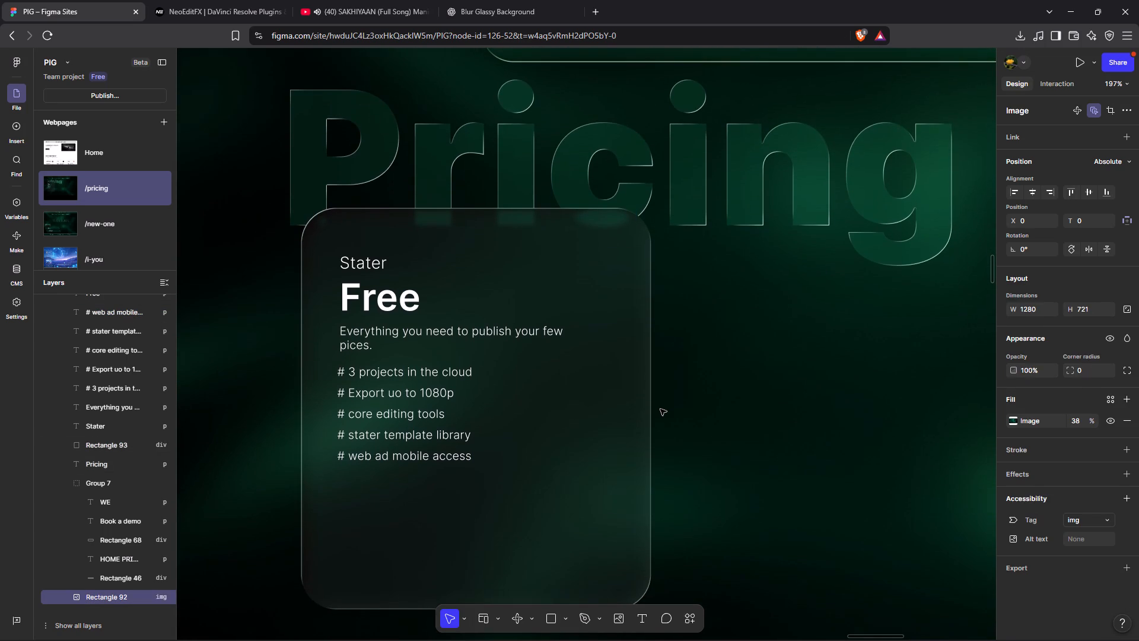
scroll(660, 409, "down", 1)
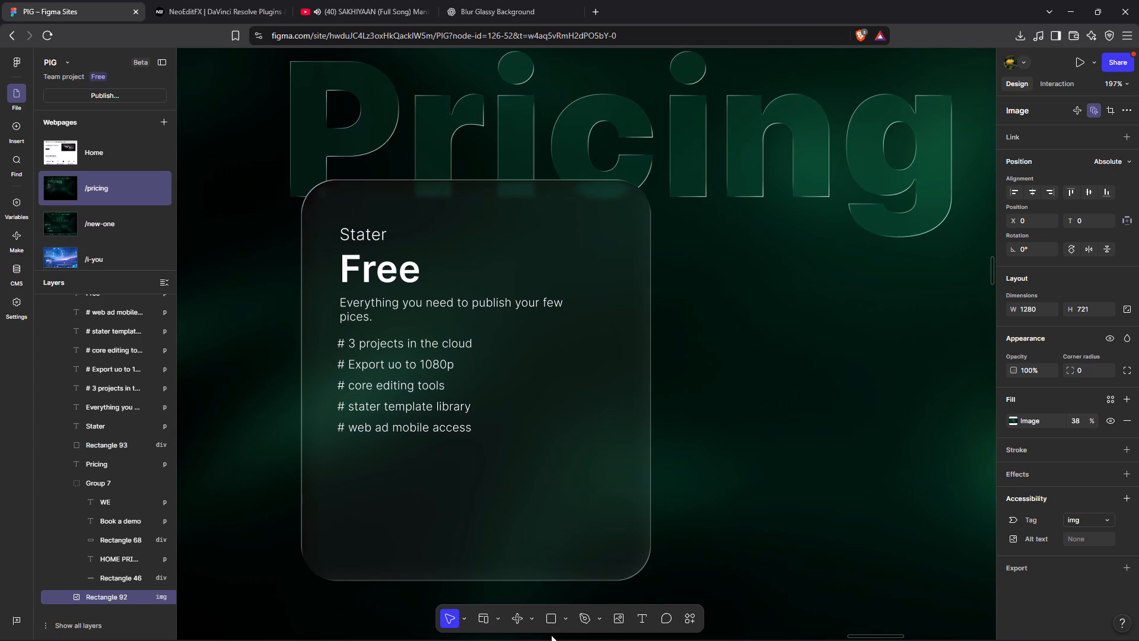
left_click(551, 618)
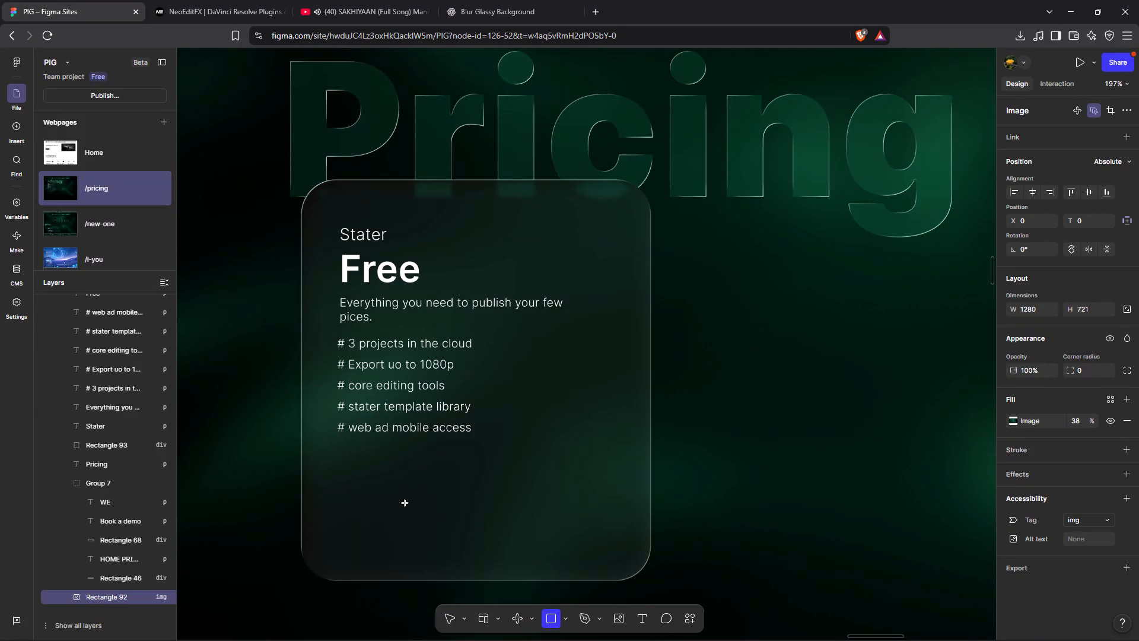
left_click_drag(405, 503, 542, 552)
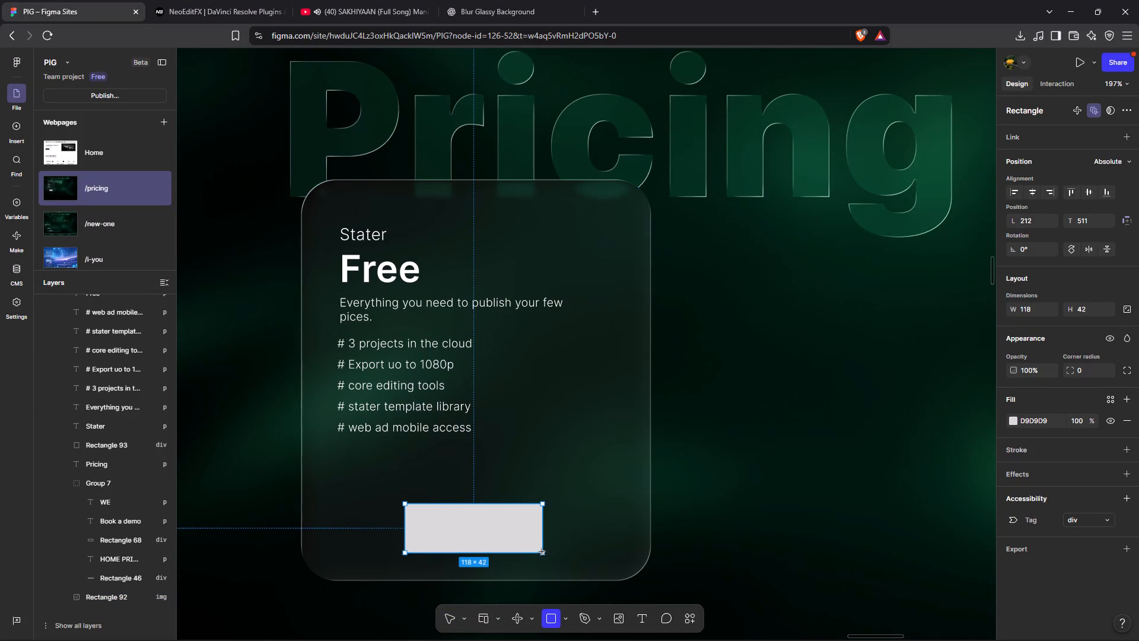
left_click_drag(542, 552, 541, 548)
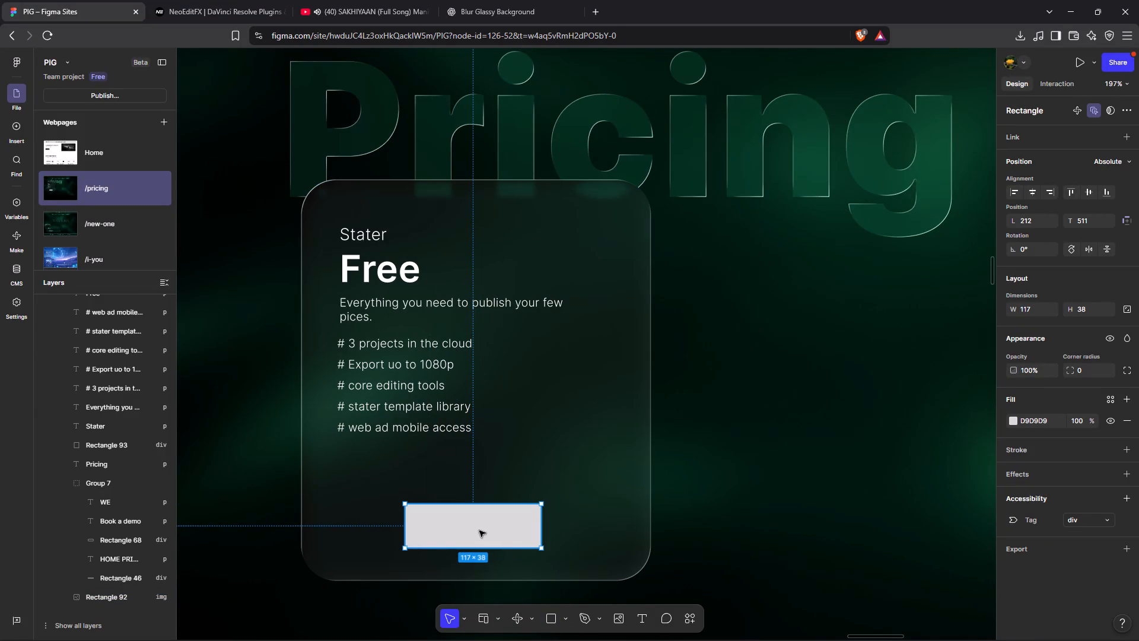
left_click_drag(479, 531, 484, 516)
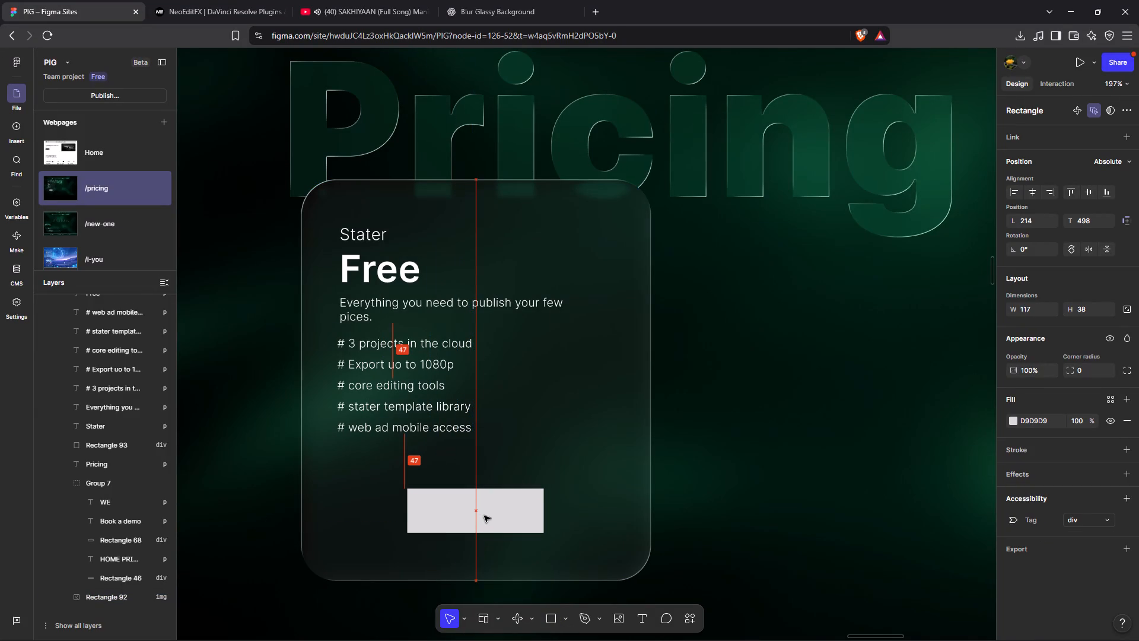
left_click_drag(484, 516, 482, 511)
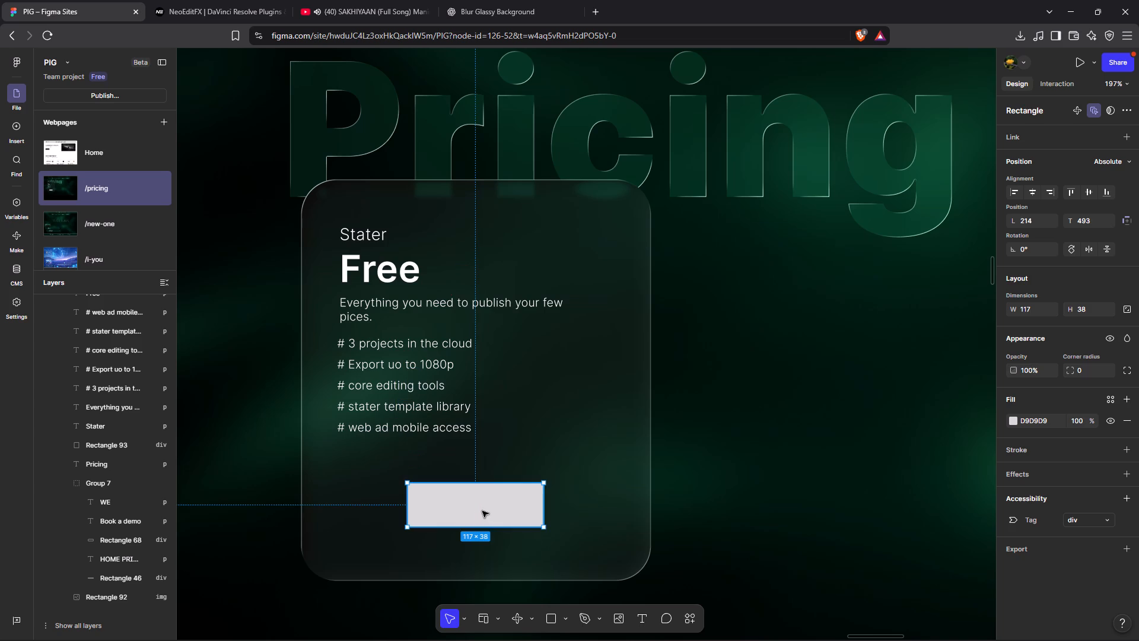
left_click(696, 523)
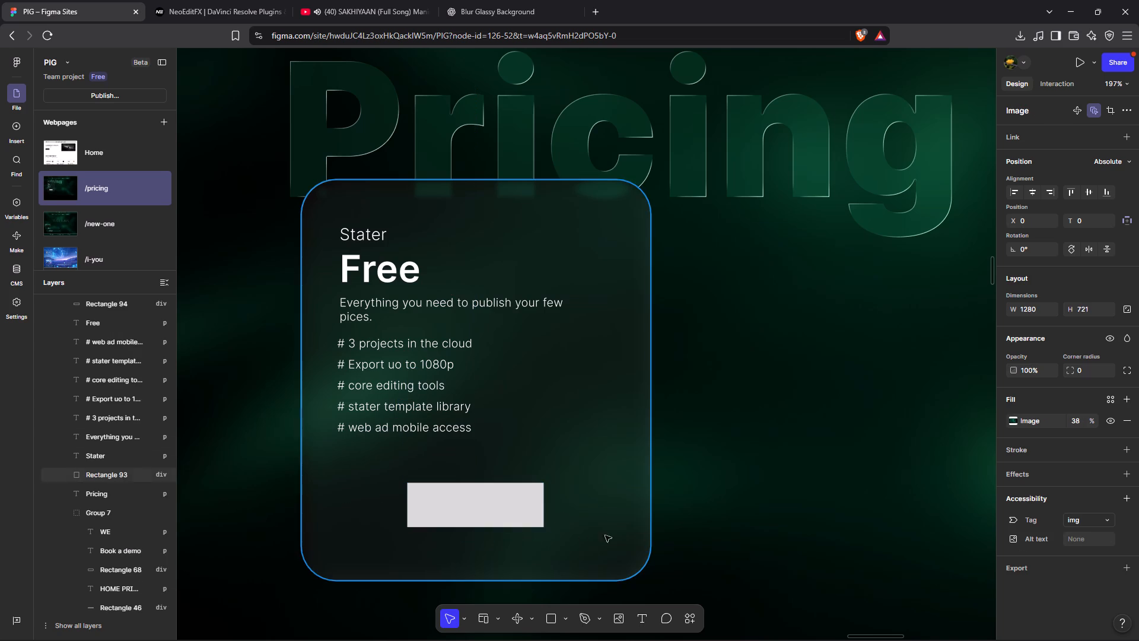
Widen the new rectangle below the feature list to about 125 px.
left_click(491, 507)
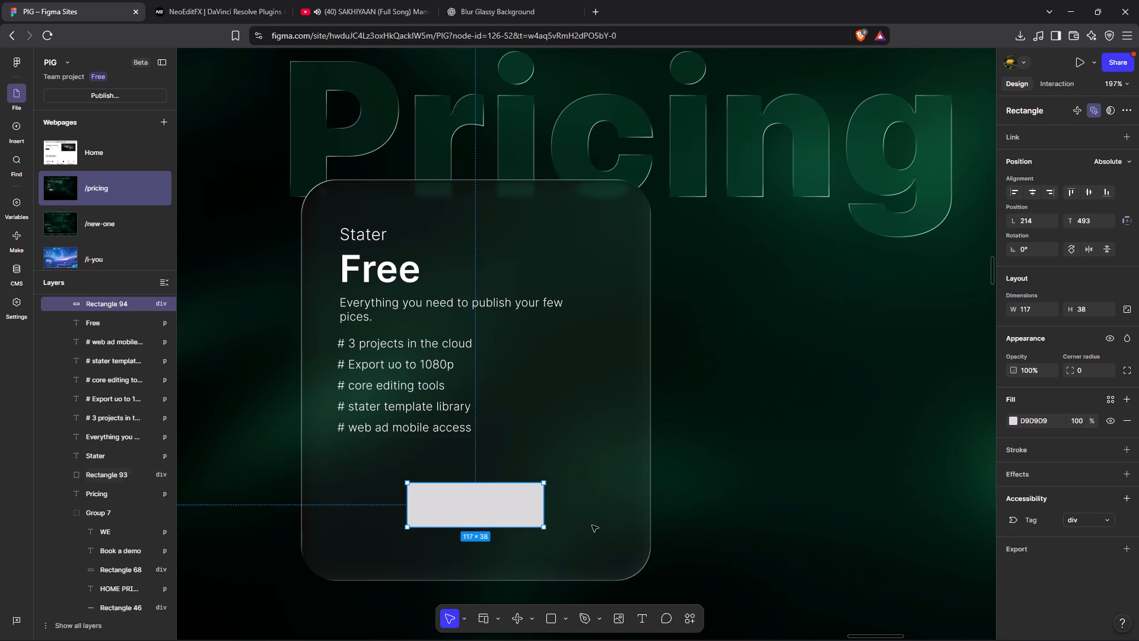
left_click_drag(545, 506, 553, 507)
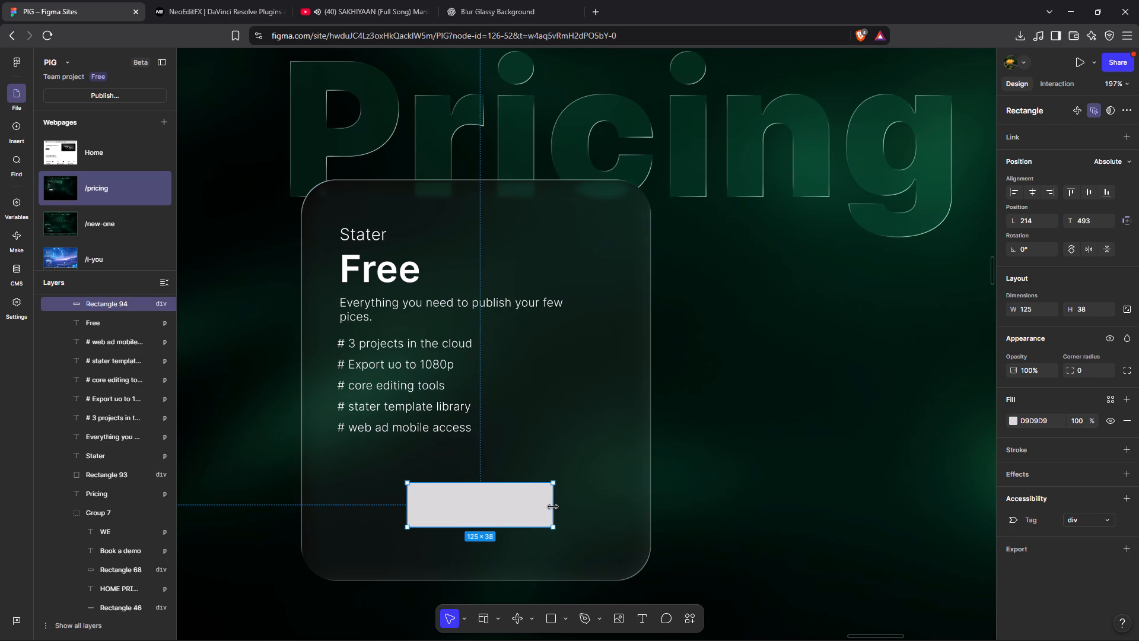
Move the button rectangle to about 210 from the page's left and 489 from its top, with a corner radius of 35.
left_click(508, 510)
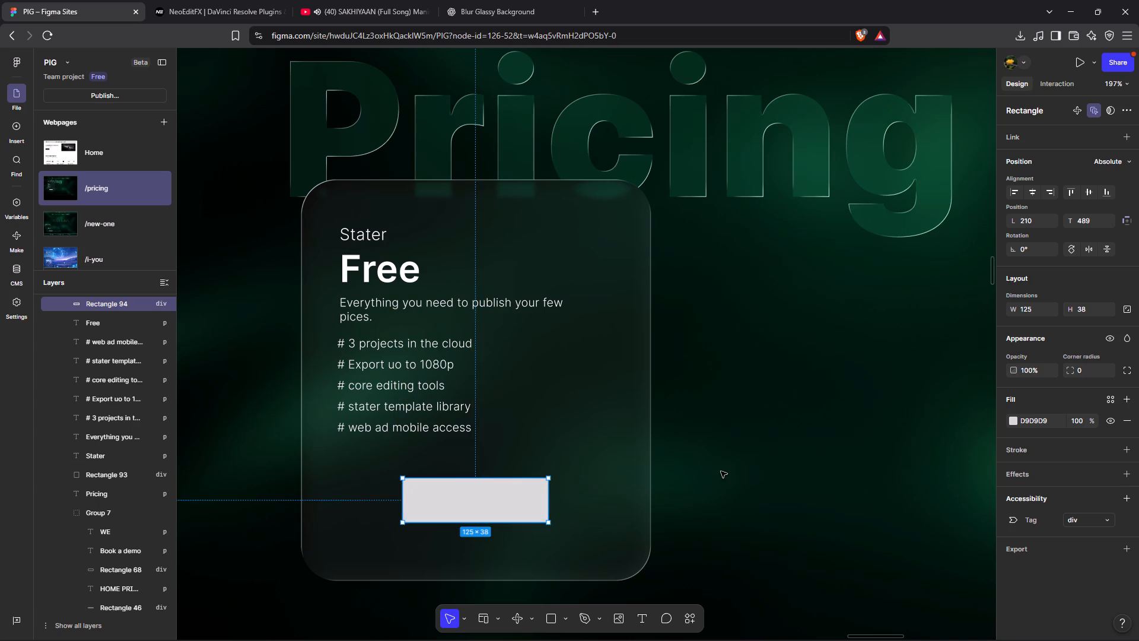
left_click_drag(1069, 371, 569, 344)
left_click_drag(1068, 373, 588, 341)
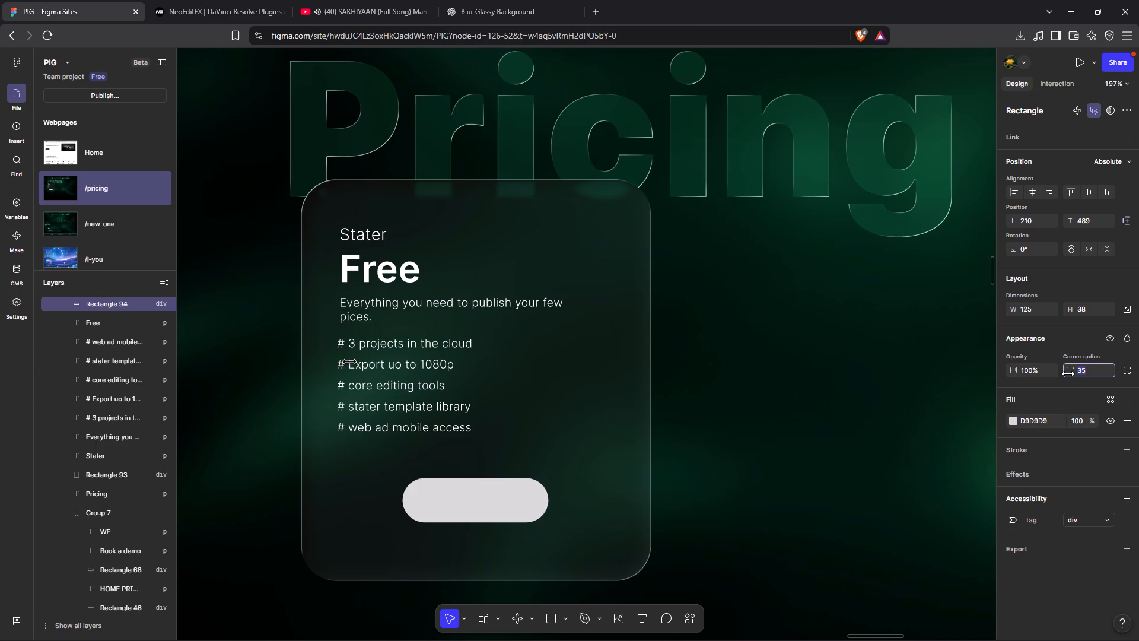
Reduce the height of the rounded button rectangle to about 36 px from its lower edge.
left_click(520, 502)
left_click(502, 523)
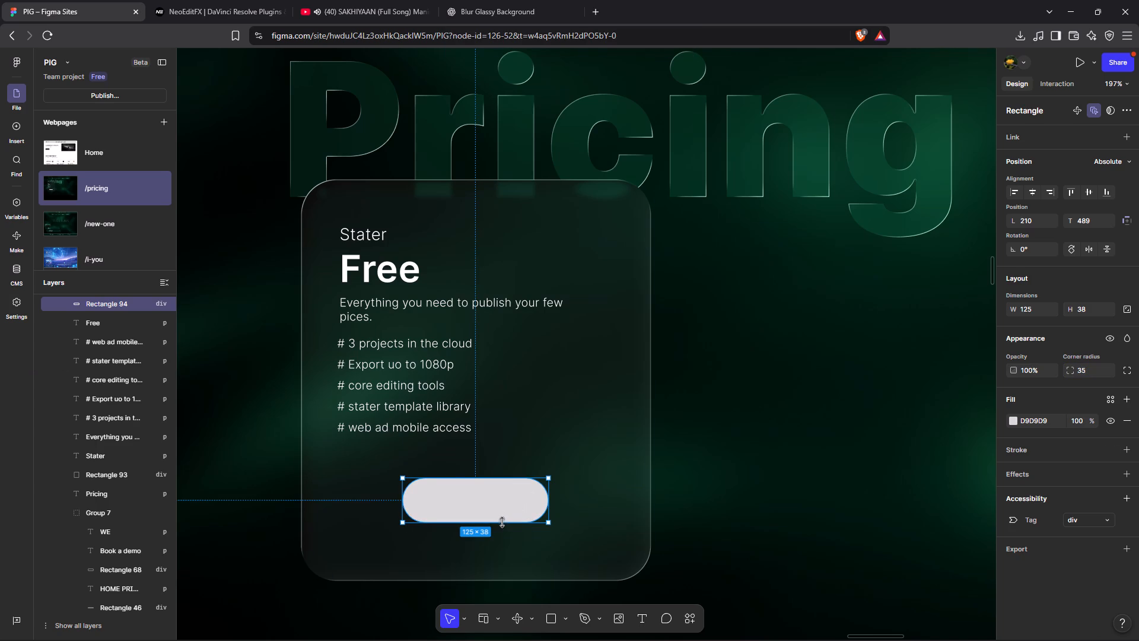
left_click(702, 512)
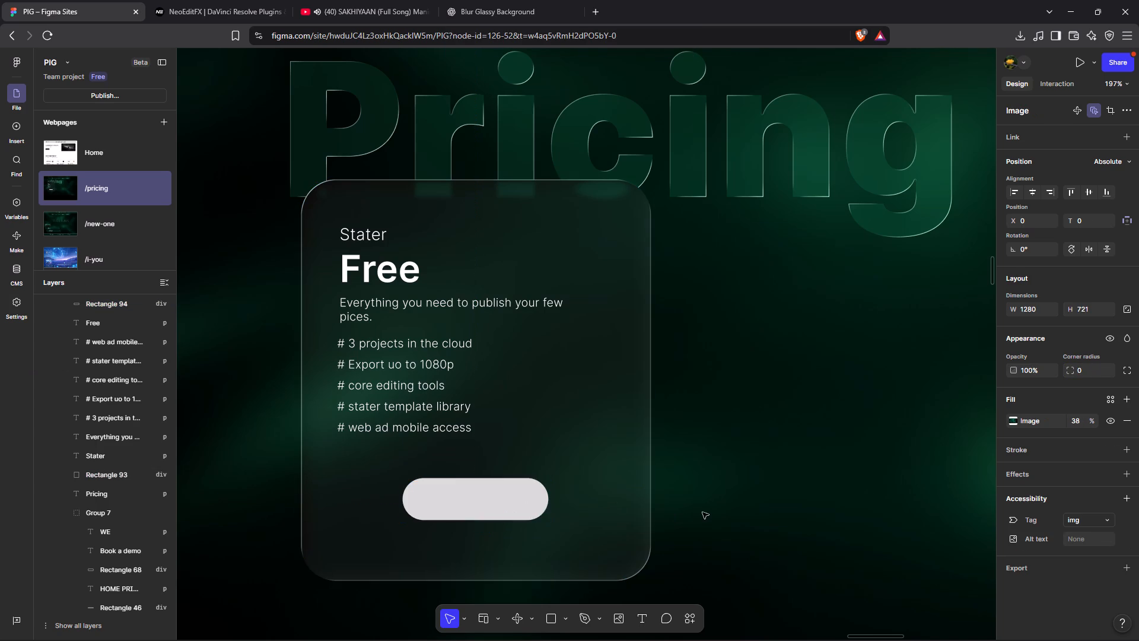
left_click(500, 503)
left_click(985, 481)
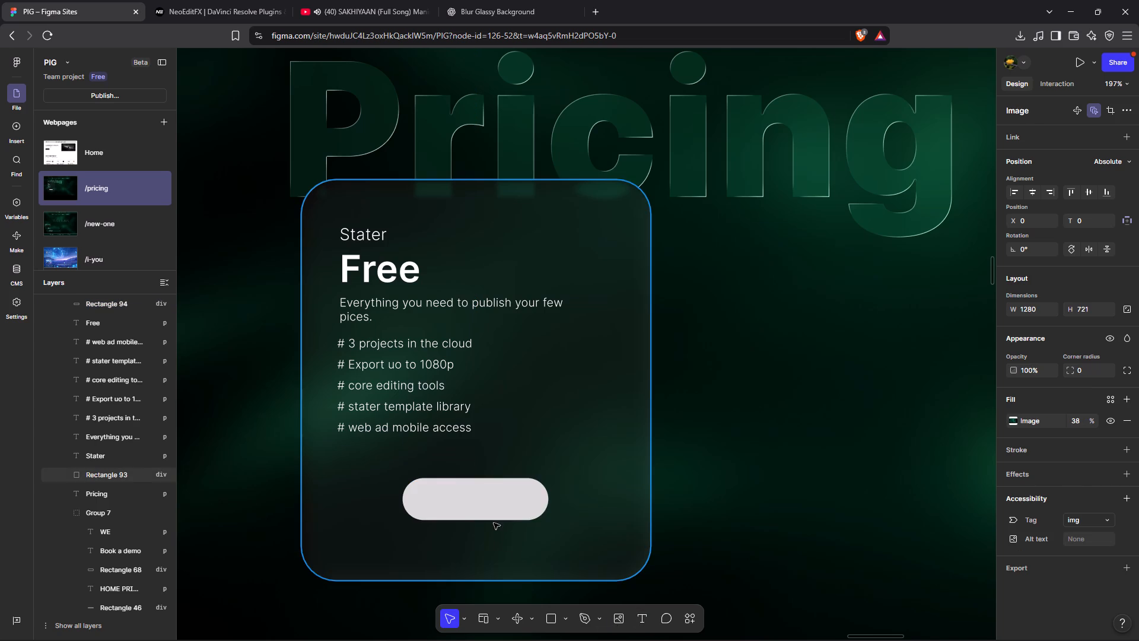
Set the button rectangle's fill to white, FFFFFF.
left_click(486, 503)
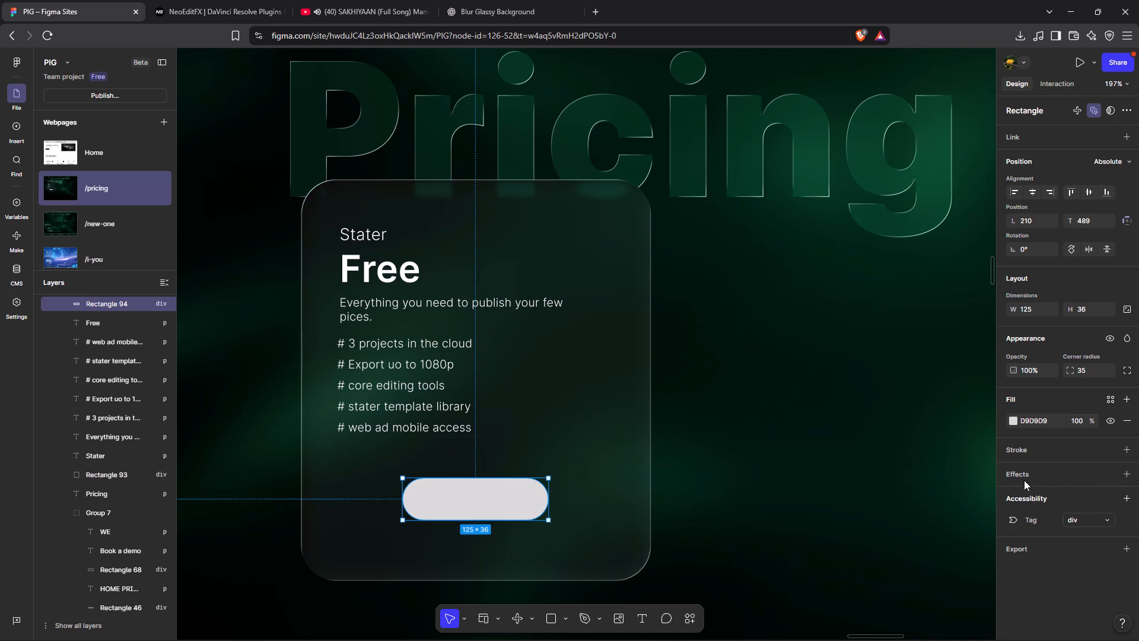
left_click(1013, 422)
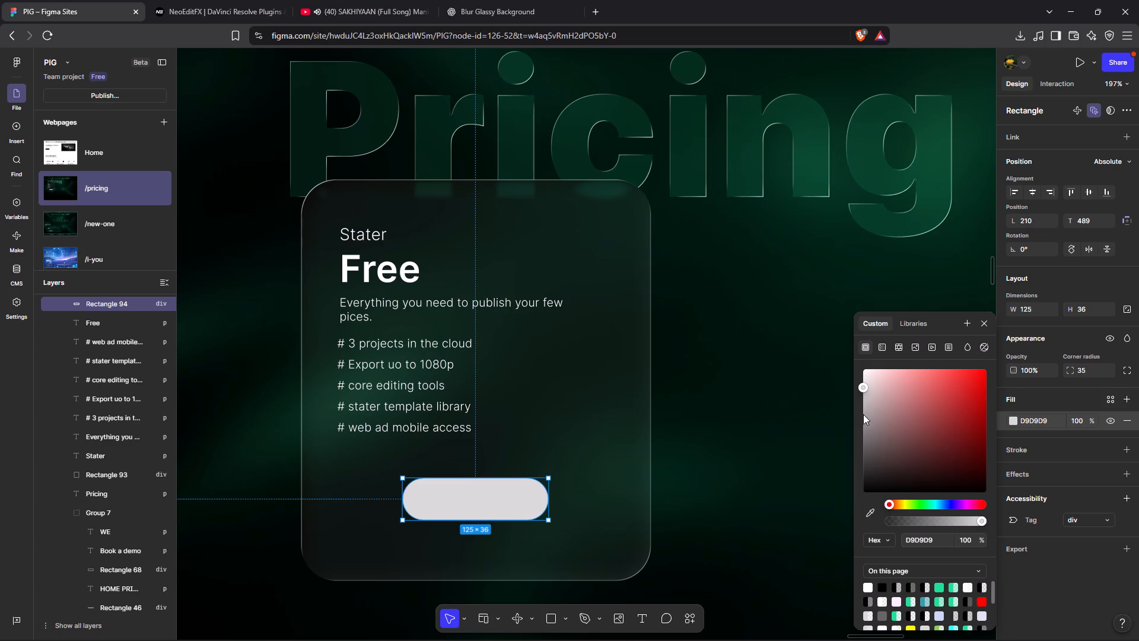
left_click_drag(861, 389, 845, 332)
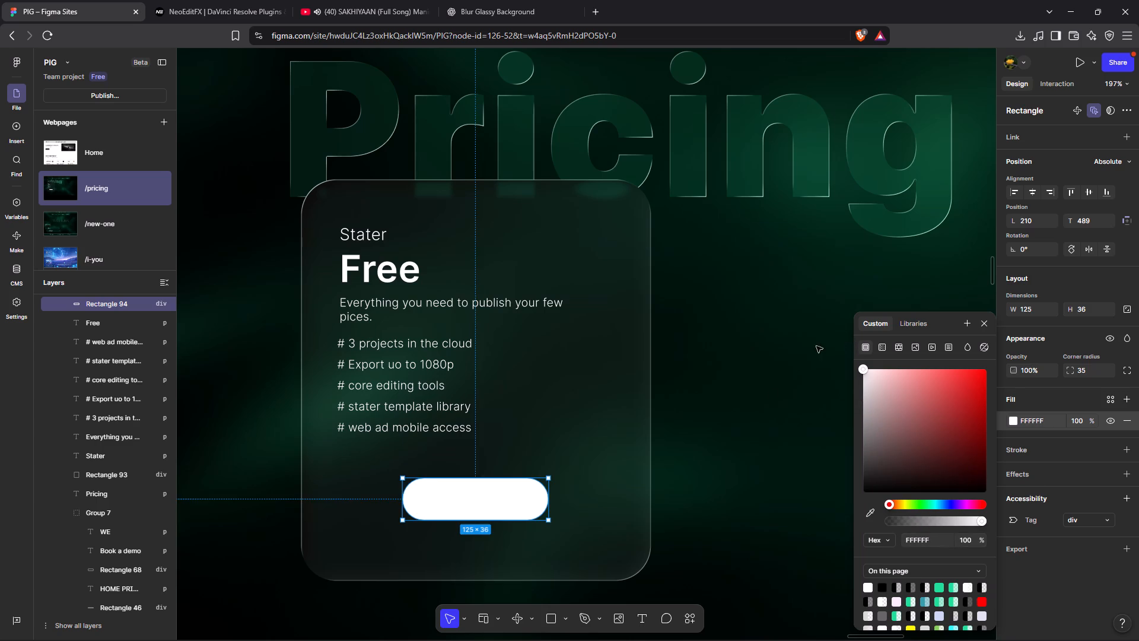
left_click(771, 393)
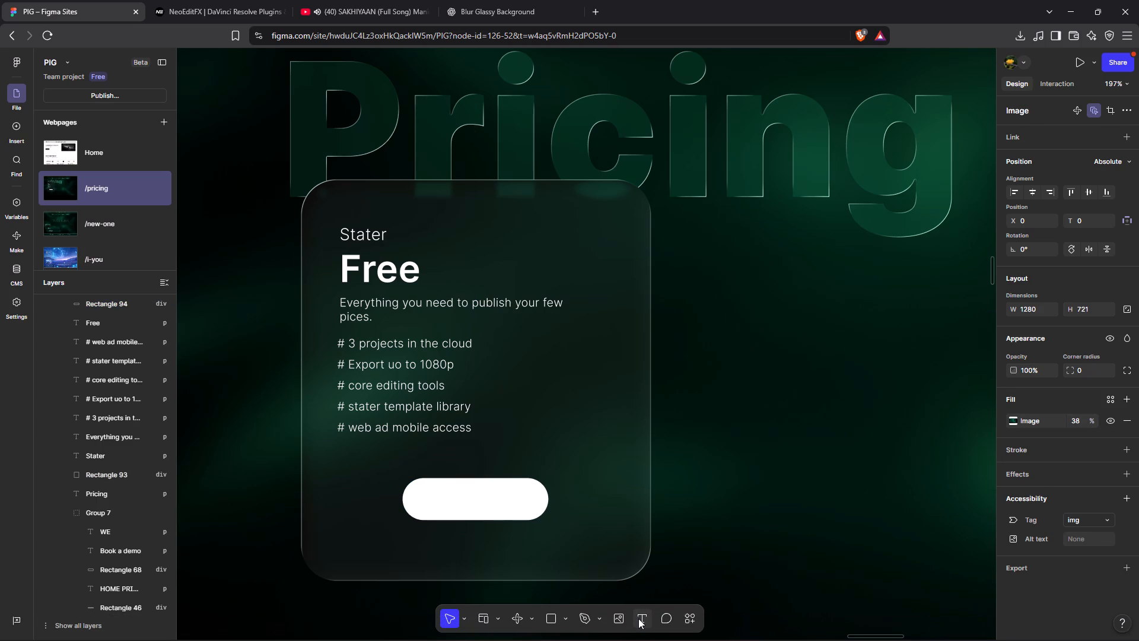
Add a text label reading "Chosse plan" over the white button.
left_click(638, 618)
left_click(457, 503)
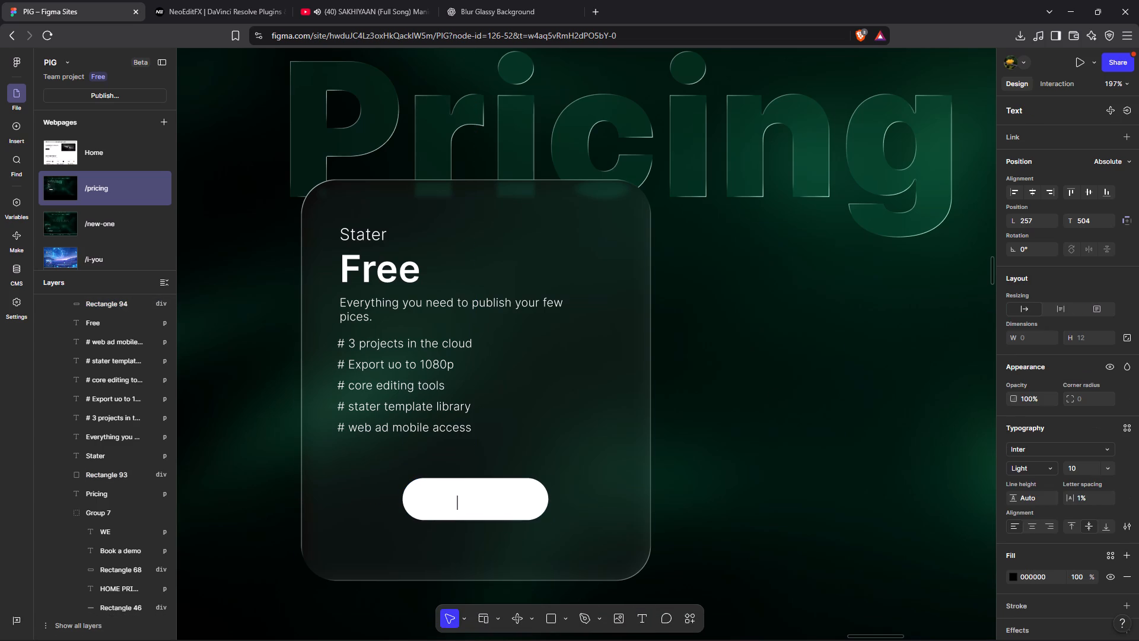
type("Cho")
type("sse")
key("space")
type("plan")
key("Left")
key("Left")
key("Left")
key("Left")
key("Right")
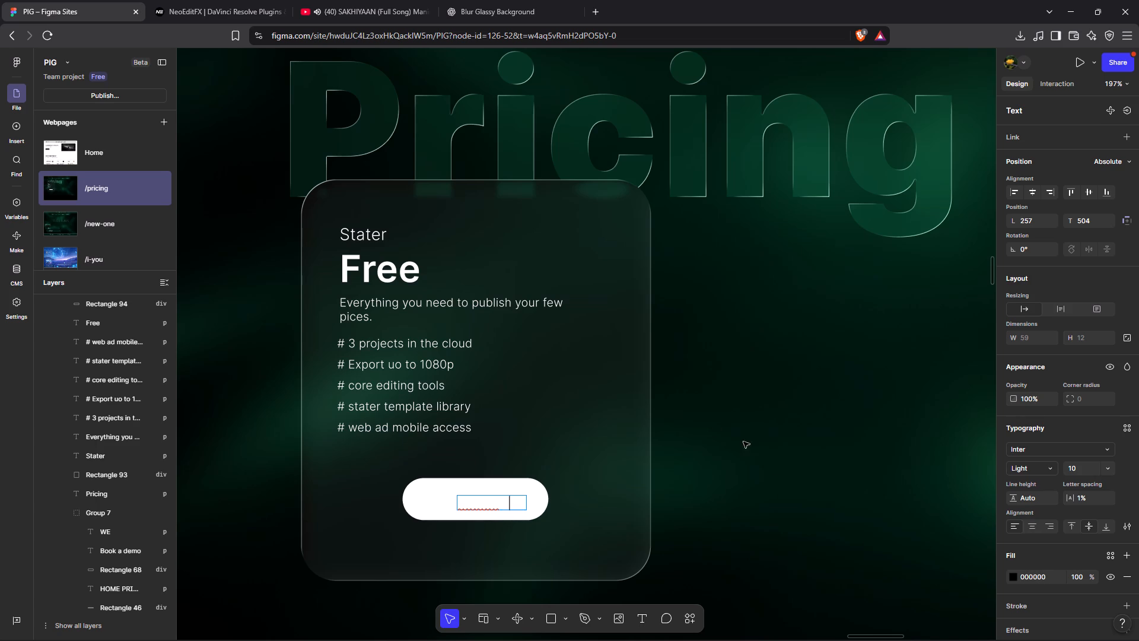
left_click(900, 558)
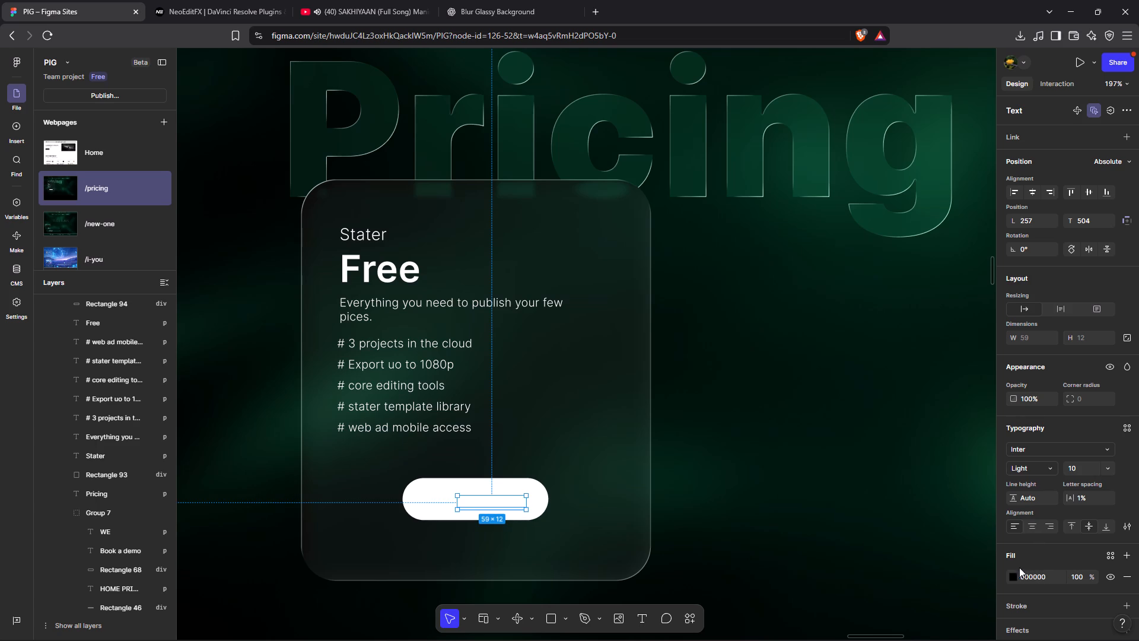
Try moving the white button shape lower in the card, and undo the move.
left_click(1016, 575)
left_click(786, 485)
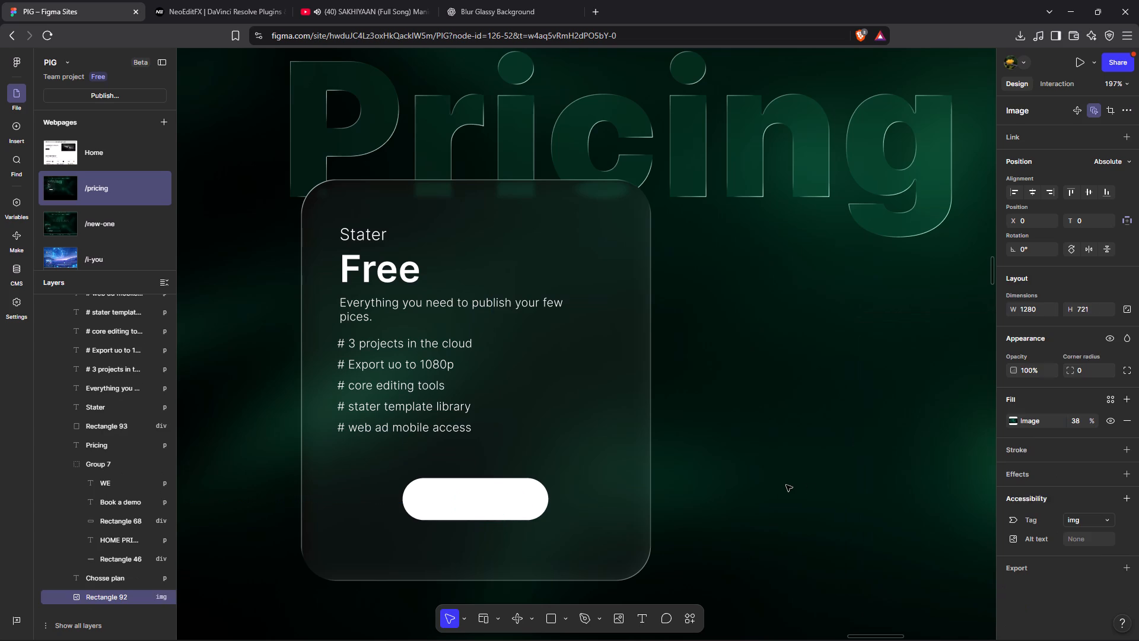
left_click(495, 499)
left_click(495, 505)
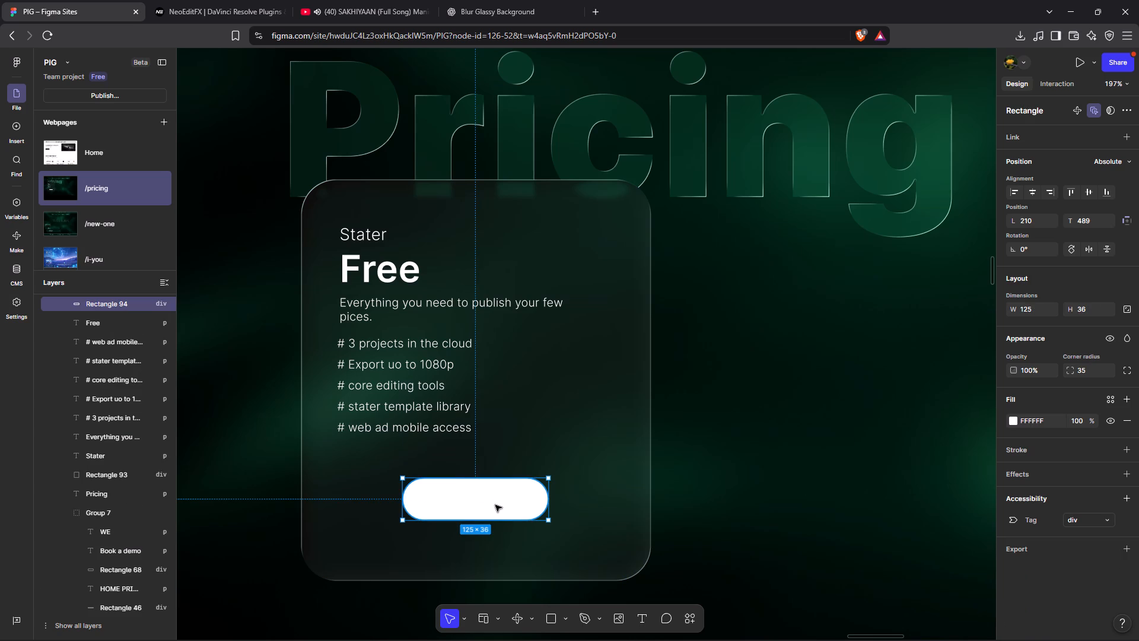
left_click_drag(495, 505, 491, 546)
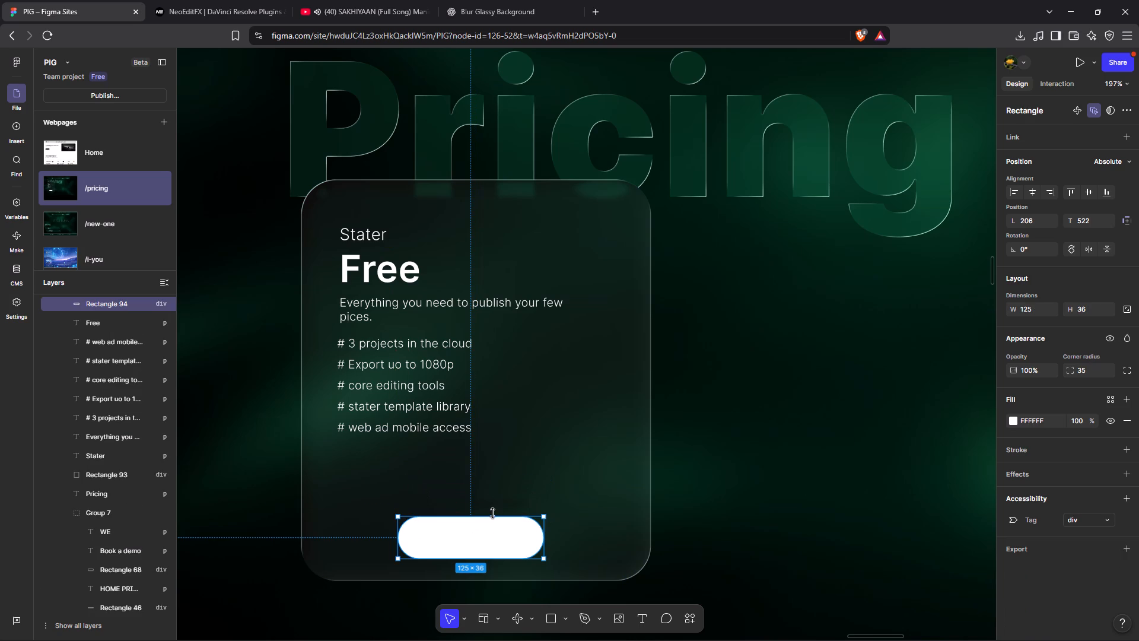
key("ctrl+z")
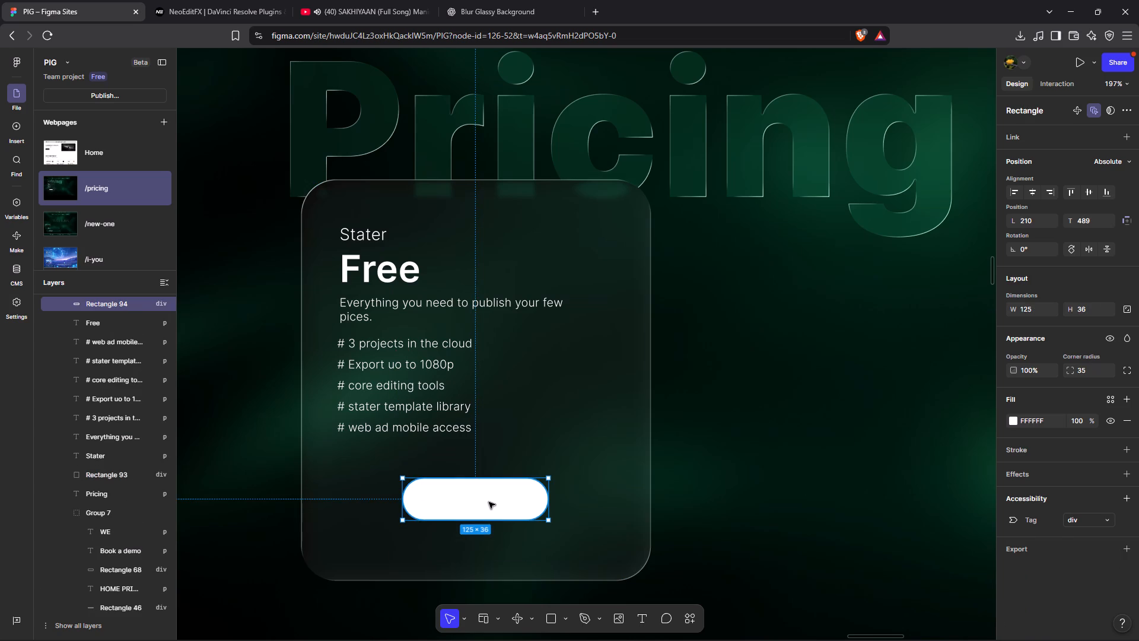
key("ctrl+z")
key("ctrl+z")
Move the hidden "Chosse plan" label out beside the card and bring it to the front of the layers.
left_click_drag(492, 503, 720, 485)
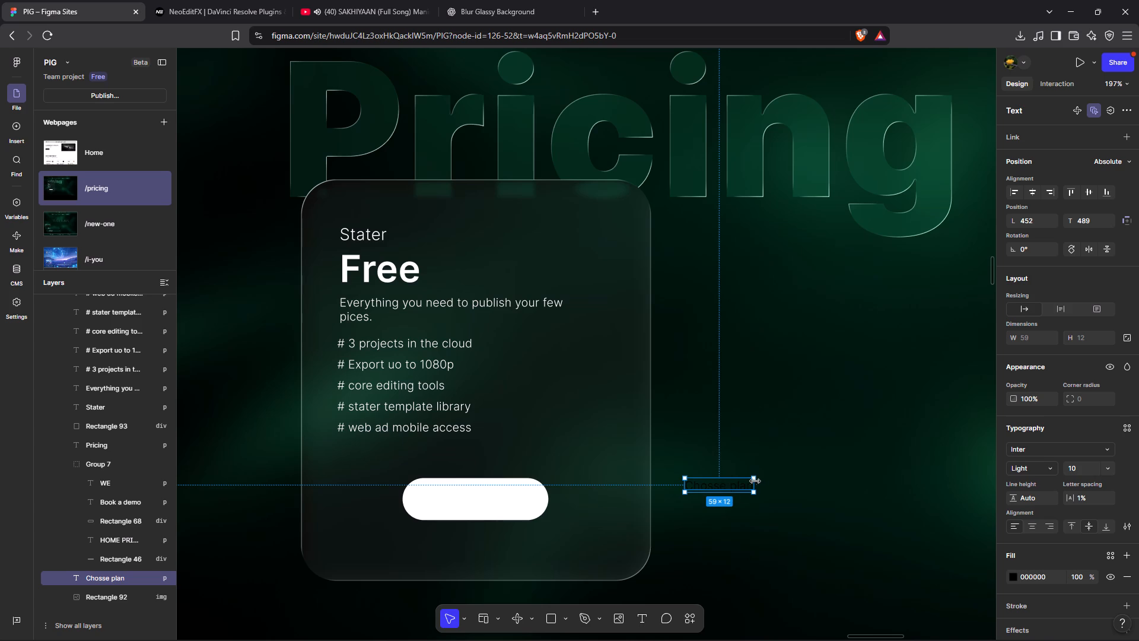
right_click(733, 486)
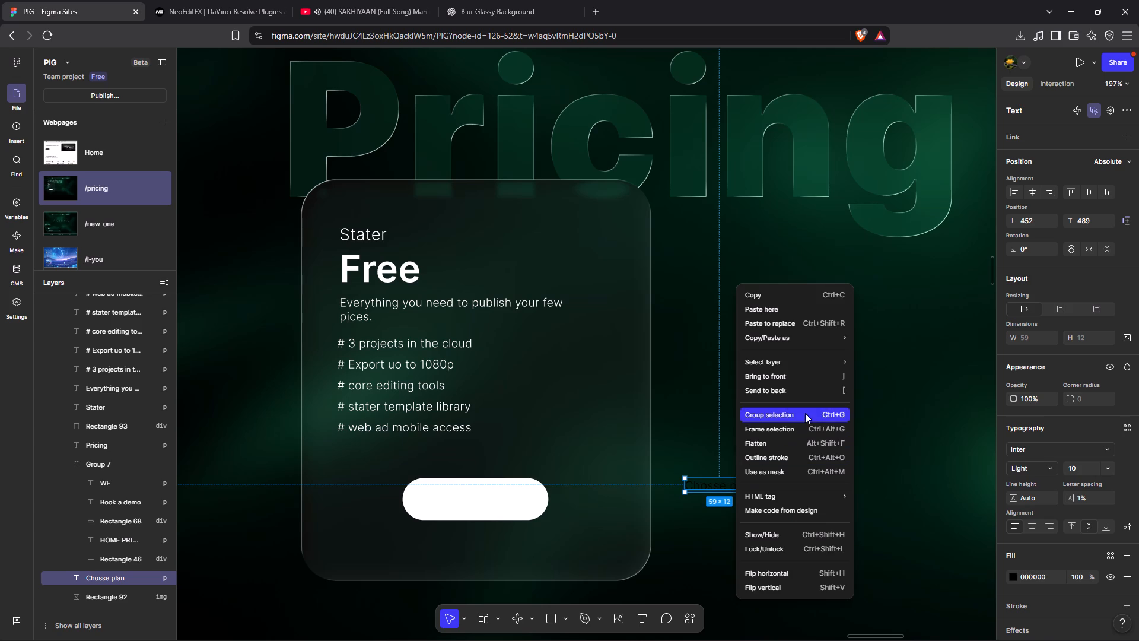
left_click(830, 379)
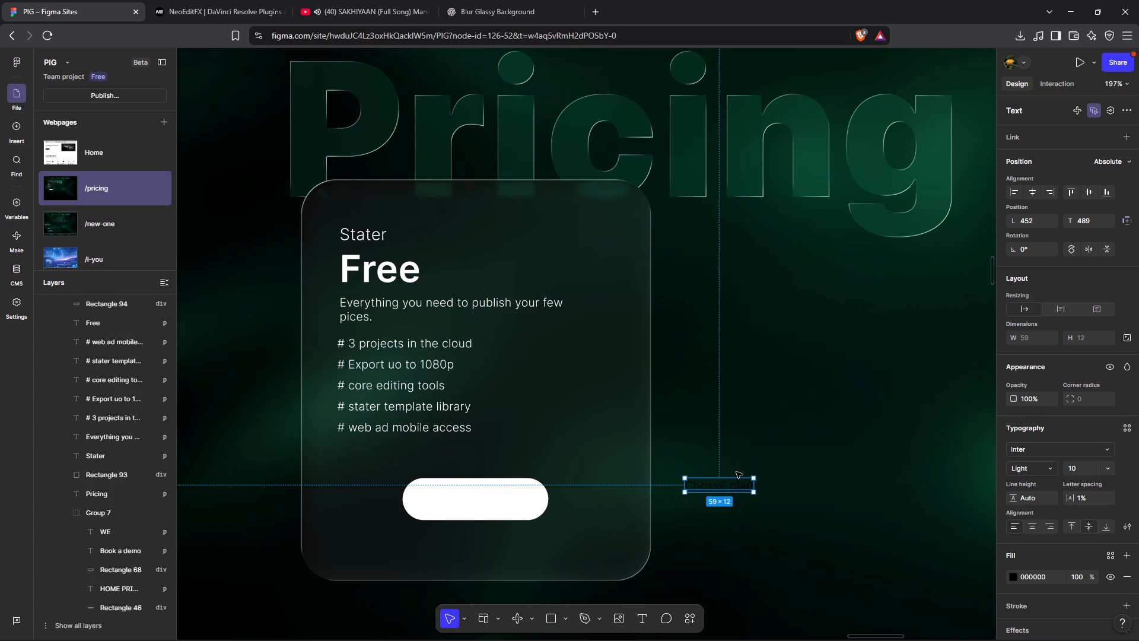
Centre the "Chosse plan" label on the white button, at 243 from the page's left and 501 from its top.
left_click_drag(734, 485, 510, 499)
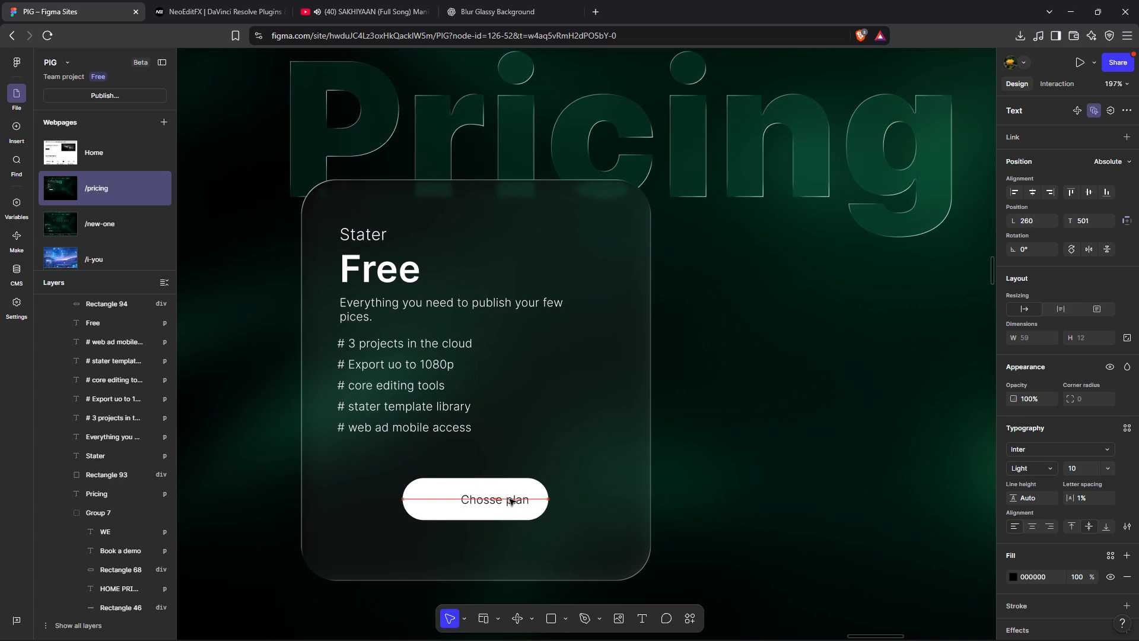
left_click_drag(510, 499, 478, 499)
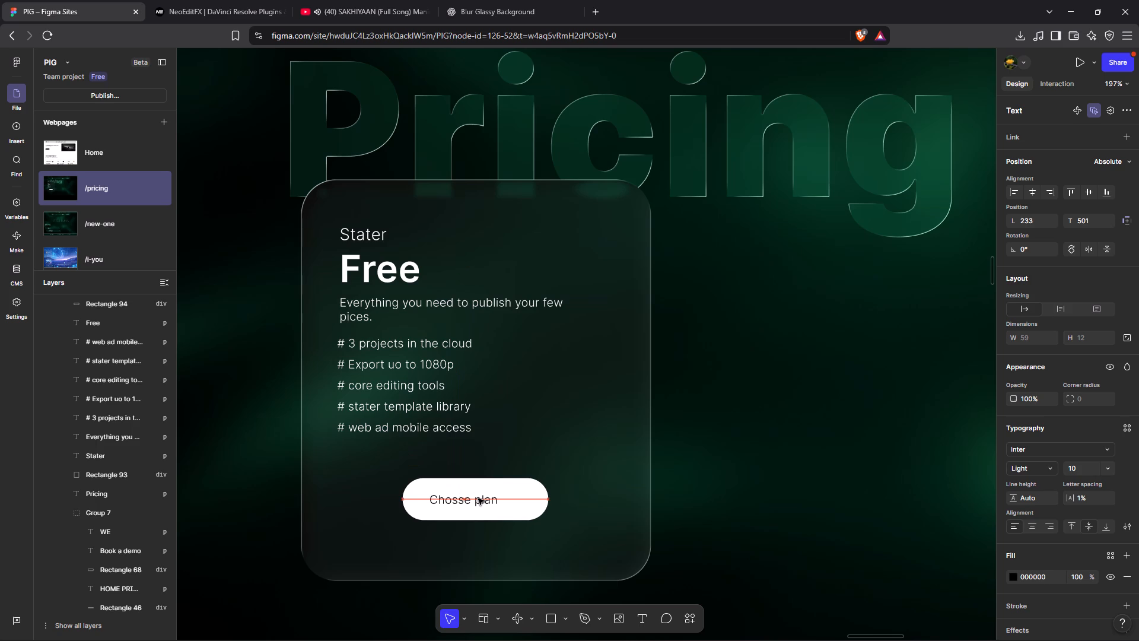
left_click_drag(478, 499, 485, 499)
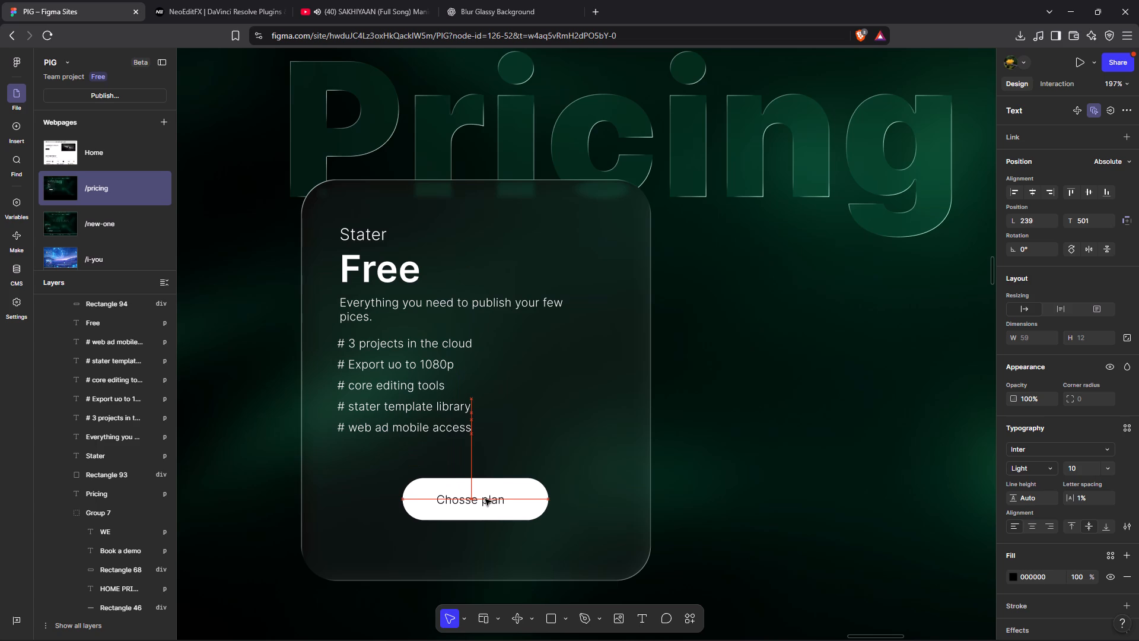
left_click_drag(485, 499, 490, 499)
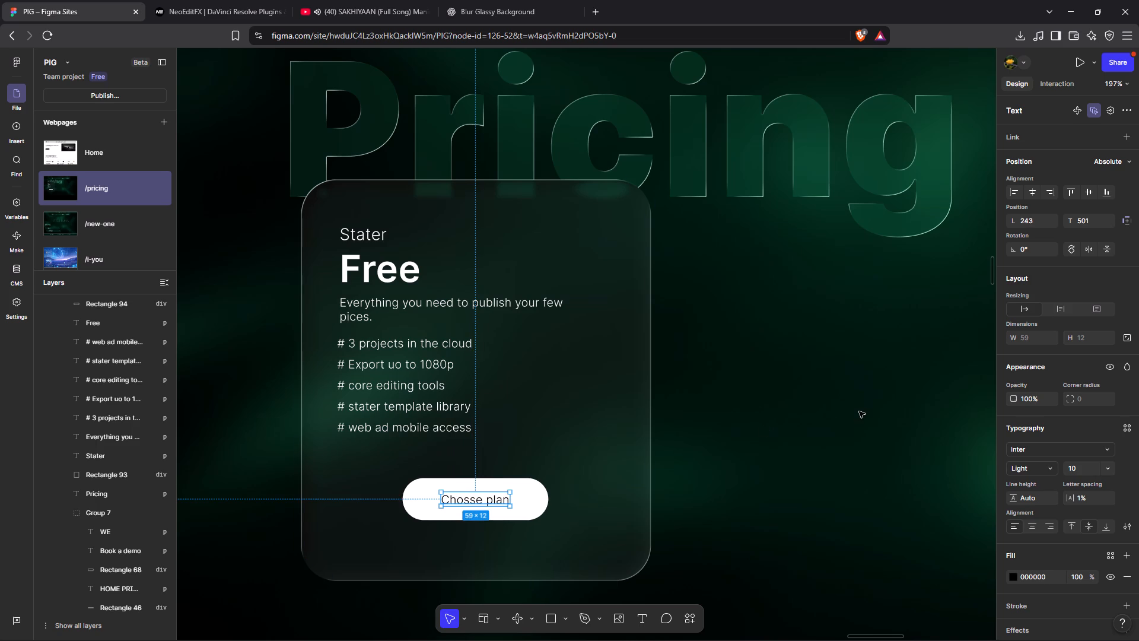
left_click(859, 411)
Set the "Chosse plan" label's font weight to Medium.
left_click(488, 497)
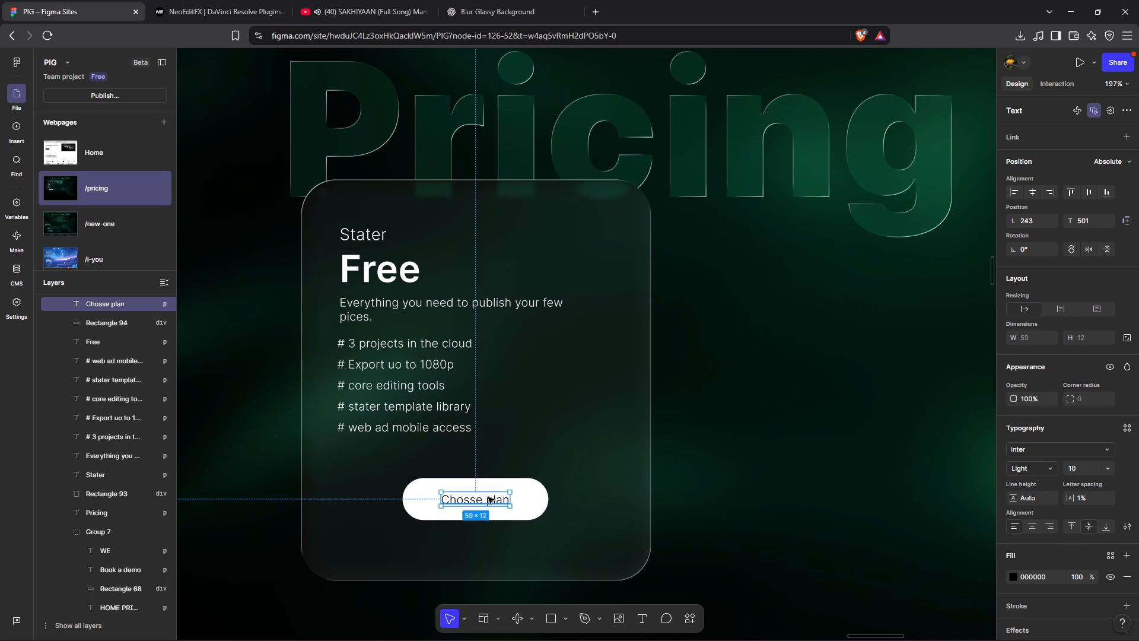
left_click(1051, 468)
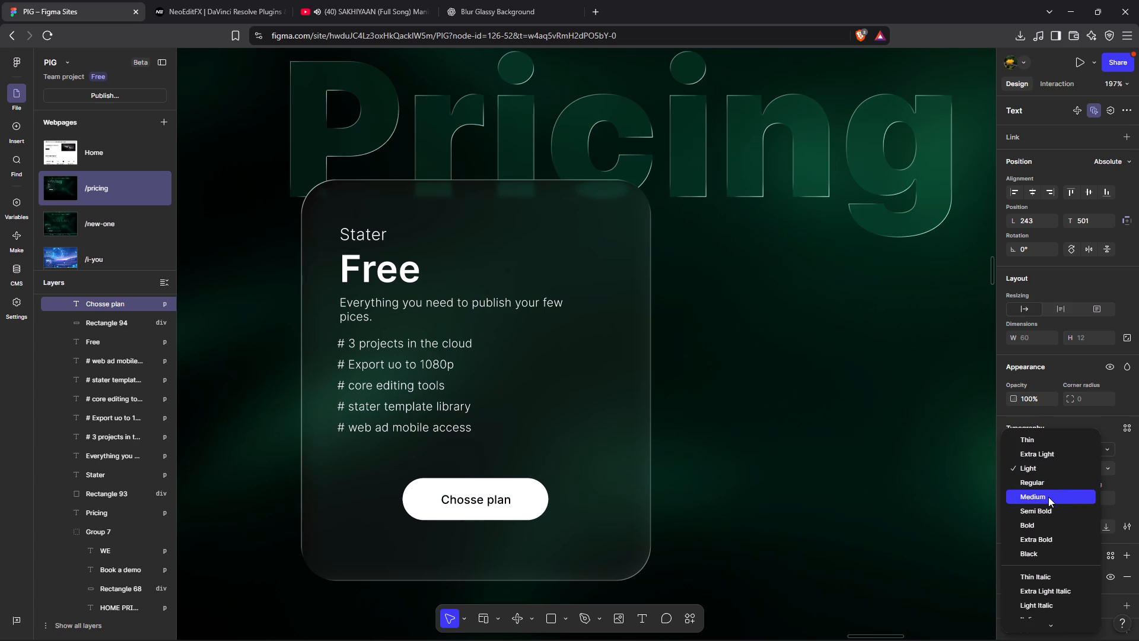
left_click(1048, 497)
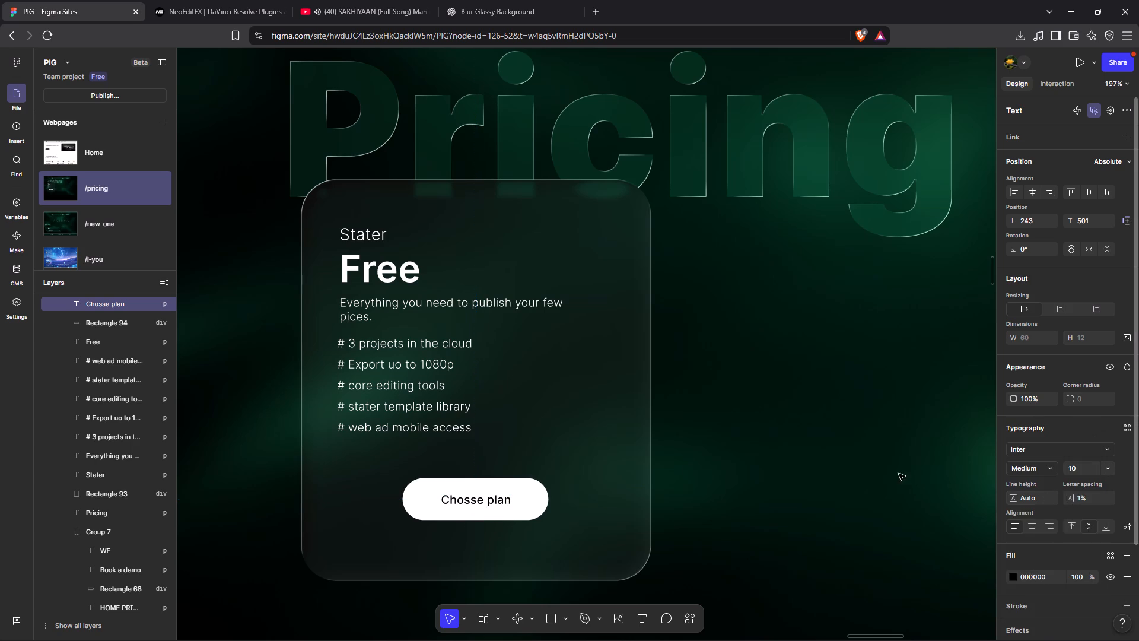
left_click(782, 512)
Preview the /pricing page to check the card with its new button.
scroll(782, 512, "left", 1)
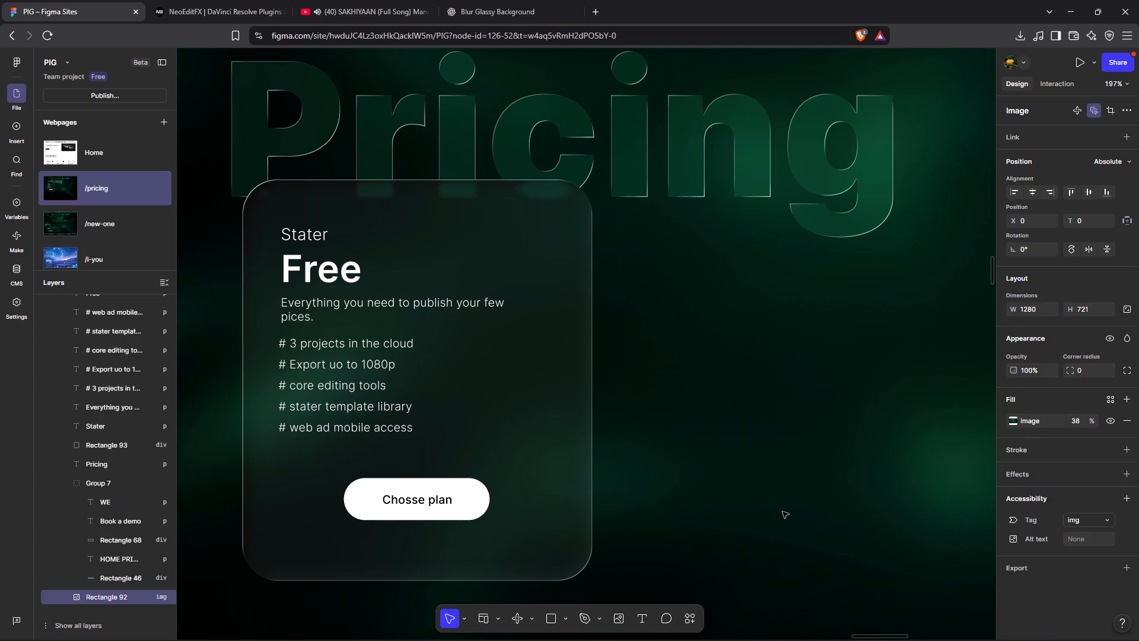
scroll(791, 518, "left", 1)
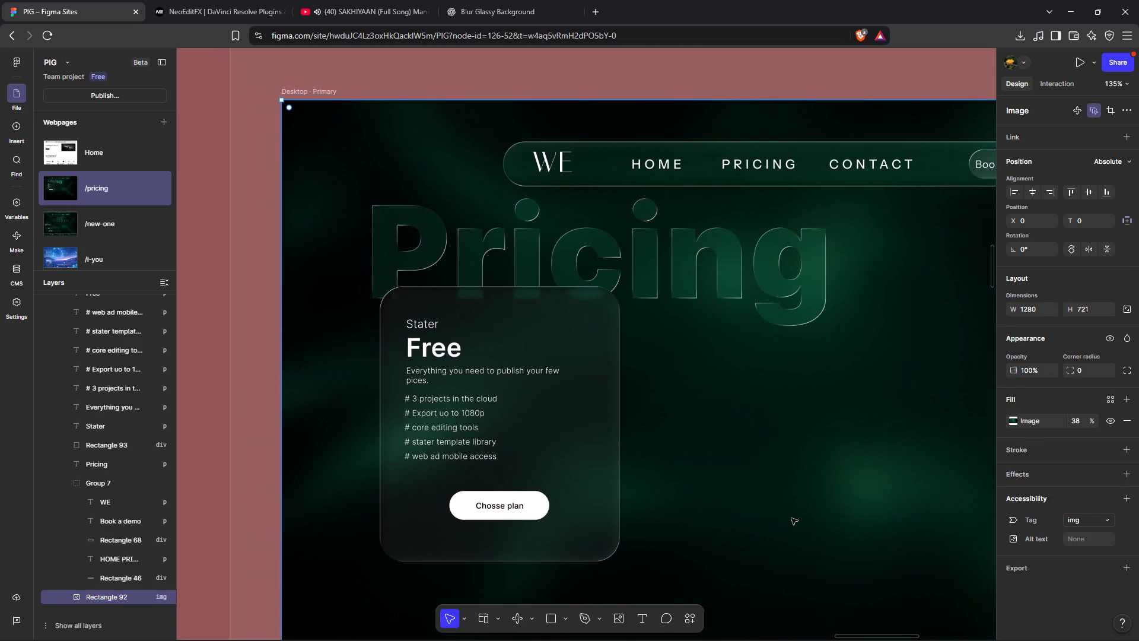
scroll(307, 139, "up", 1)
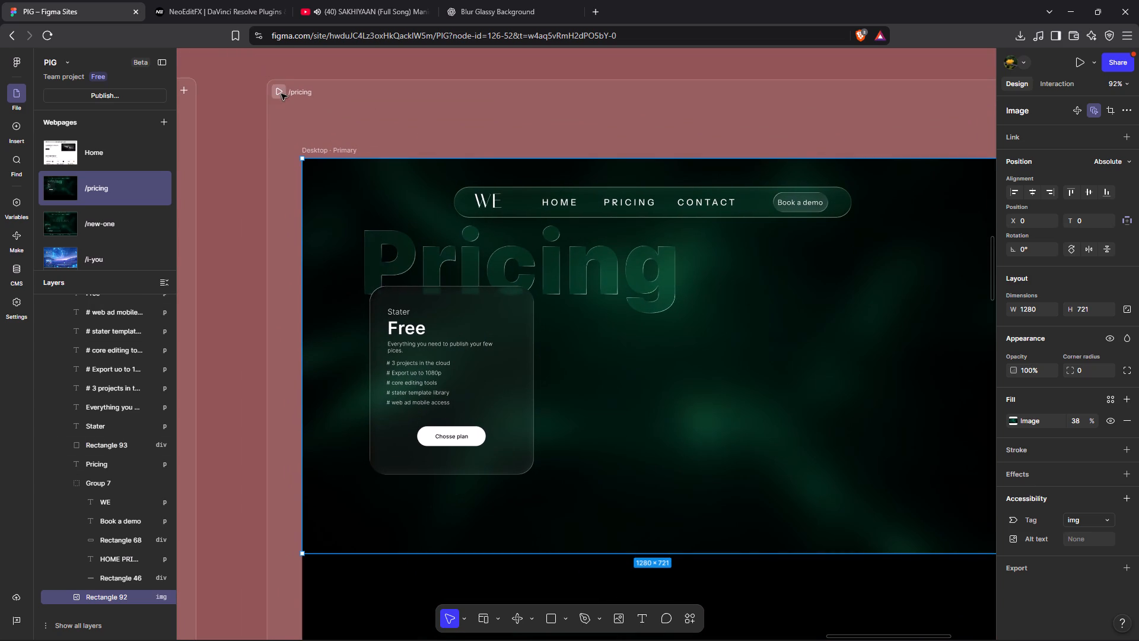
left_click(281, 94)
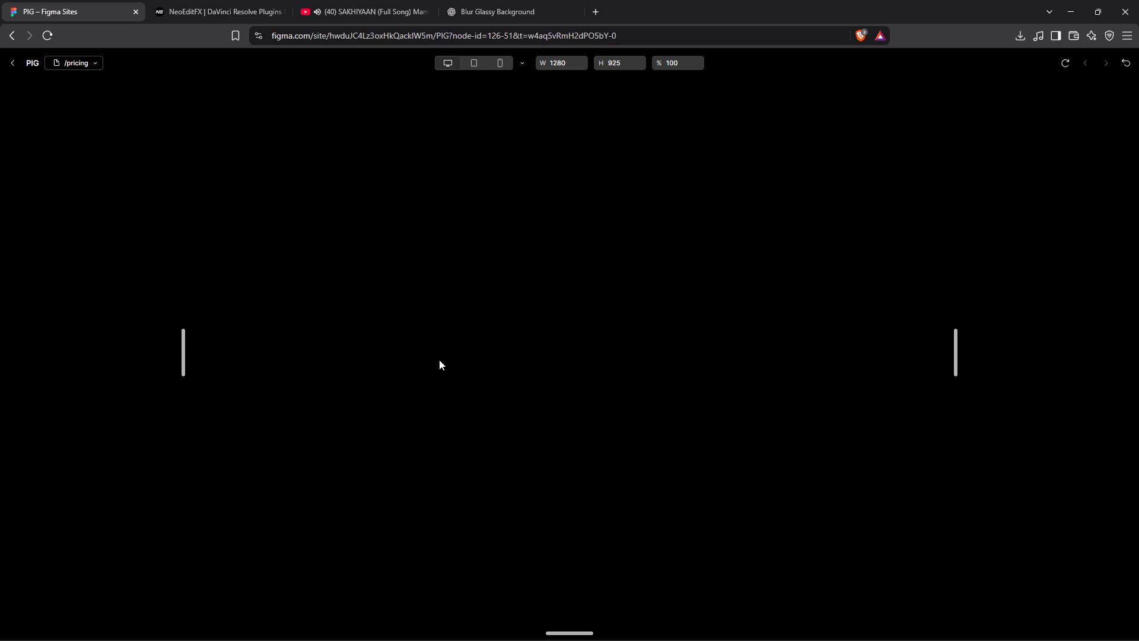
Look over the plan card in the /pricing page preview and return to the editor.
scroll(439, 360, "down", 3)
scroll(439, 360, "up", 3)
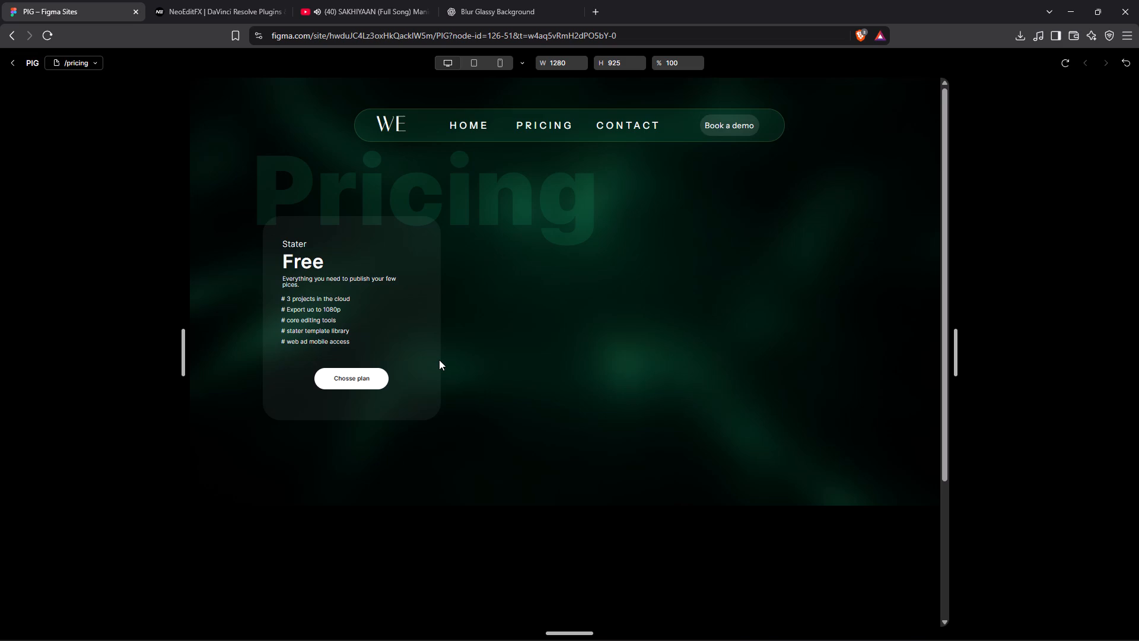
scroll(439, 360, "down", 7)
scroll(439, 360, "up", 6)
left_click(15, 58)
scroll(319, 221, "left", 1)
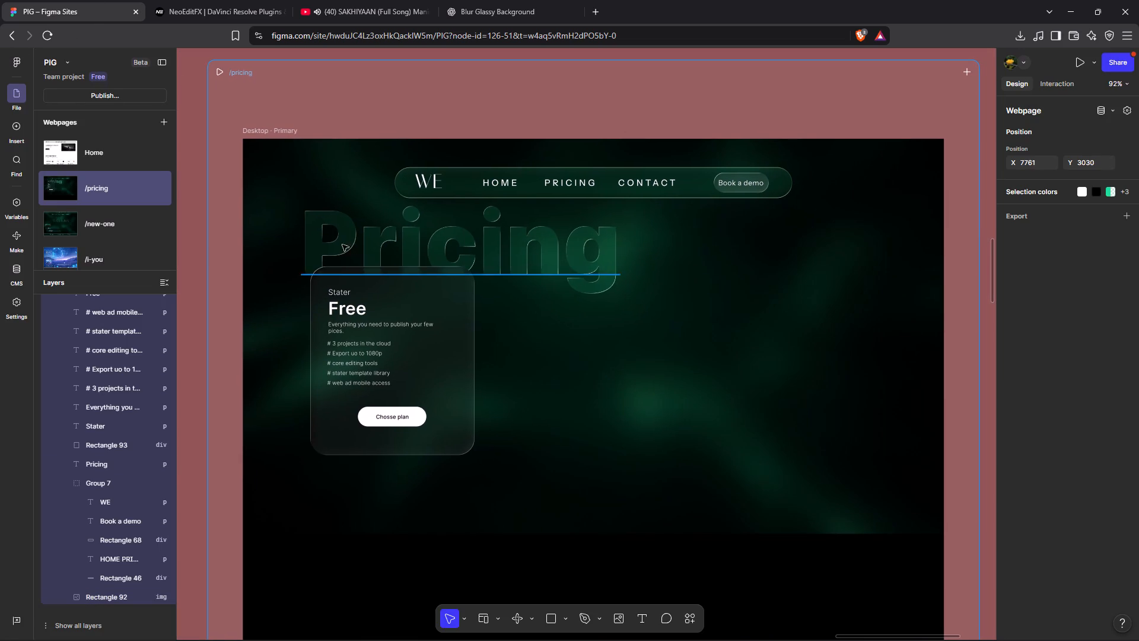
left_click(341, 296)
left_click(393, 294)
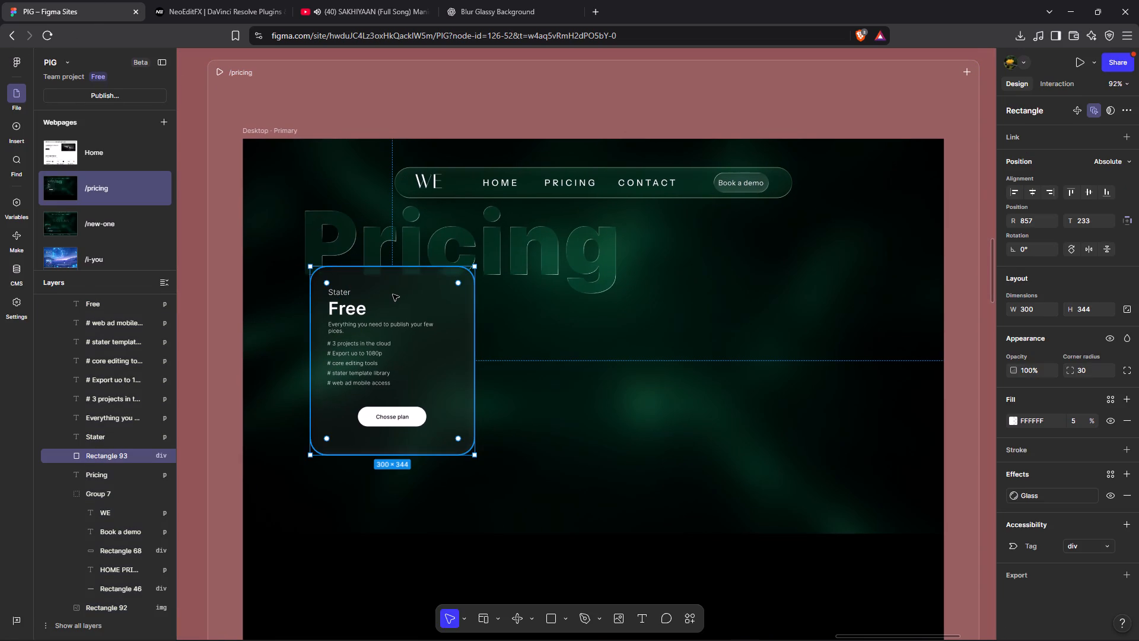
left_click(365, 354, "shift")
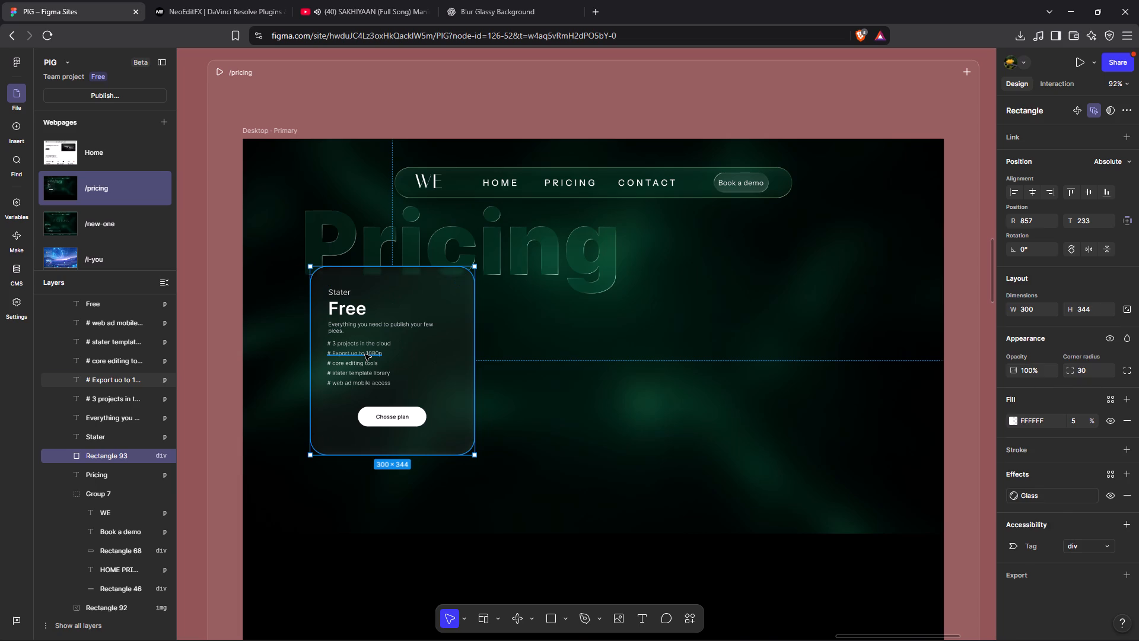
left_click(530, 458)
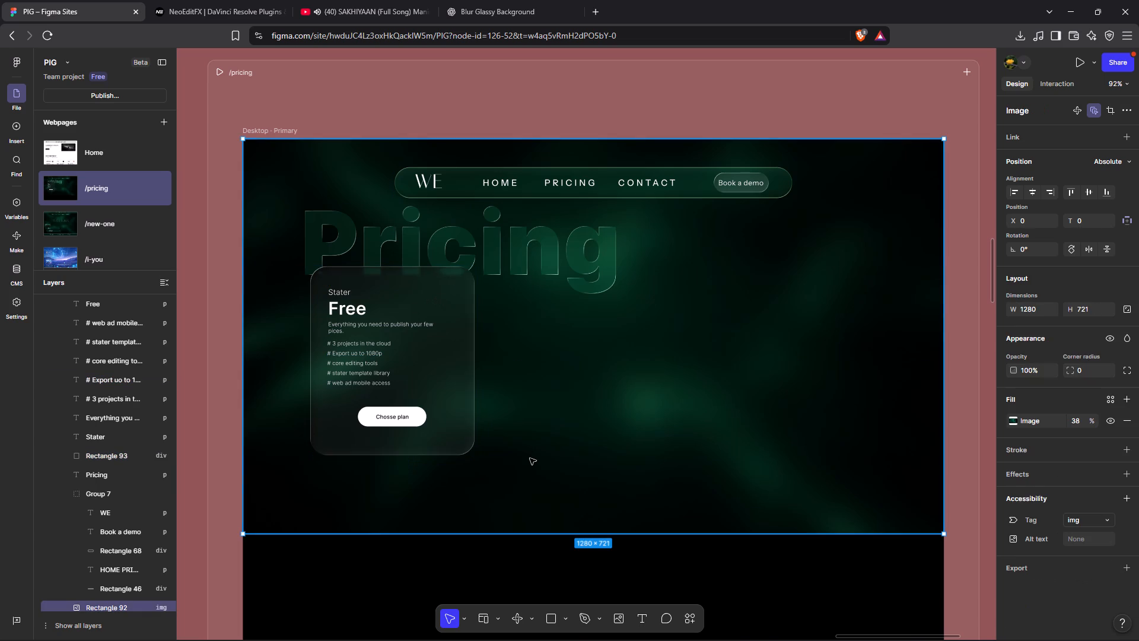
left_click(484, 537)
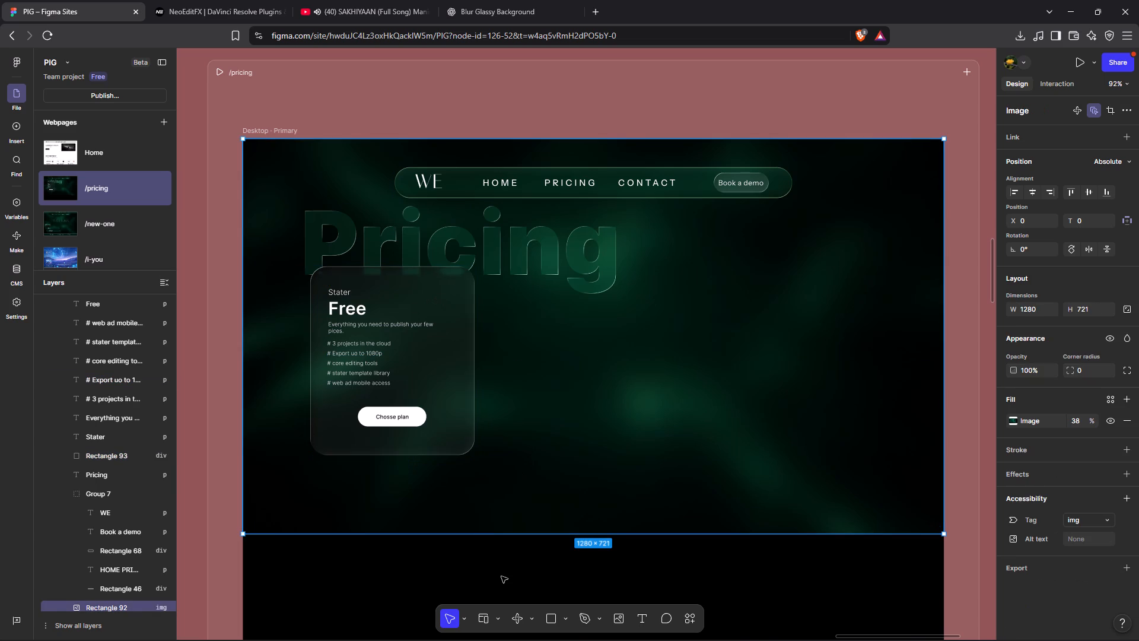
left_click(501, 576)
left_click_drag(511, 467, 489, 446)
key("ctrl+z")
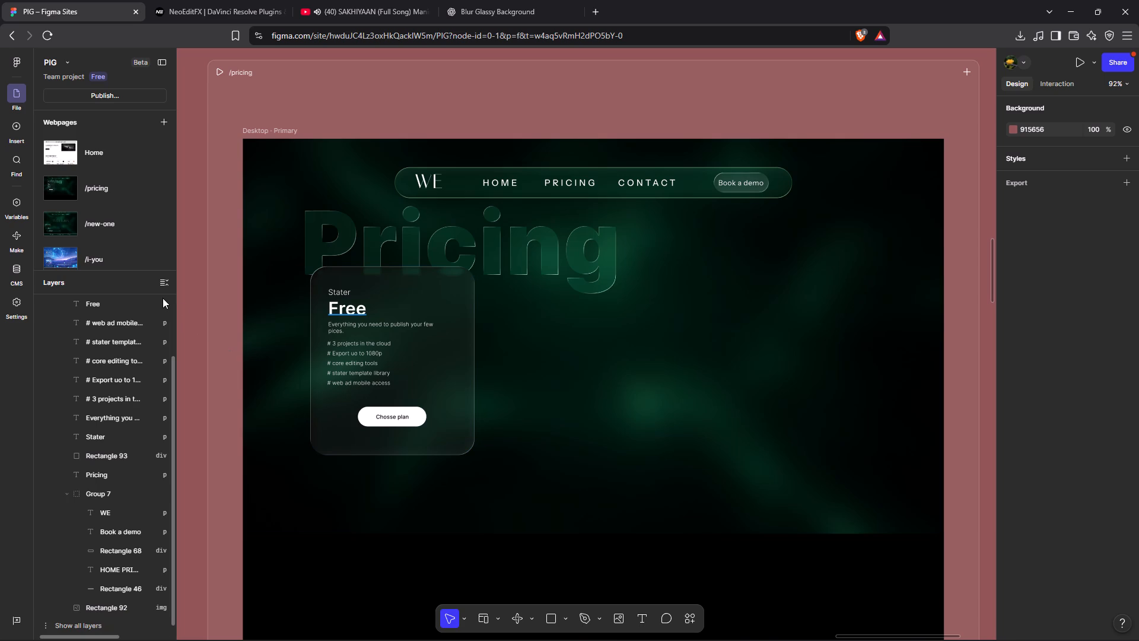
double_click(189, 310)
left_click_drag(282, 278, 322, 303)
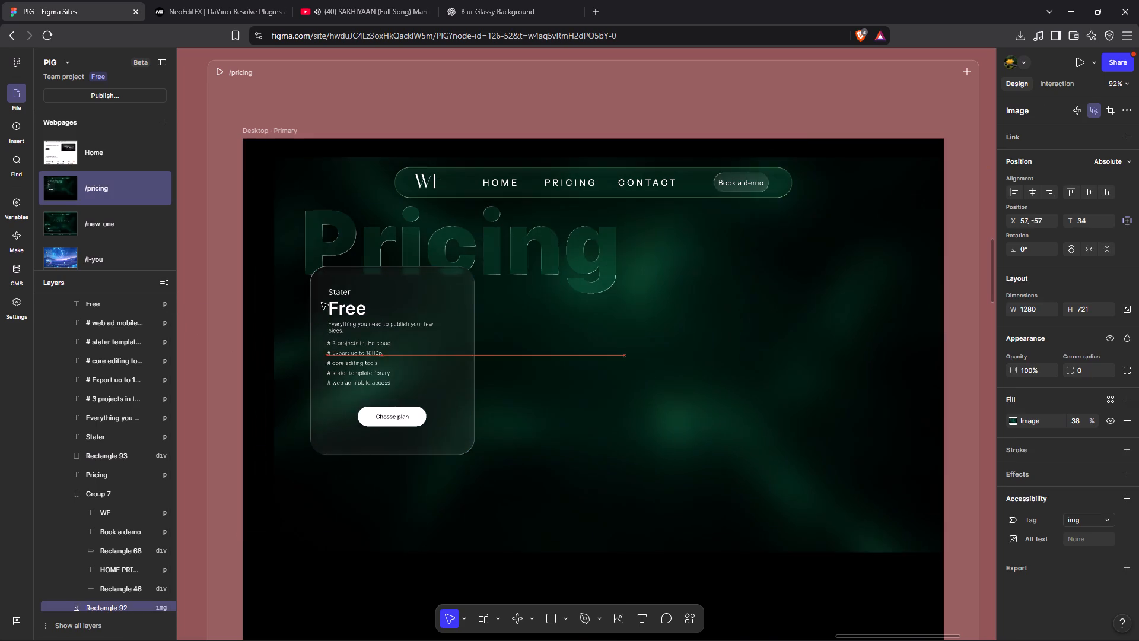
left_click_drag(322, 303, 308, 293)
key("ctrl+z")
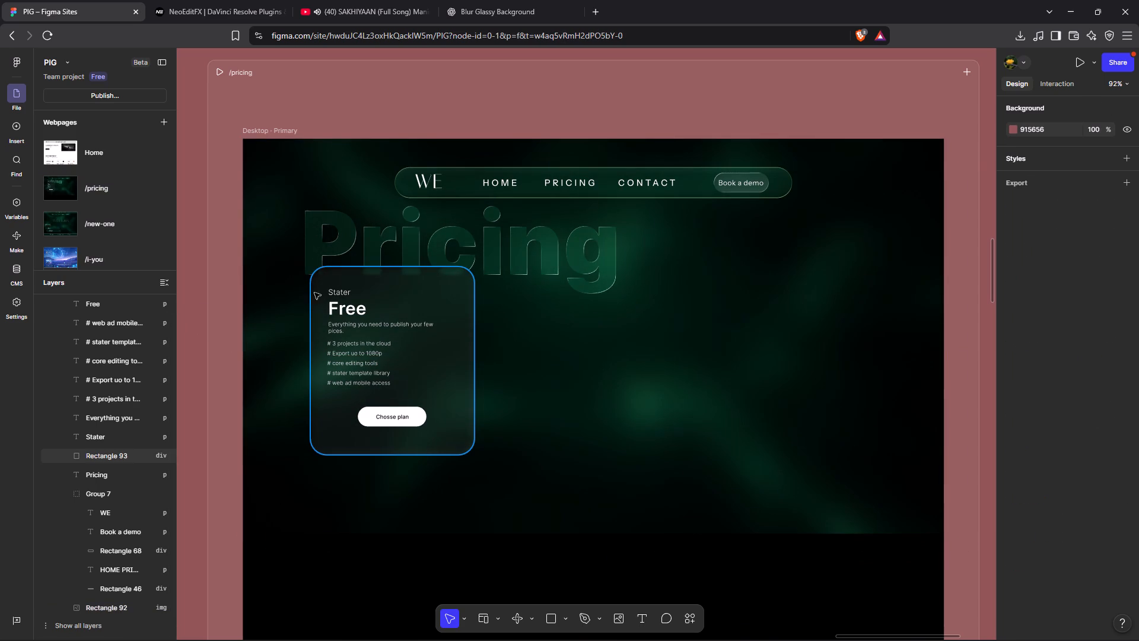
Group the Free plan card's glass rectangle, all its texts, the white button and the "Chosse plan" label together.
left_click(367, 301, "shift")
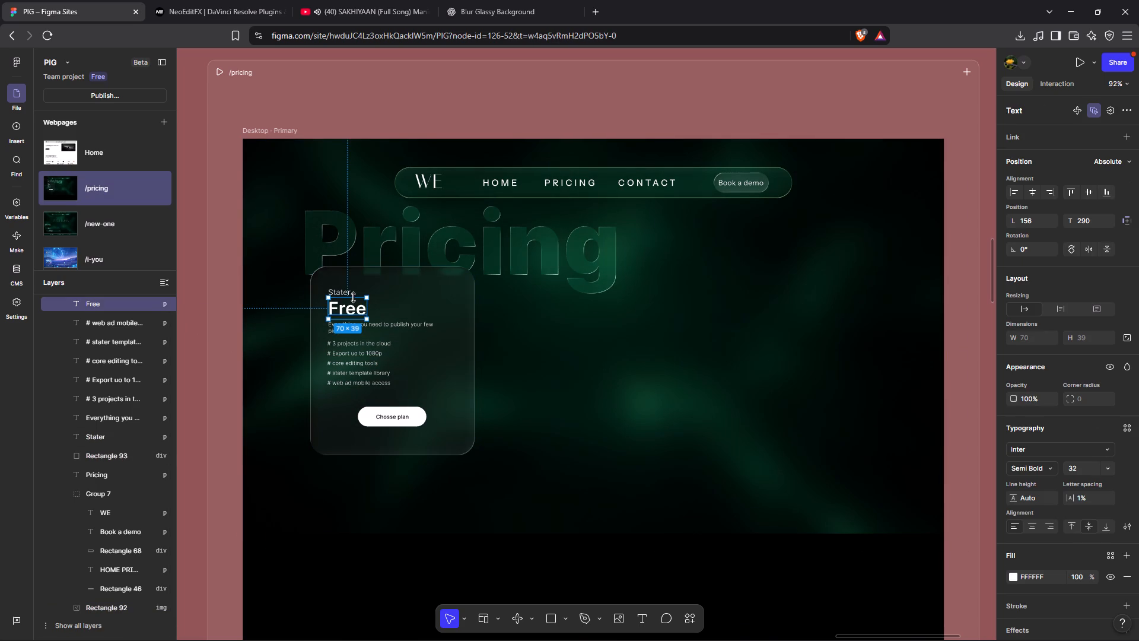
left_click(345, 293, "shift")
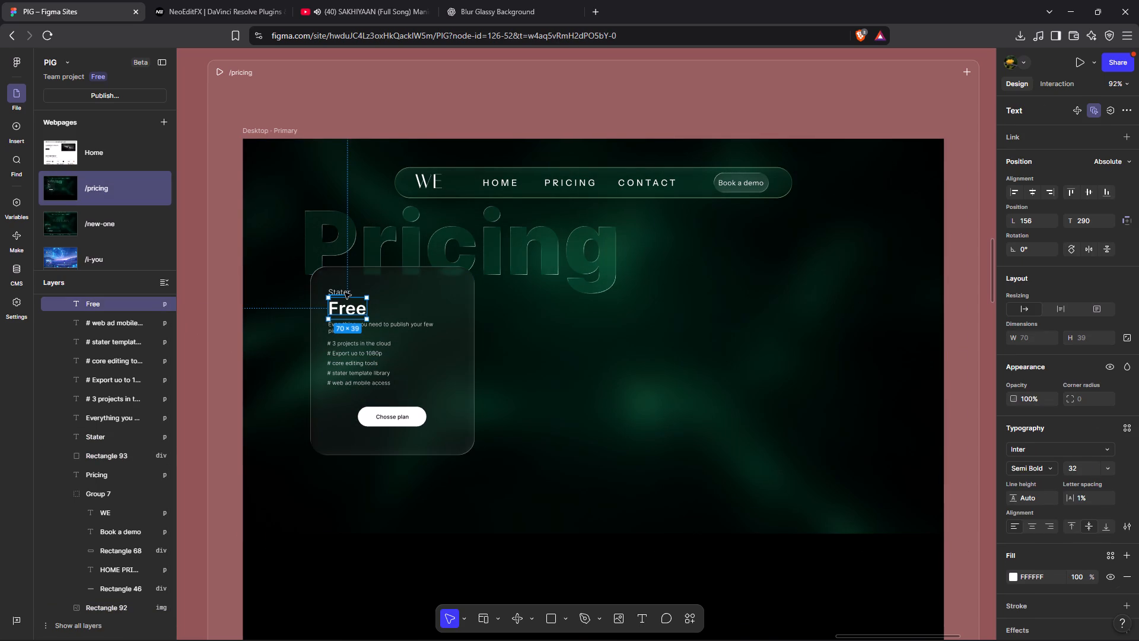
left_click(345, 293, "shift")
left_click(453, 326, "shift")
left_click(429, 326, "shift")
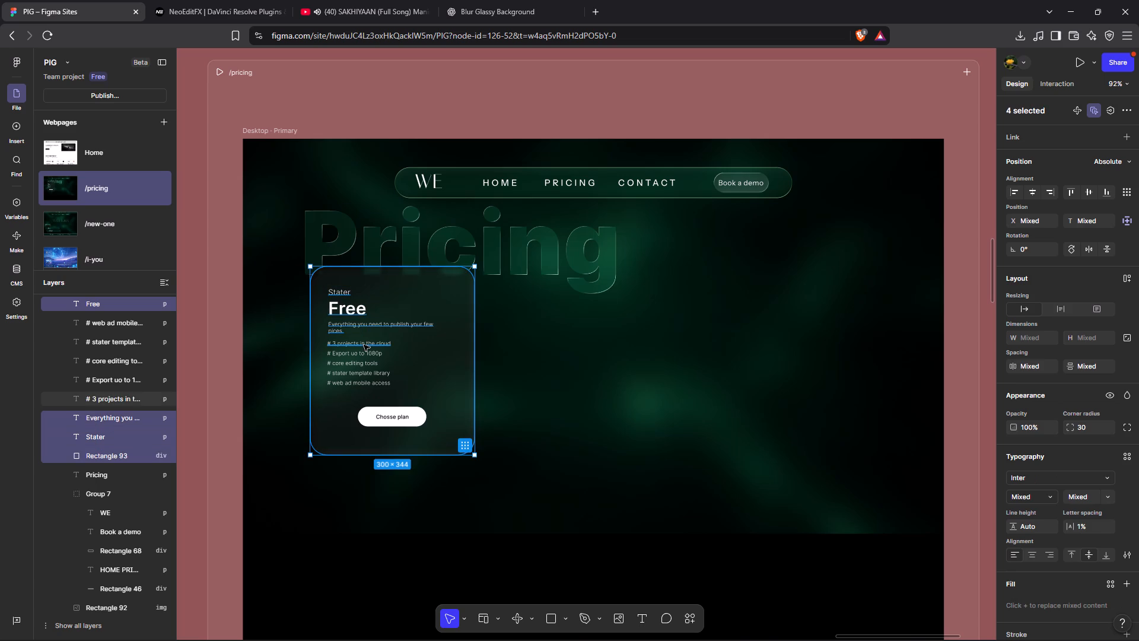
left_click(364, 345, "shift")
left_click_drag(365, 354, 367, 369, "shift")
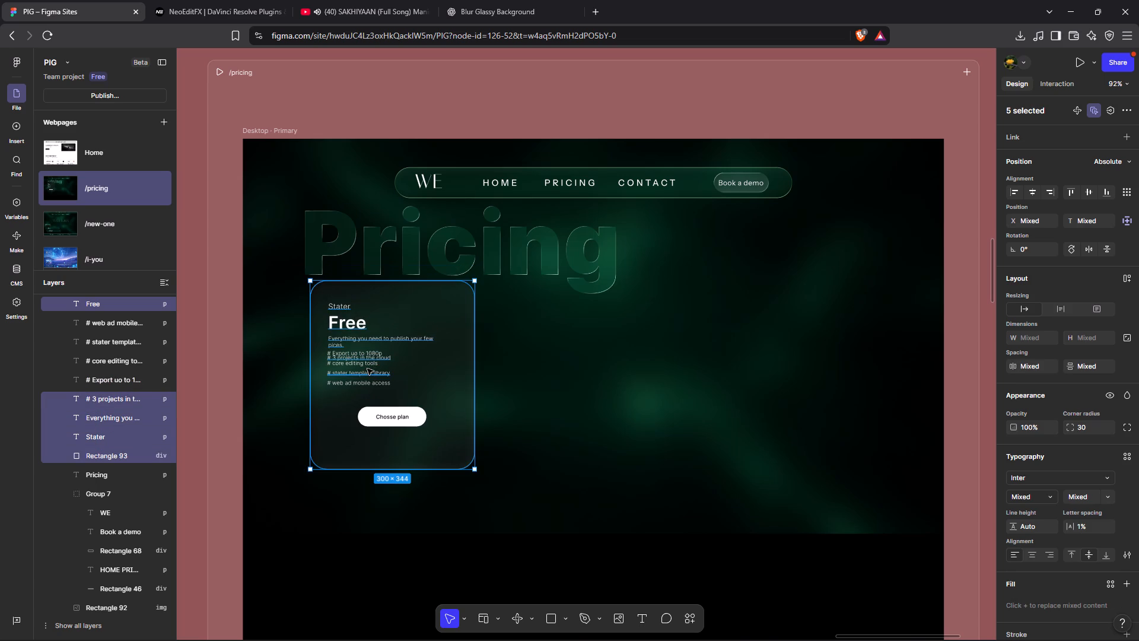
key("ctrl+z")
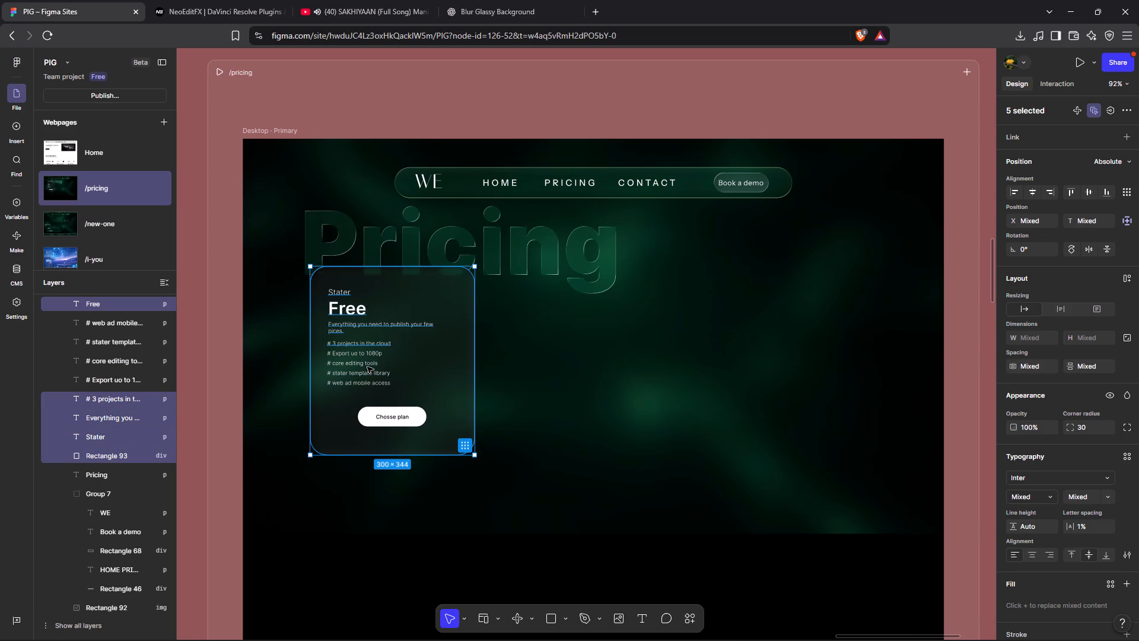
left_click(365, 348, "shift")
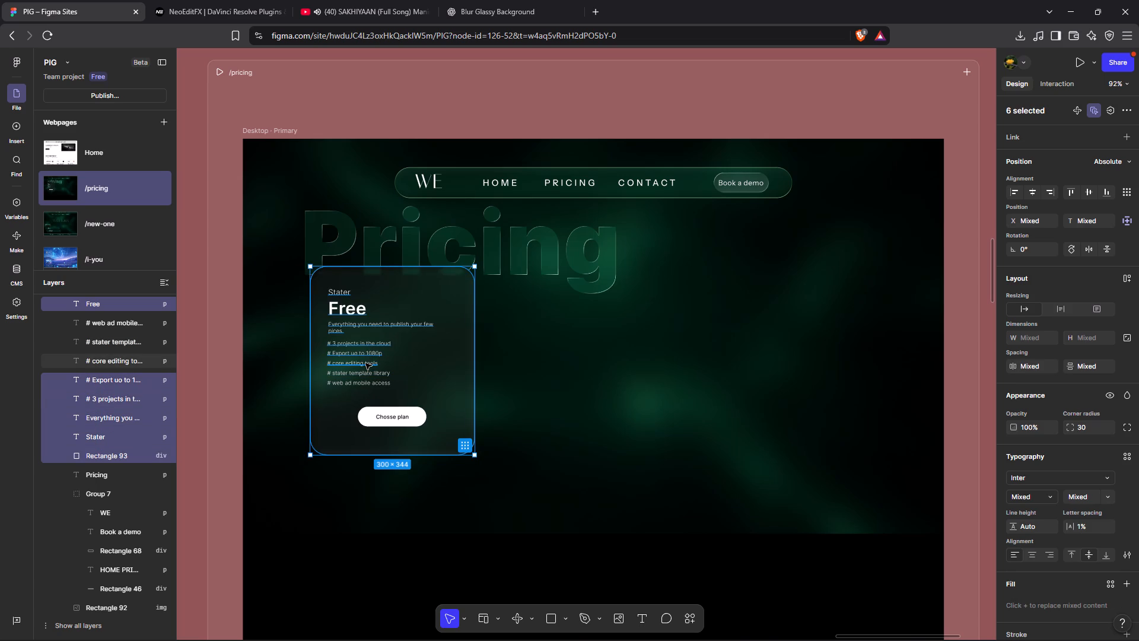
left_click(365, 363, "shift")
left_click(371, 376, "shift")
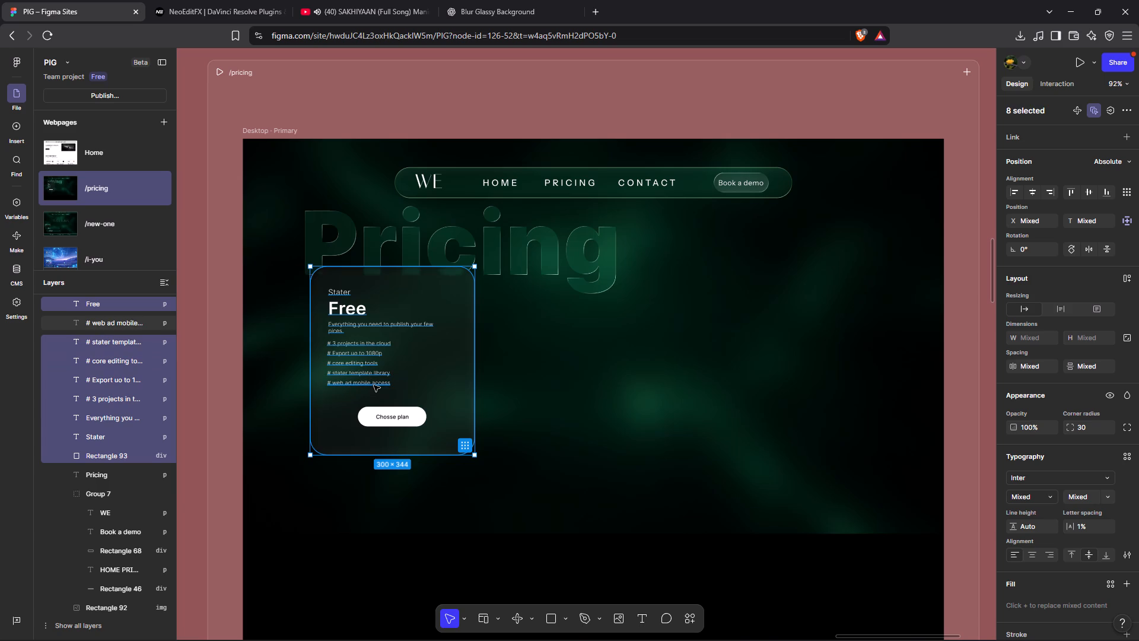
left_click(374, 385, "shift")
left_click(402, 416, "shift")
left_click(418, 417, "shift")
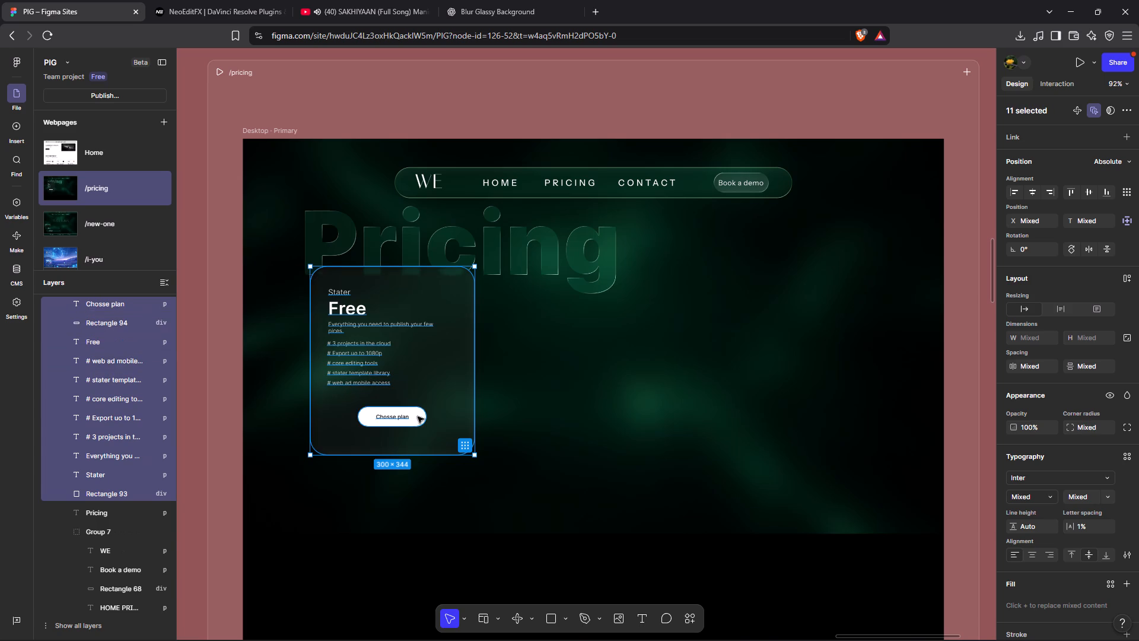
key("ctrl+g")
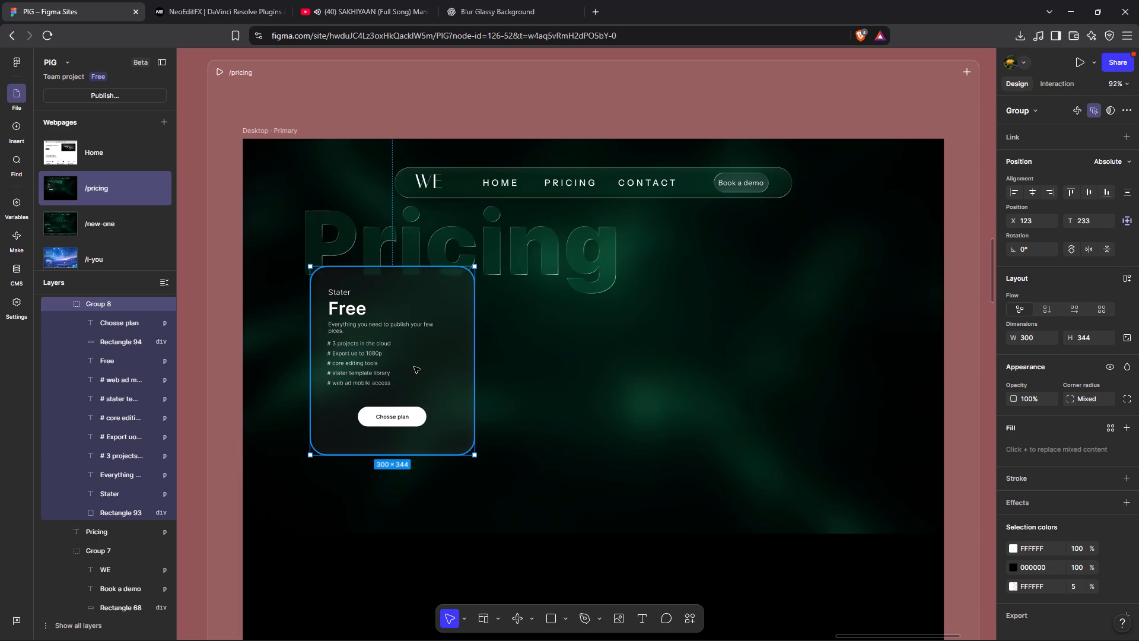
Duplicate the plan card group and place the copy beside the original at X 458, top 233.
key("ctrl+d")
left_click_drag(414, 367, 571, 367)
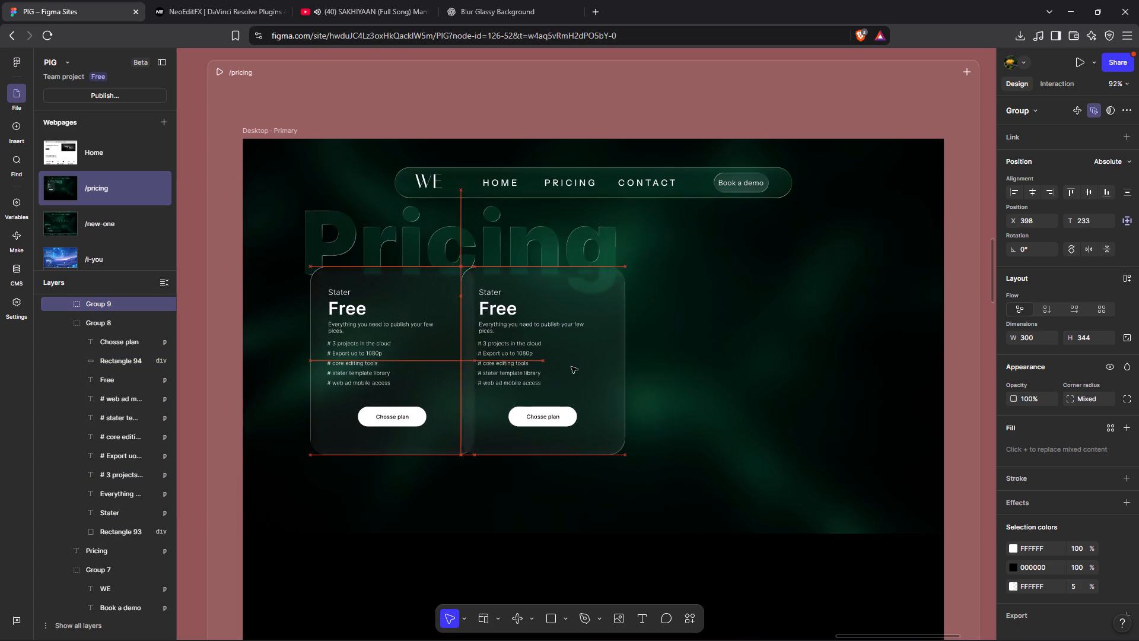
left_click_drag(571, 367, 597, 367)
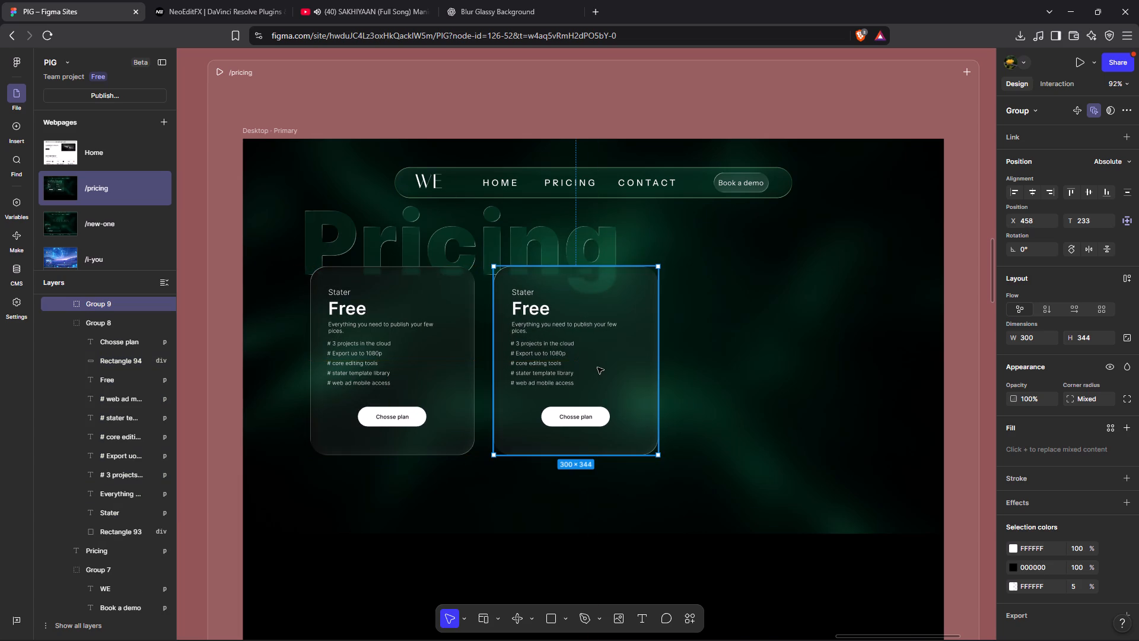
key("ctrl+g")
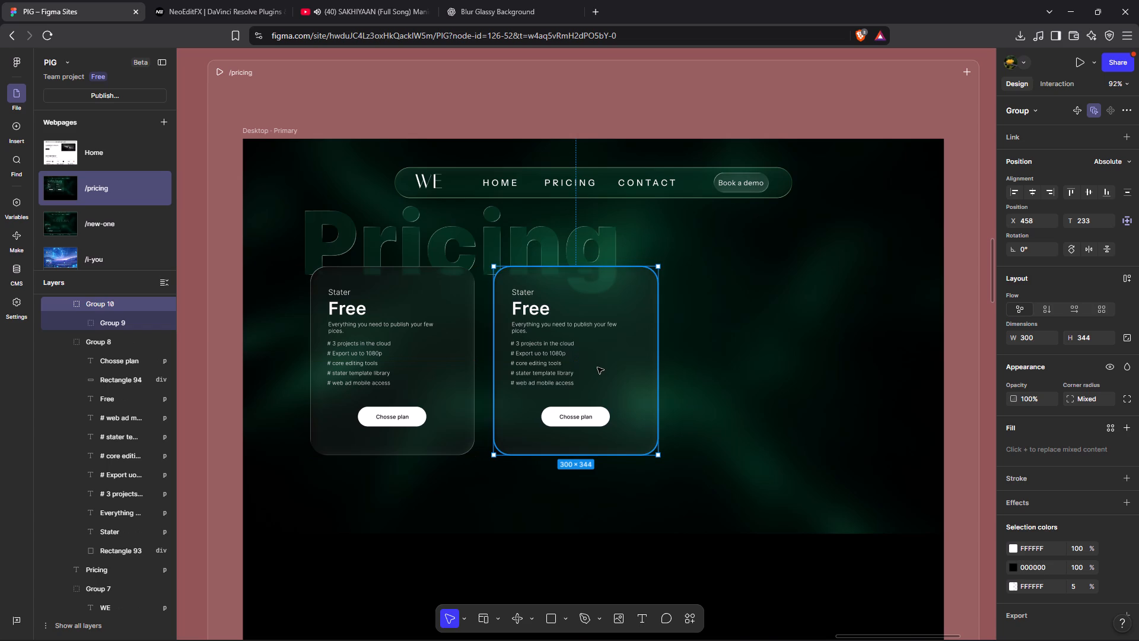
key("ctrl+z")
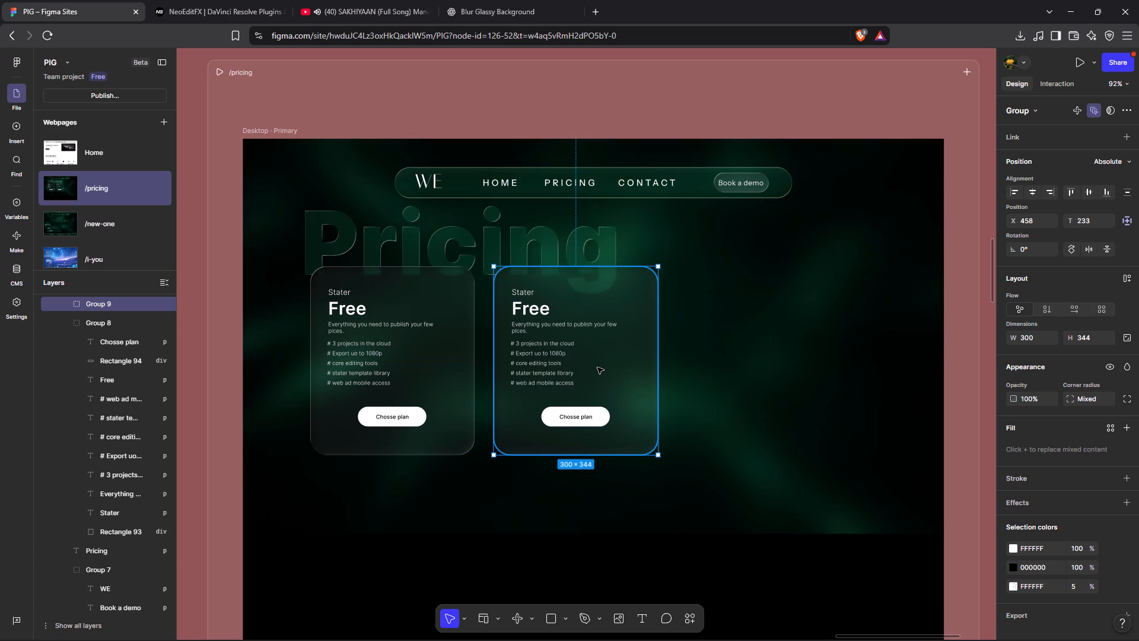
Duplicate the second plan card and place the copy as a third card at X 847, top 233.
key("ctrl+d")
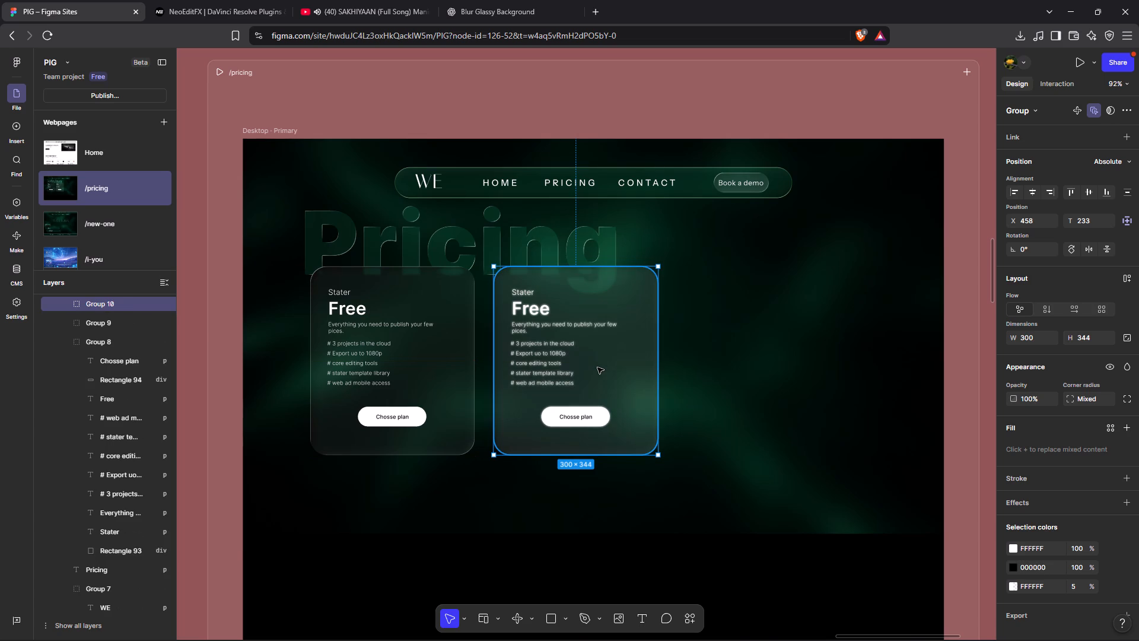
left_click_drag(597, 367, 790, 365)
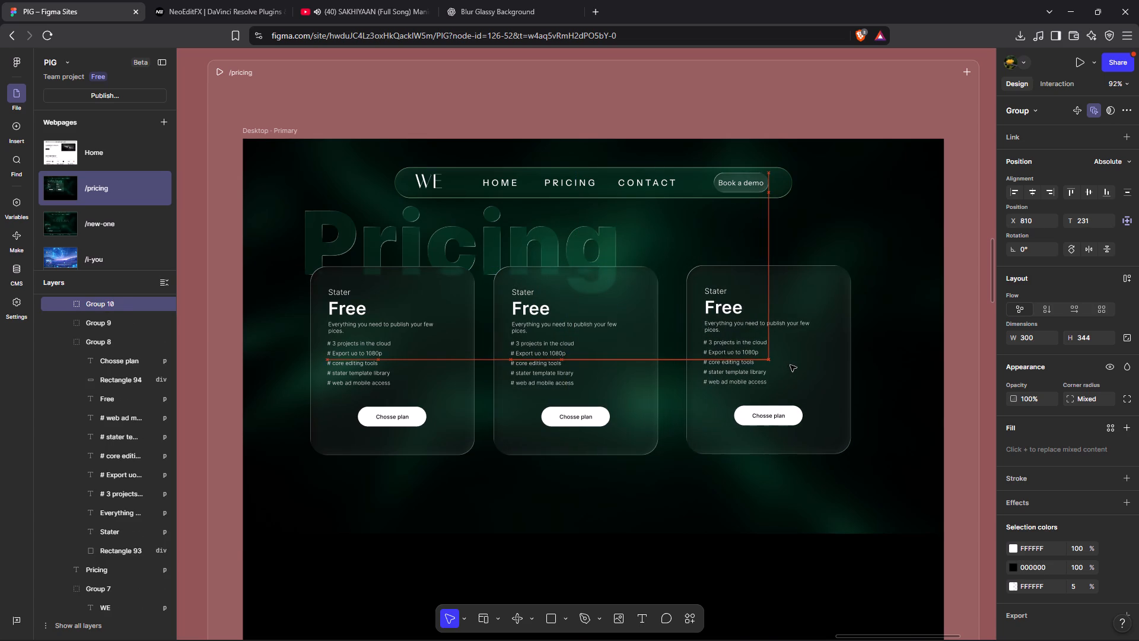
left_click_drag(790, 365, 800, 364)
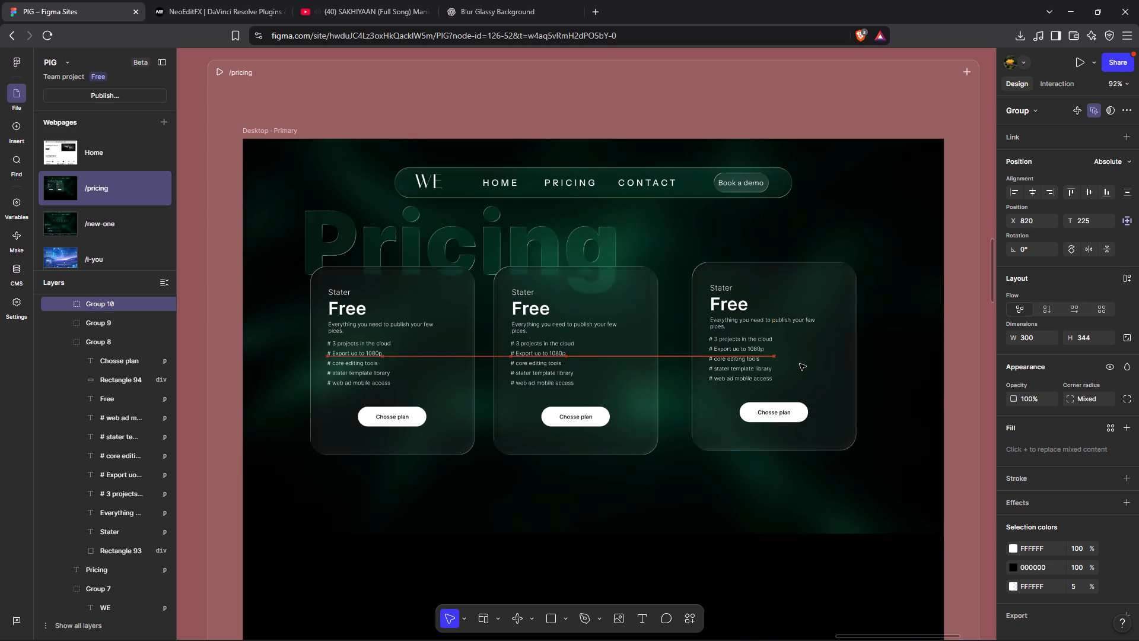
left_click_drag(800, 364, 823, 366)
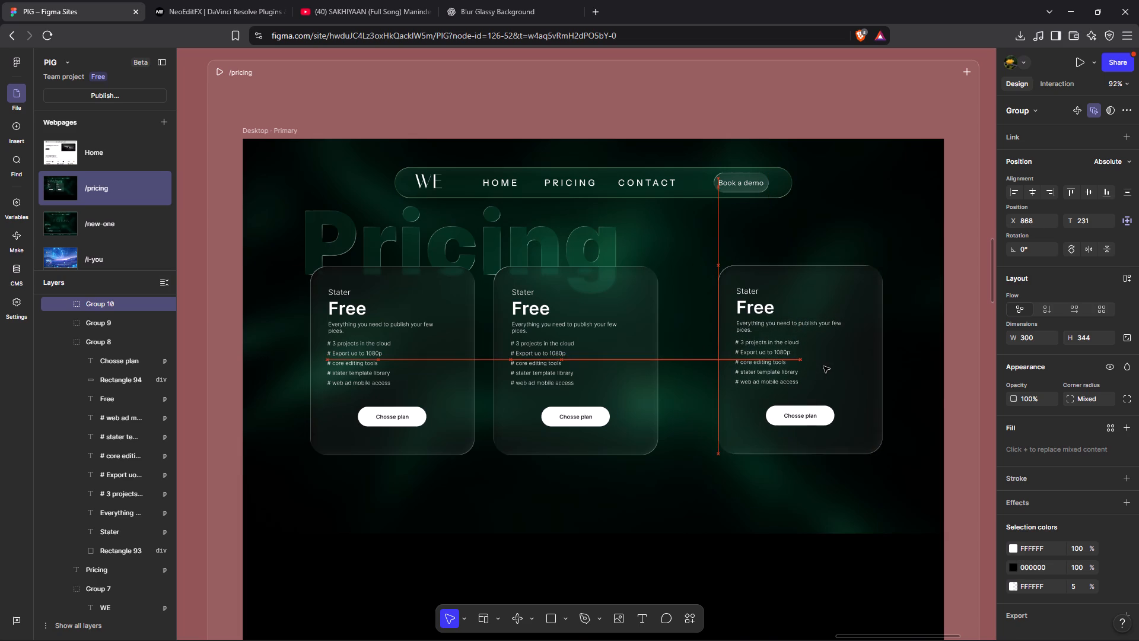
left_click_drag(823, 366, 824, 364)
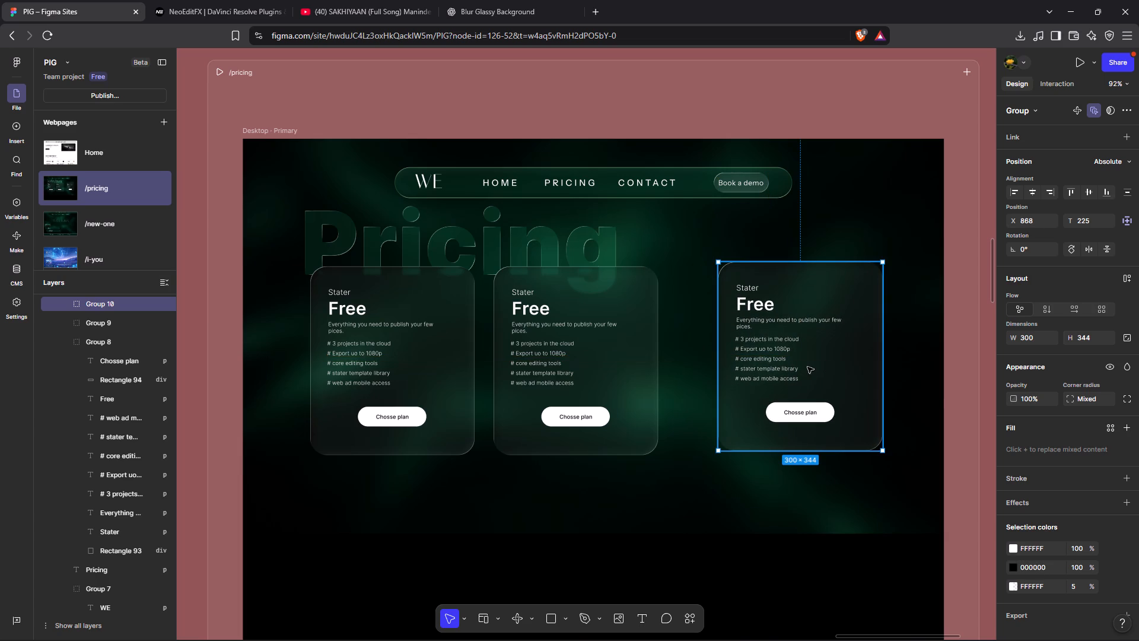
left_click_drag(807, 367, 796, 369)
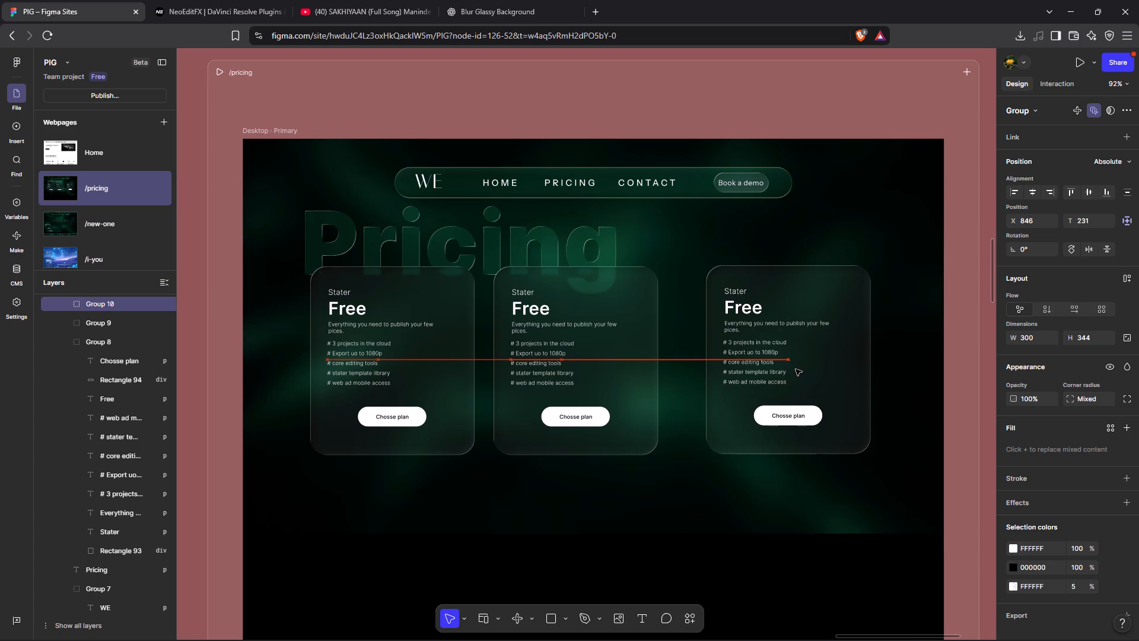
left_click_drag(796, 369, 796, 367)
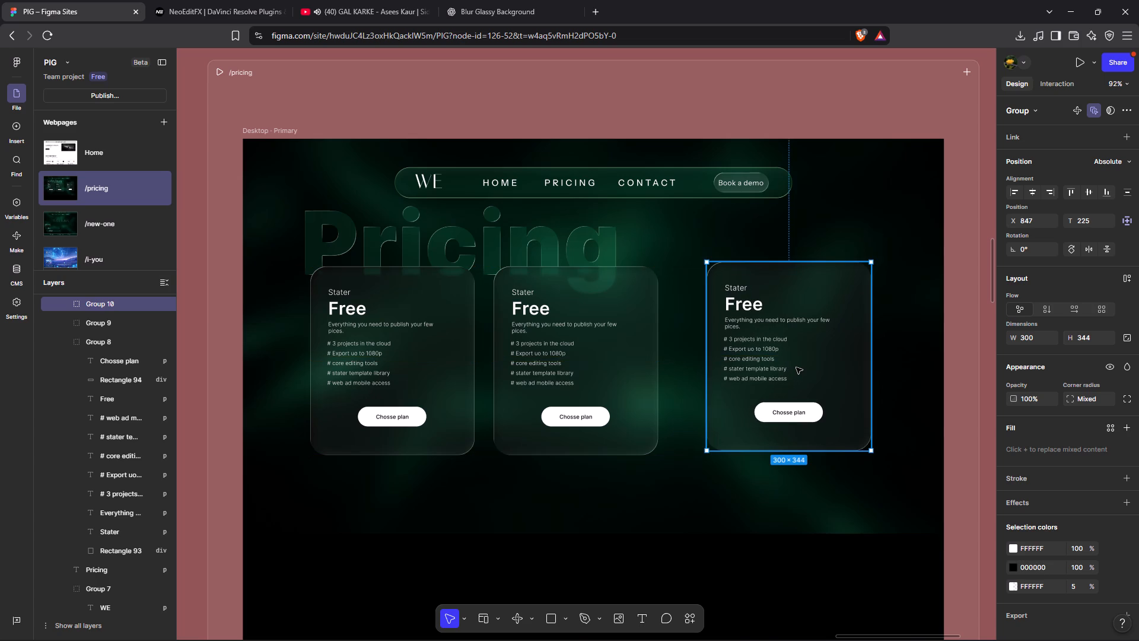
left_click(796, 367)
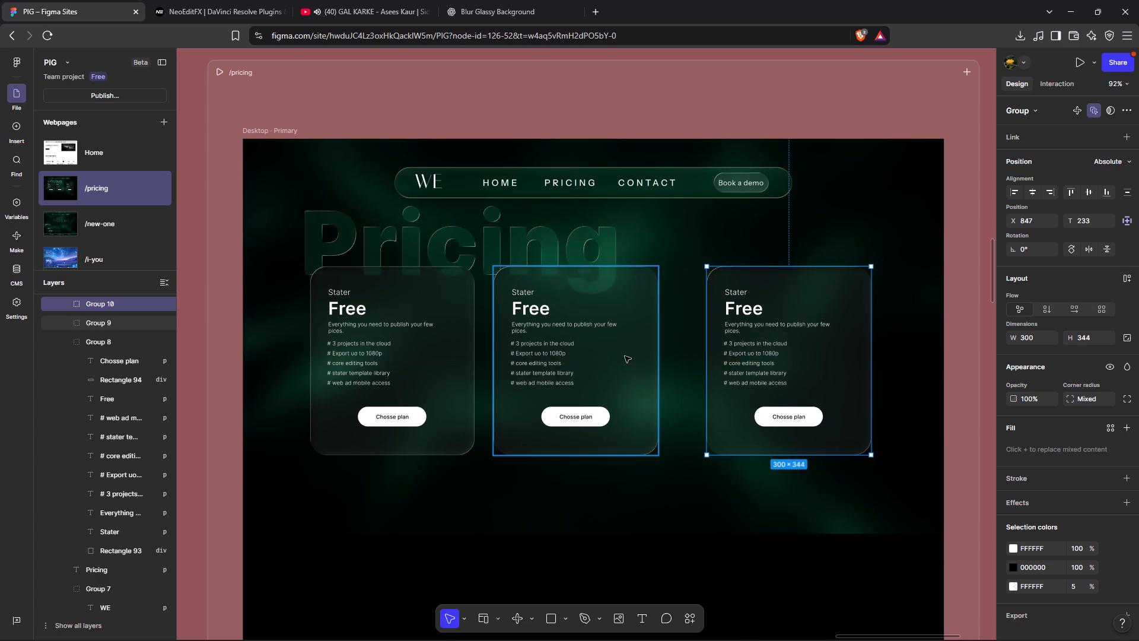
Centre the middle plan card horizontally on the page at X 490, top 233.
left_click(625, 356)
left_click_drag(625, 356, 642, 356)
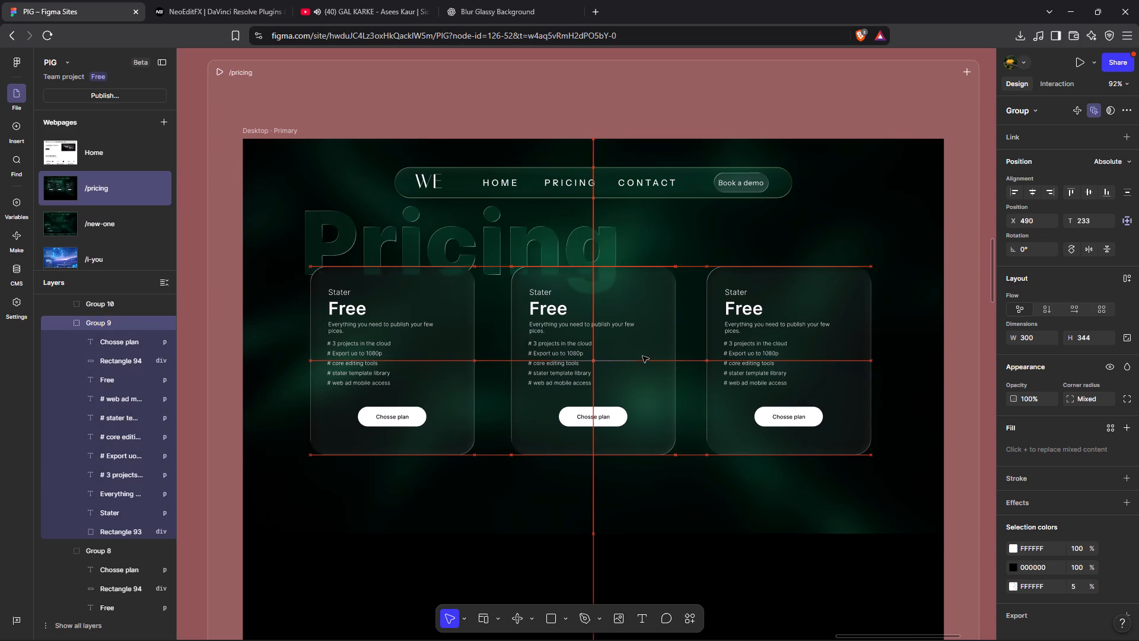
left_click_drag(642, 356, 643, 356)
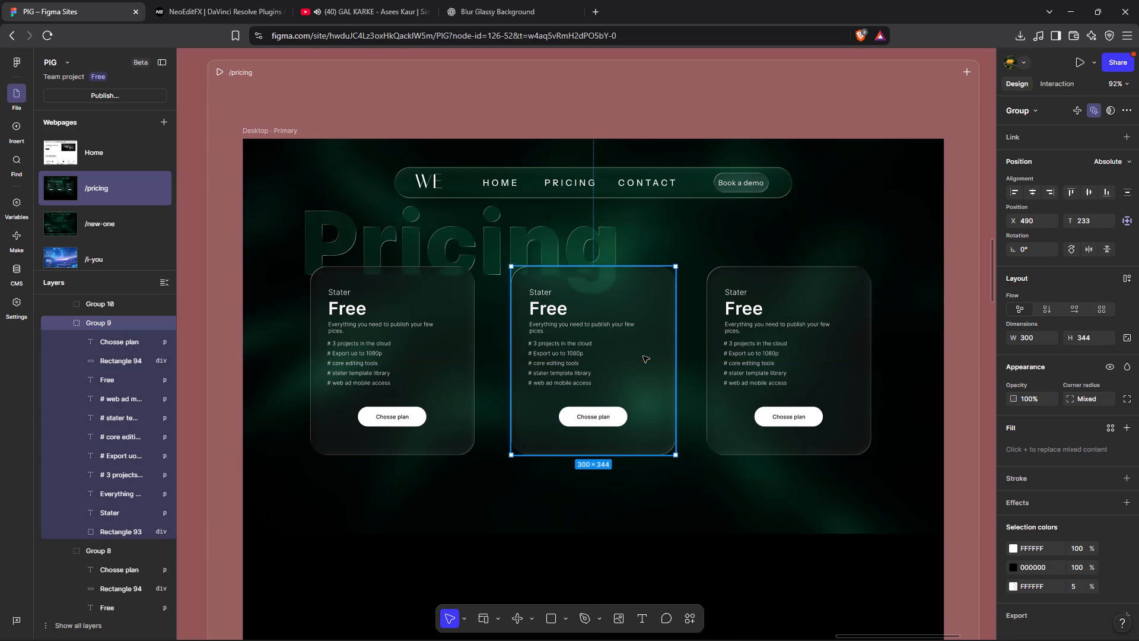
Move the first and third plan cards inward, leaving 37 gaps between cards and 153 margins on both sides.
left_click(788, 482)
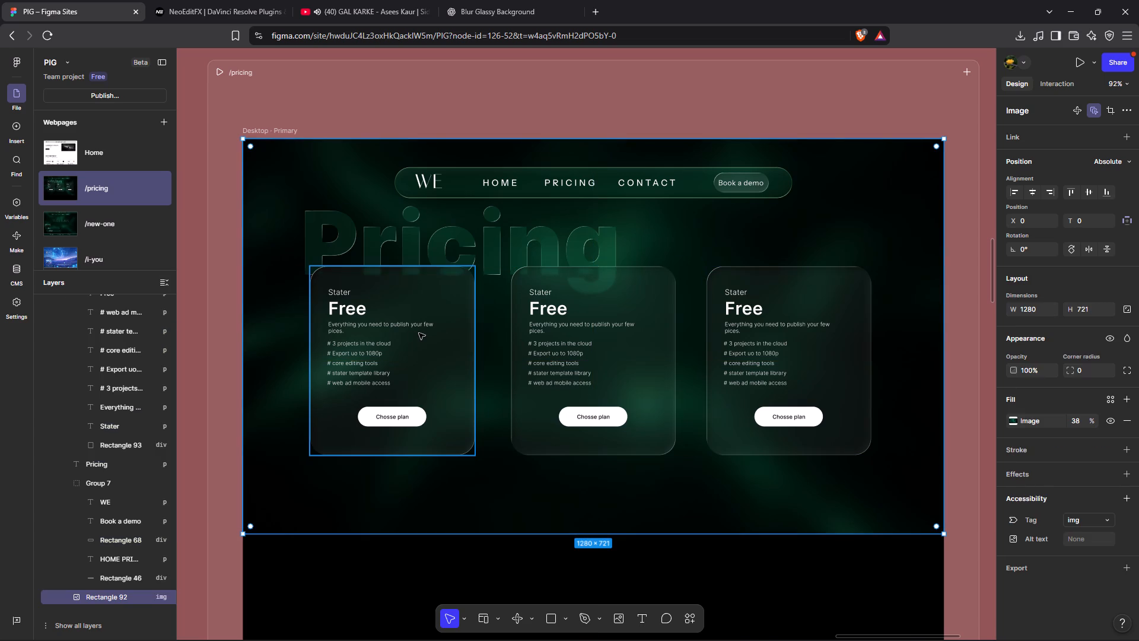
left_click(419, 333)
left_click_drag(418, 359, 434, 360)
left_click_drag(755, 401, 749, 401)
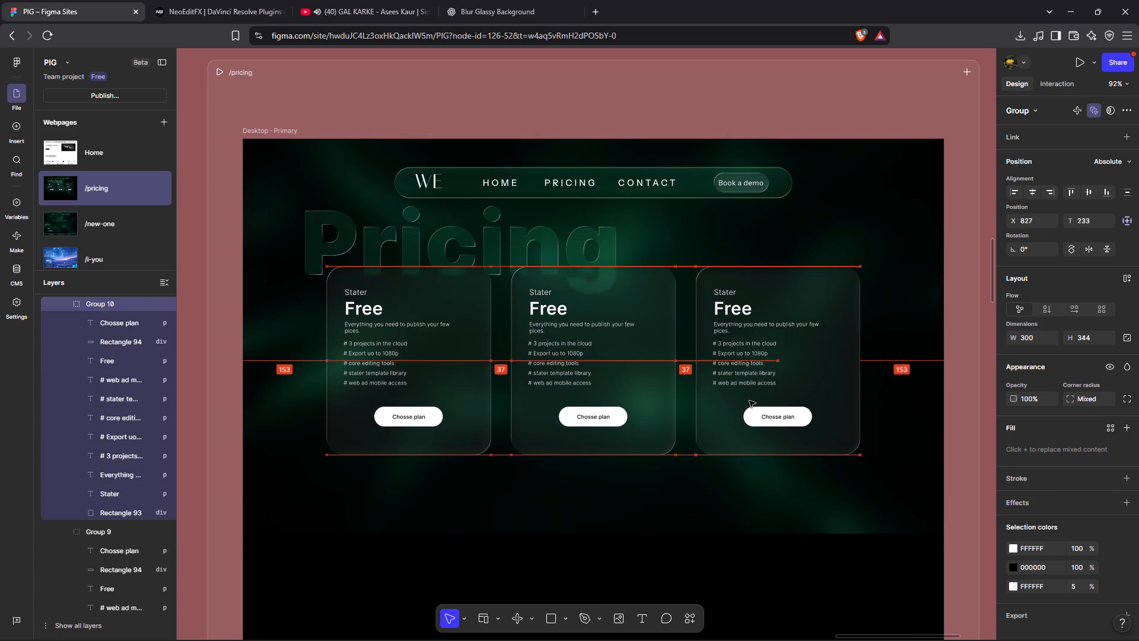
Preview the /pricing page with its three plan cards, and return to the design canvas.
left_click_drag(749, 401, 747, 402)
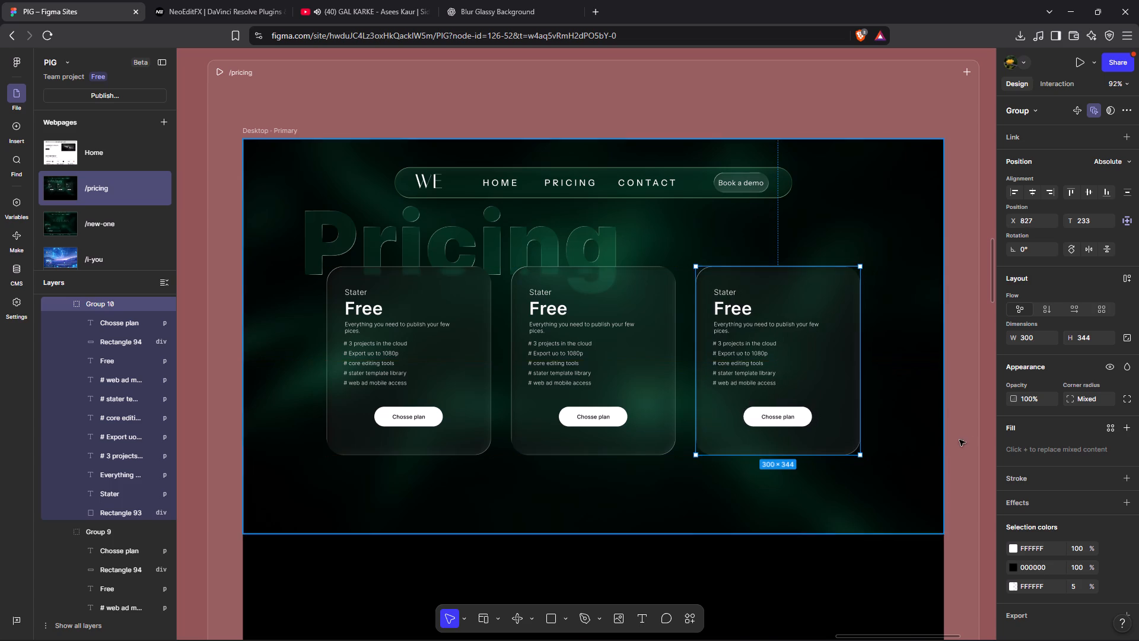
left_click(965, 437)
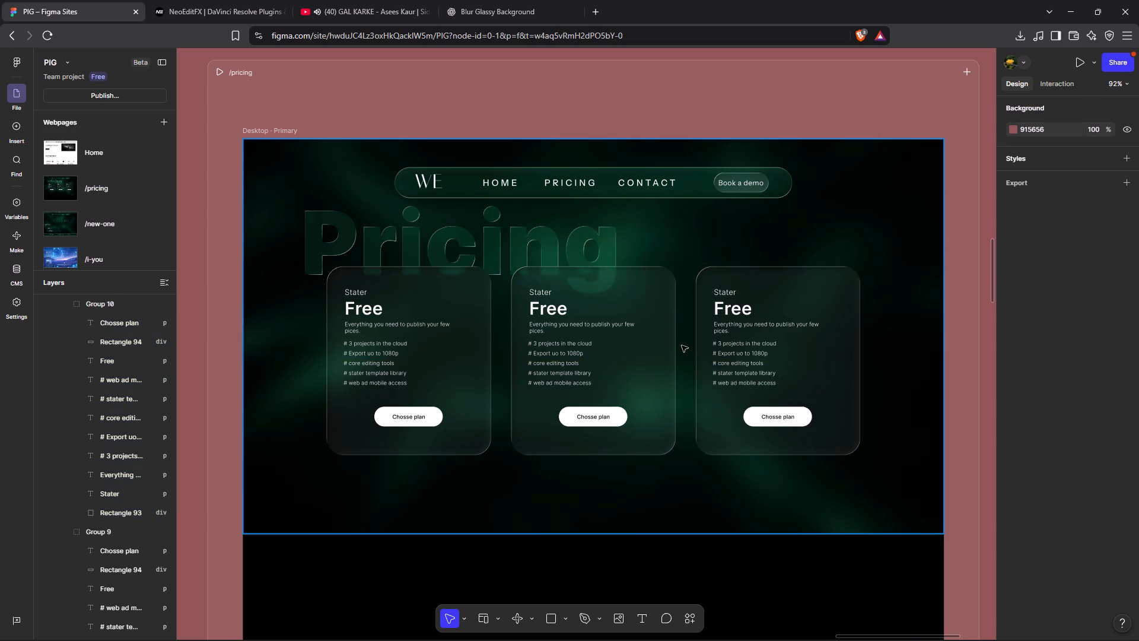
scroll(675, 330, "right", 1)
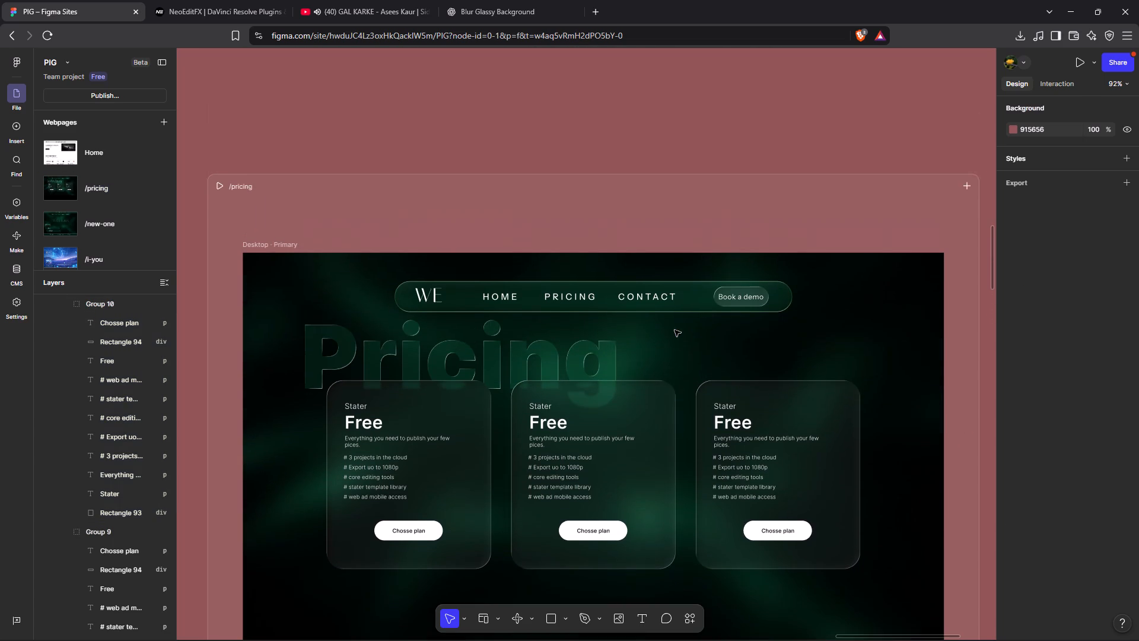
scroll(675, 330, "down", 3)
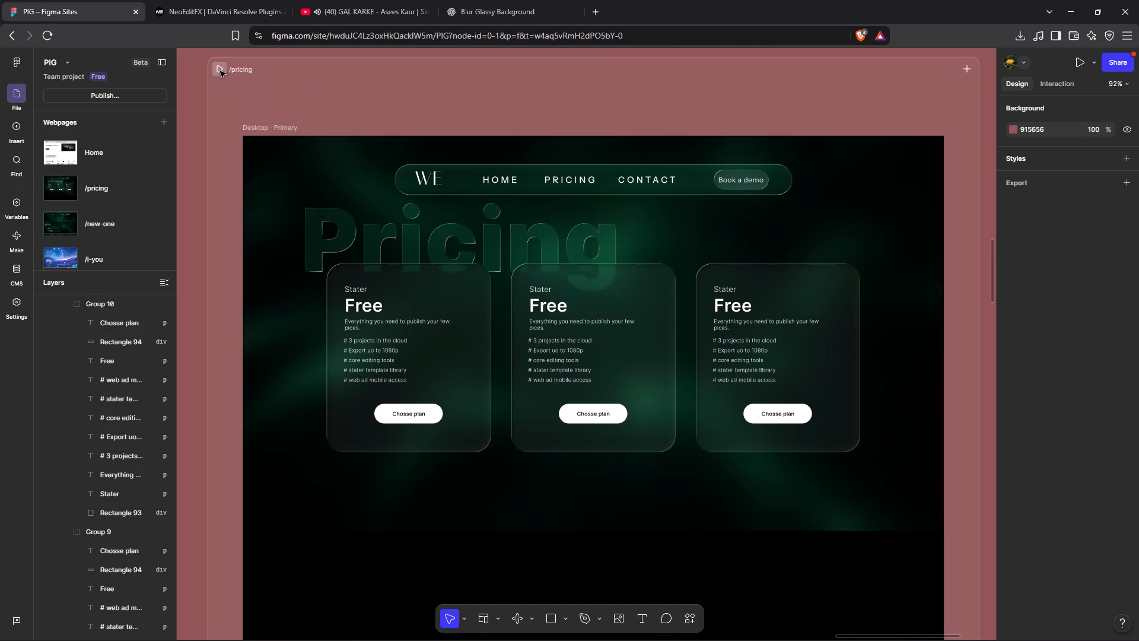
left_click(220, 71)
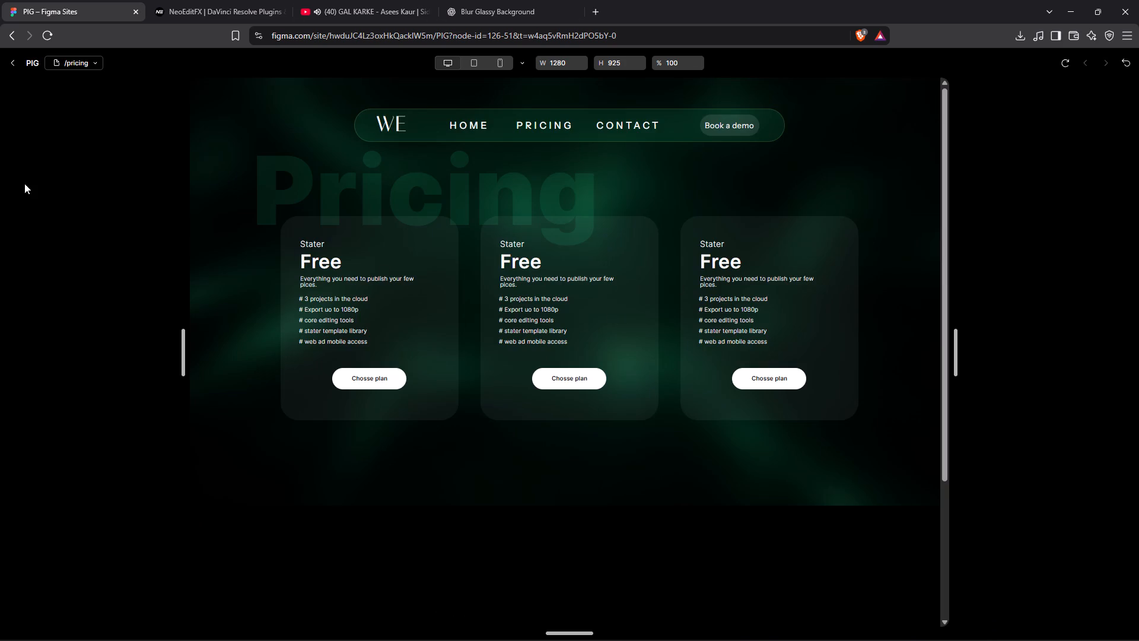
left_click(17, 58)
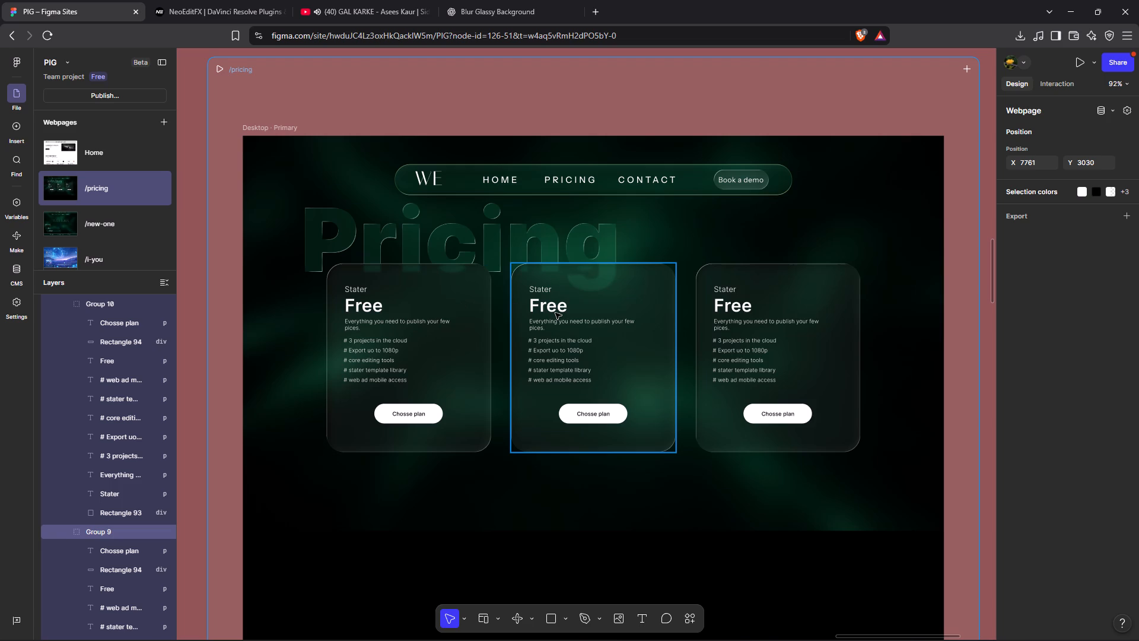
Add a new blank webpage beside the /pricing page and align it at X 9250, Y 3030.
scroll(497, 252, "right", 6)
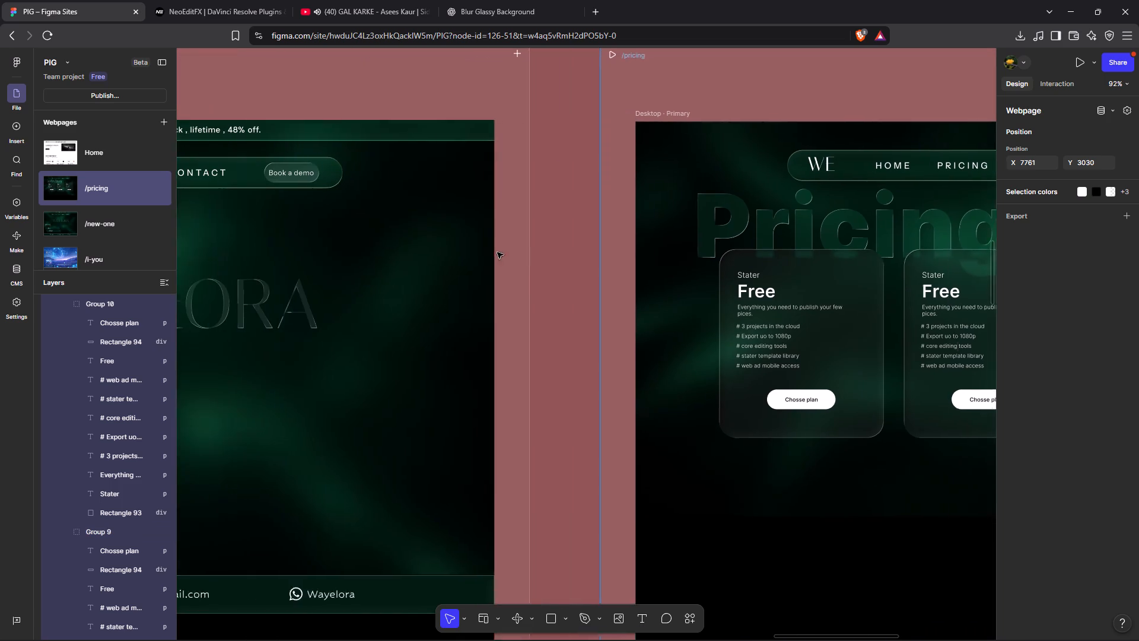
scroll(497, 252, "right", 1)
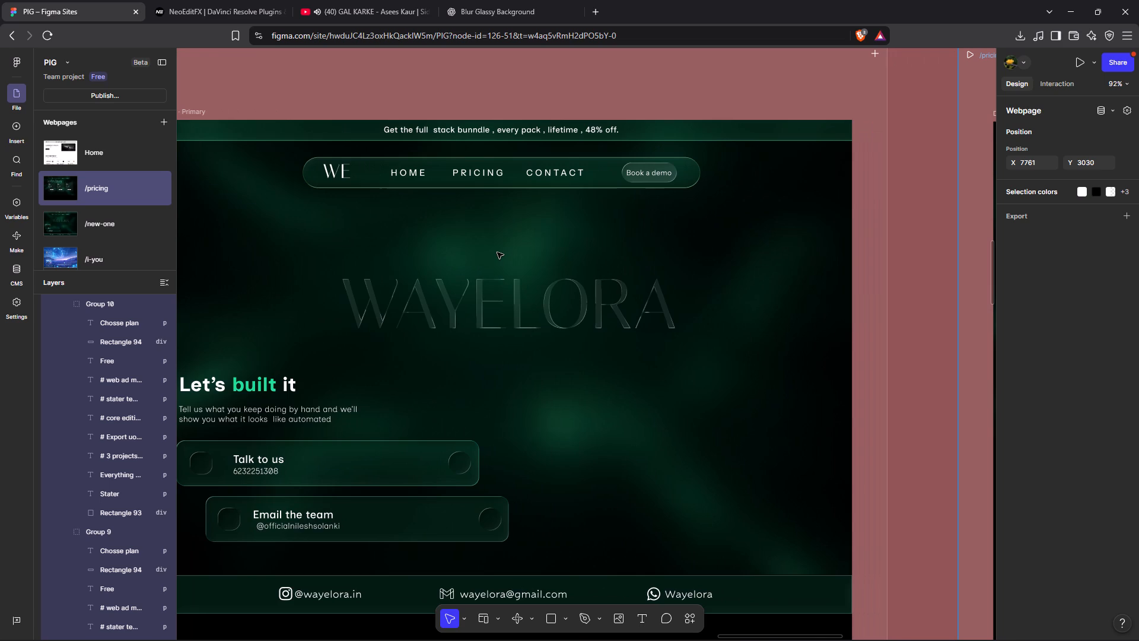
scroll(497, 252, "left", 9)
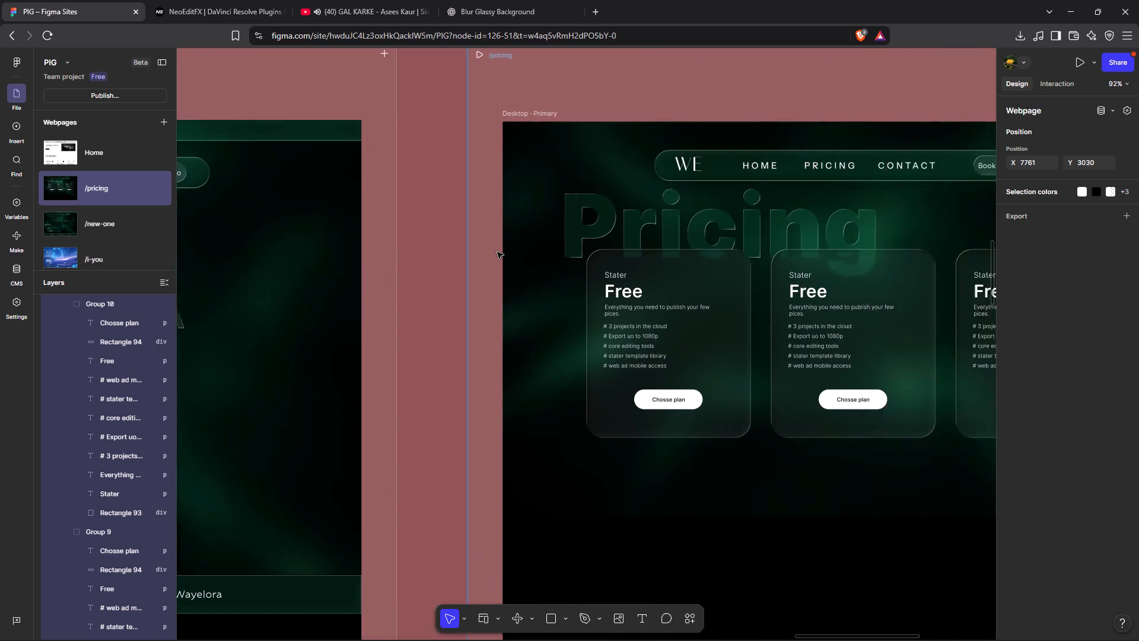
scroll(497, 252, "left", 5)
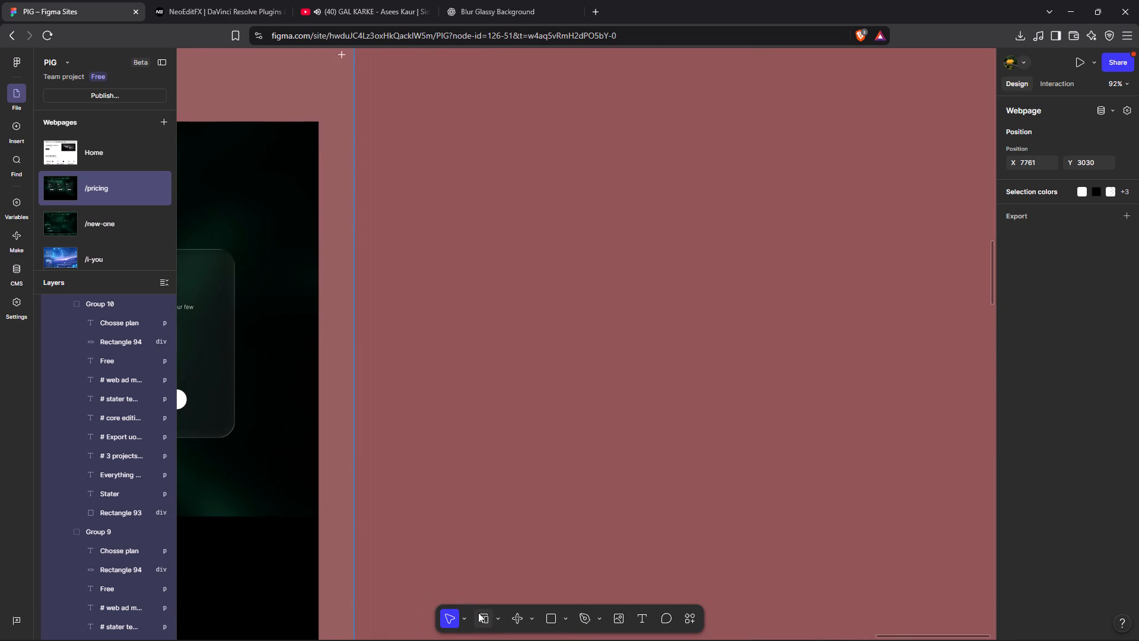
left_click(478, 613)
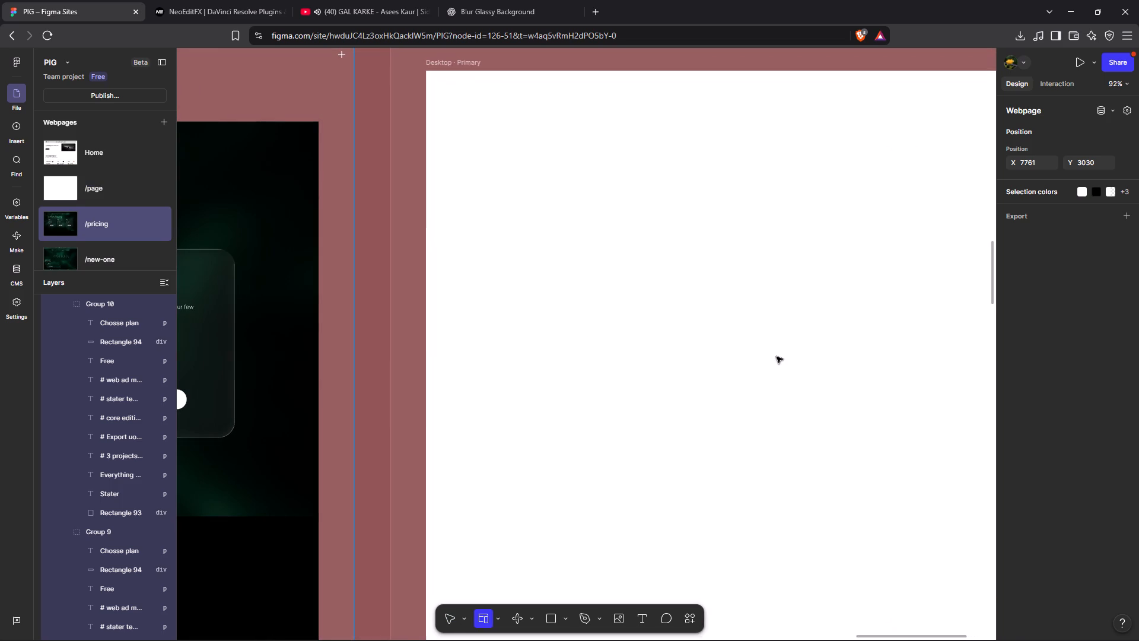
left_click(777, 357)
scroll(777, 357, "left", 4)
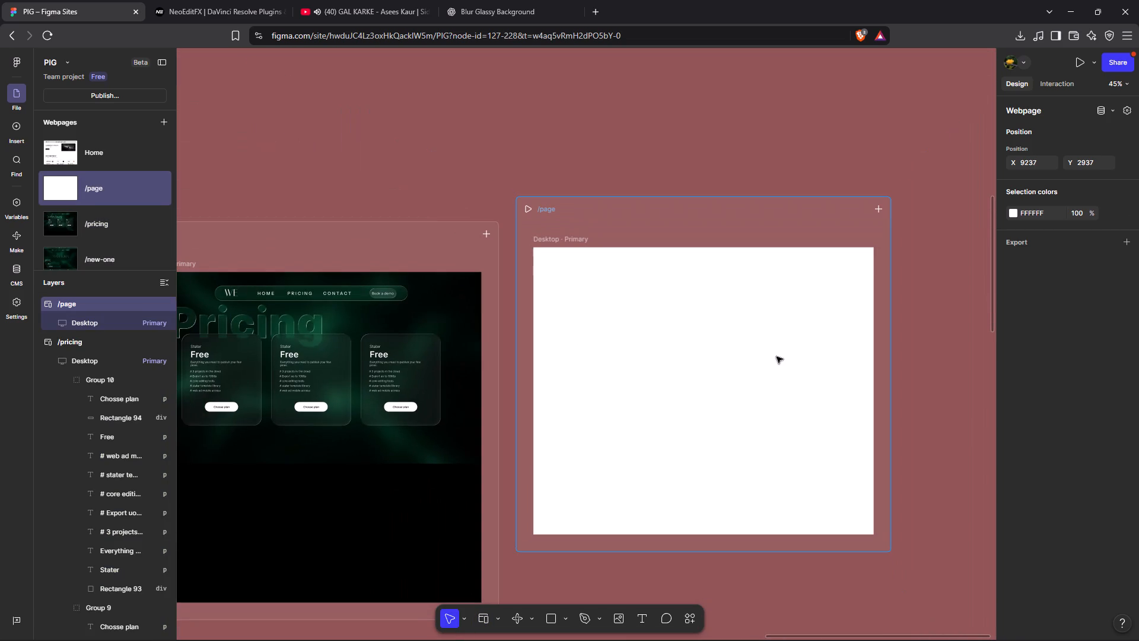
left_click_drag(763, 349, 767, 374)
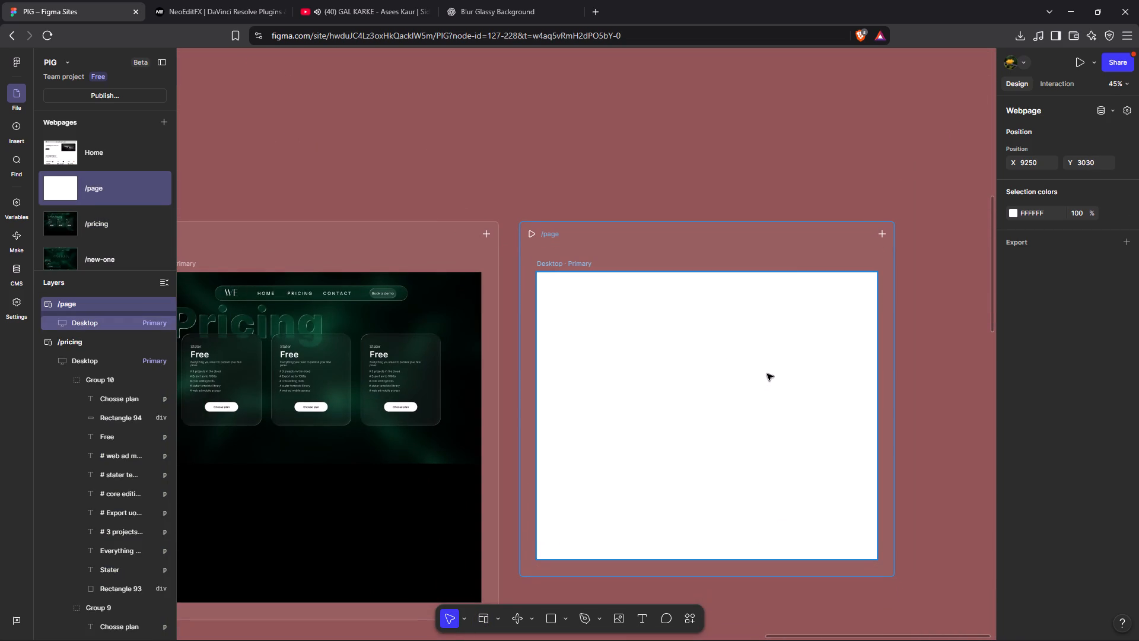
Rename the new blank webpage as contact.
left_click(651, 164)
scroll(651, 164, "right", 7)
scroll(651, 164, "left", 1)
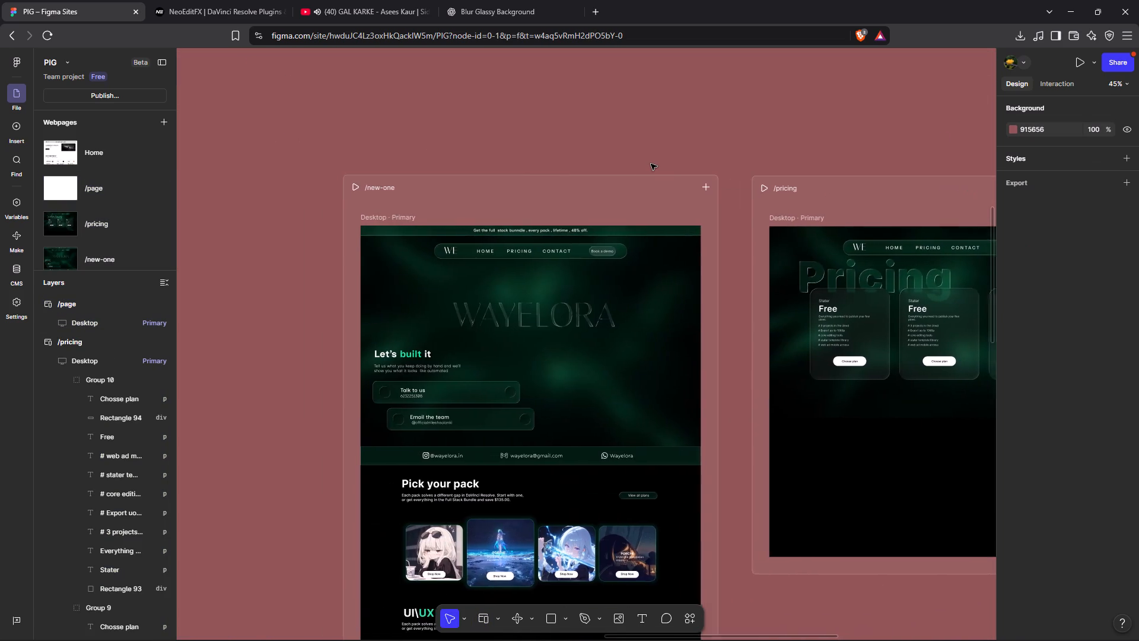
scroll(651, 164, "left", 2)
left_click(629, 225)
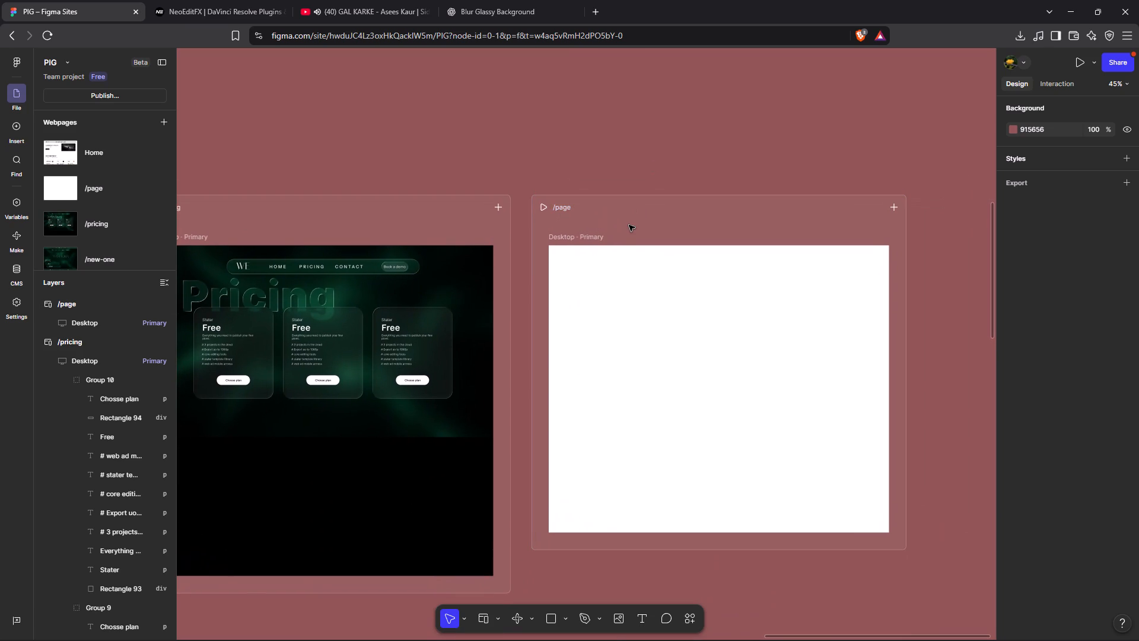
left_click(565, 218)
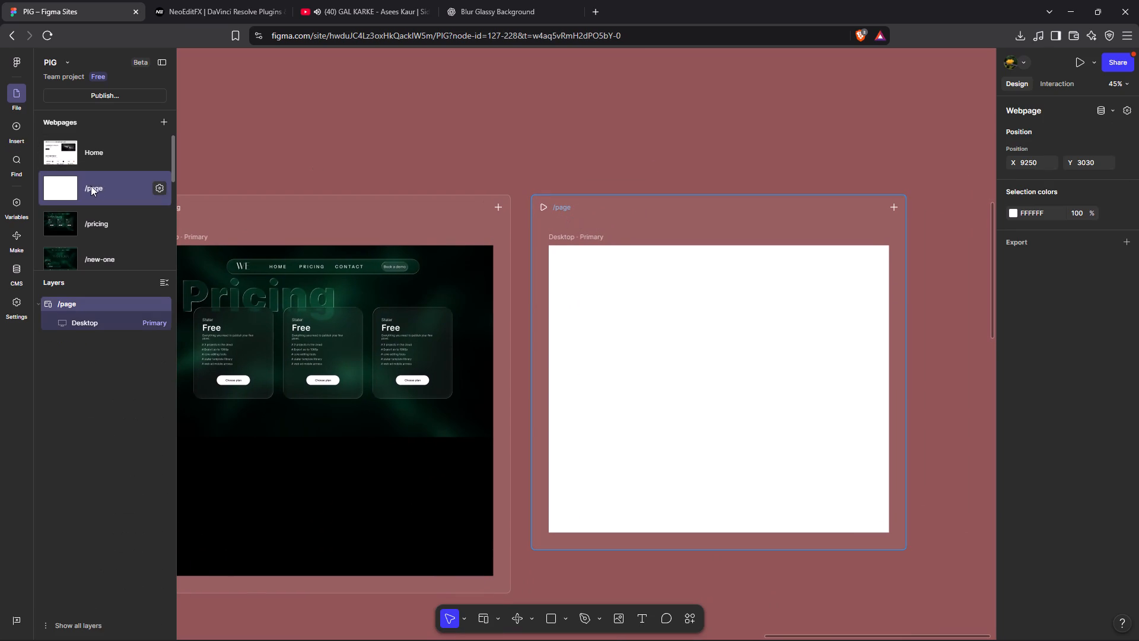
triple_click(95, 187)
key("BackSpace")
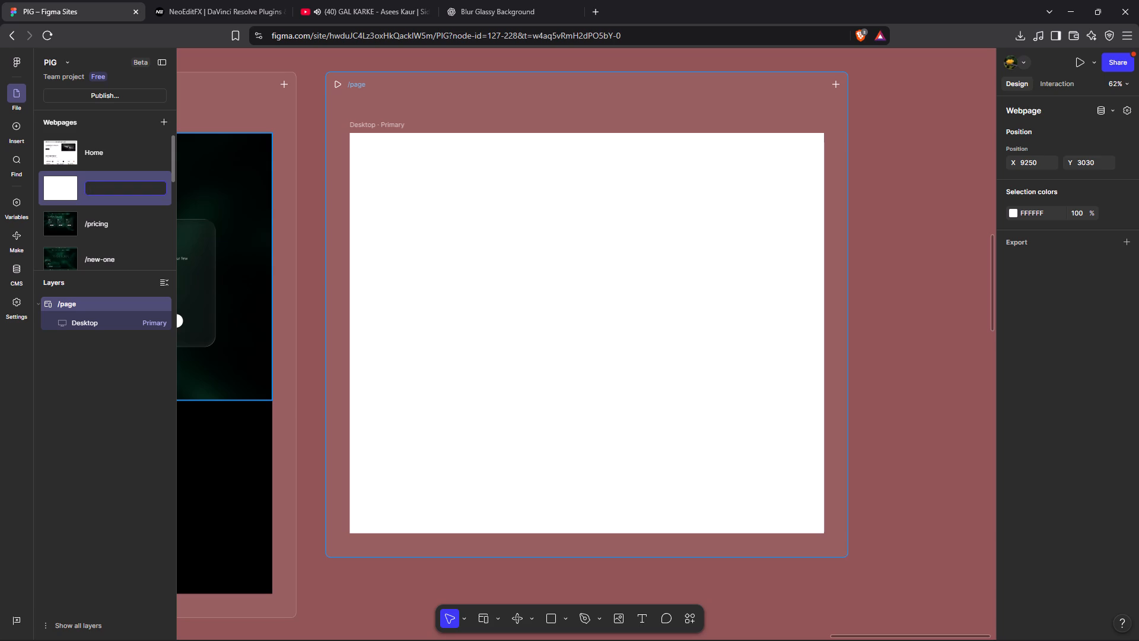
type("contact")
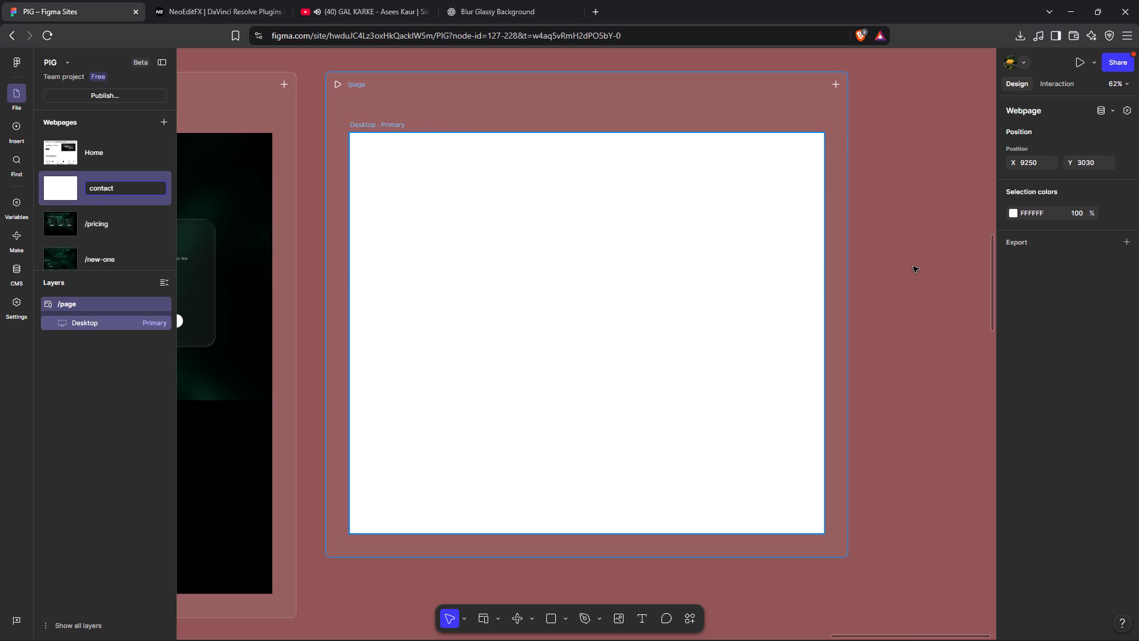
left_click(913, 266)
Extend the contact page's Desktop frame downward to a height of about 1241.
left_click(539, 188)
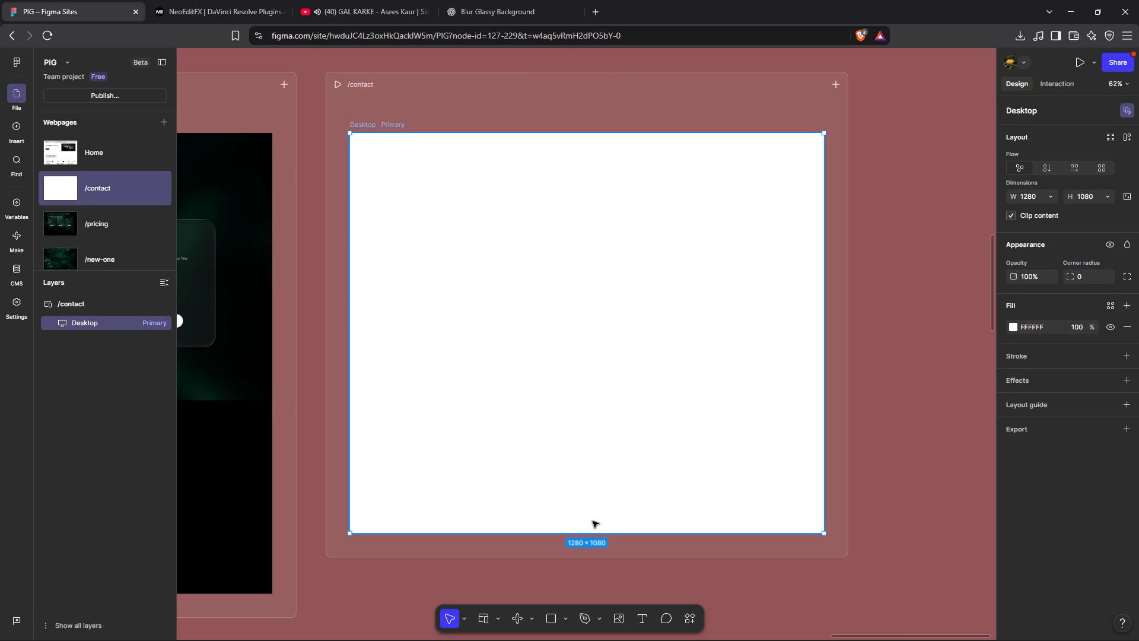
left_click_drag(595, 537, 600, 595)
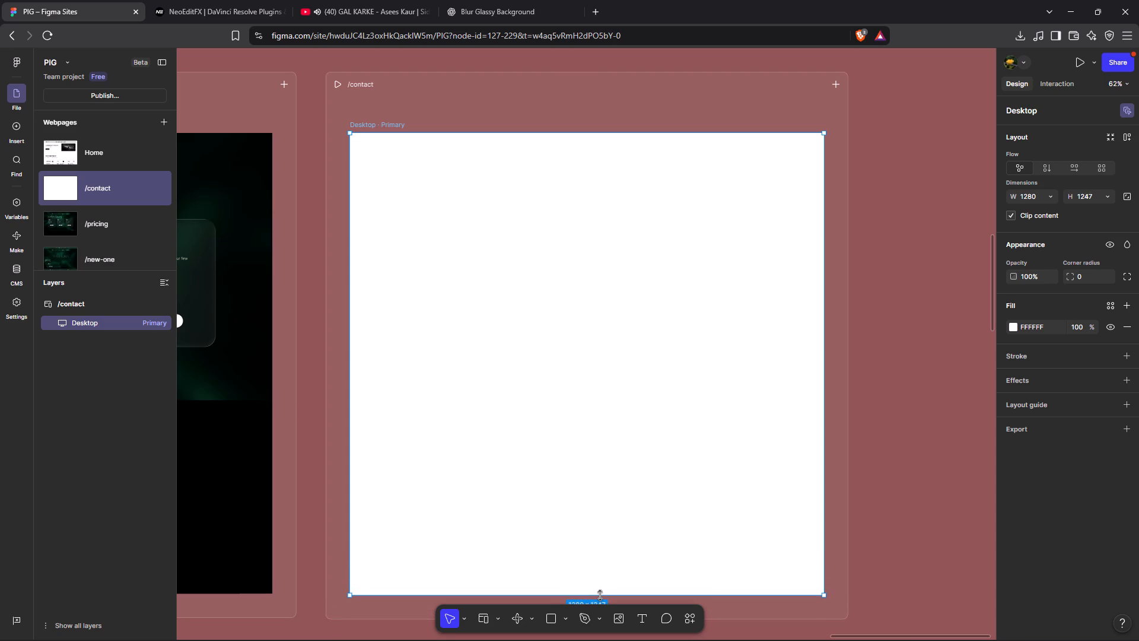
left_click_drag(600, 595, 599, 593)
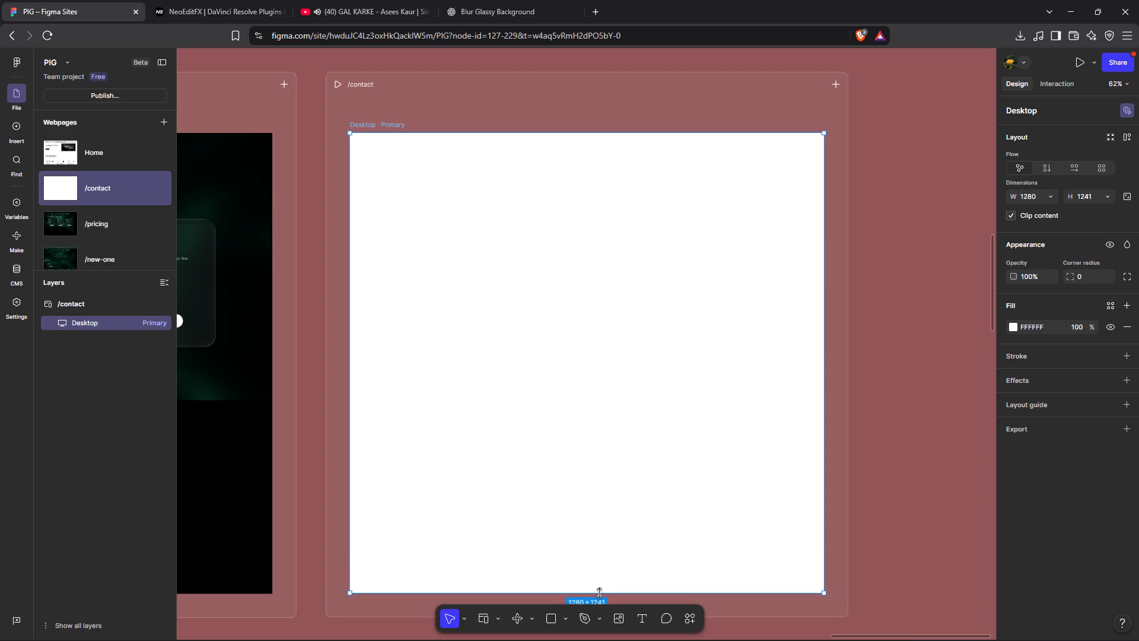
left_click(882, 492)
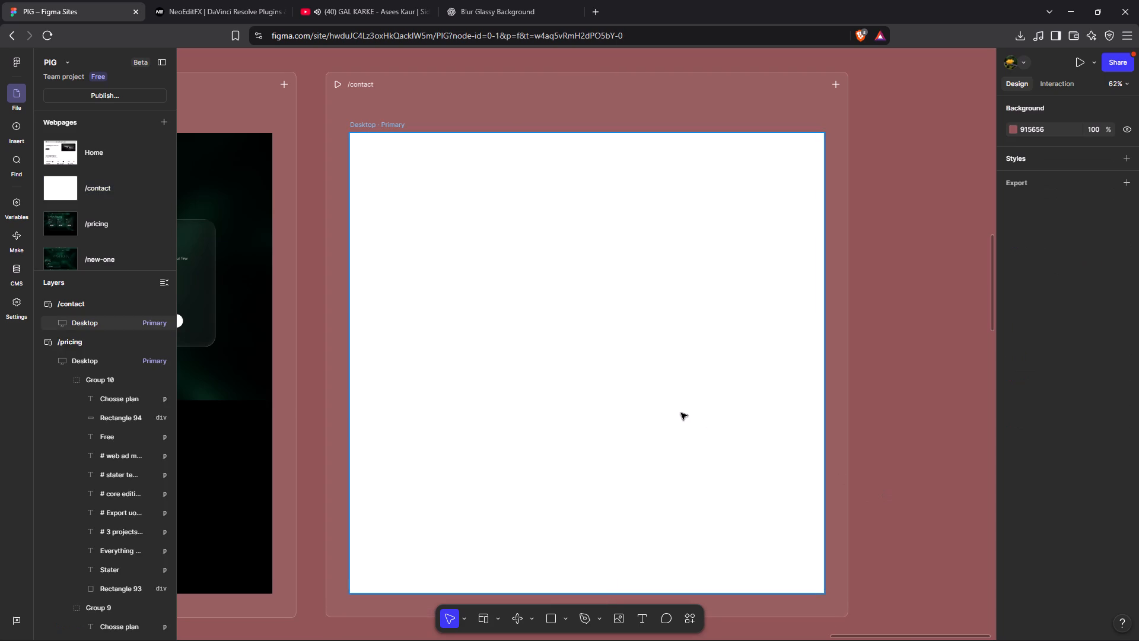
Change the contact page's Desktop frame fill to black.
left_click(681, 413)
left_click(1011, 326)
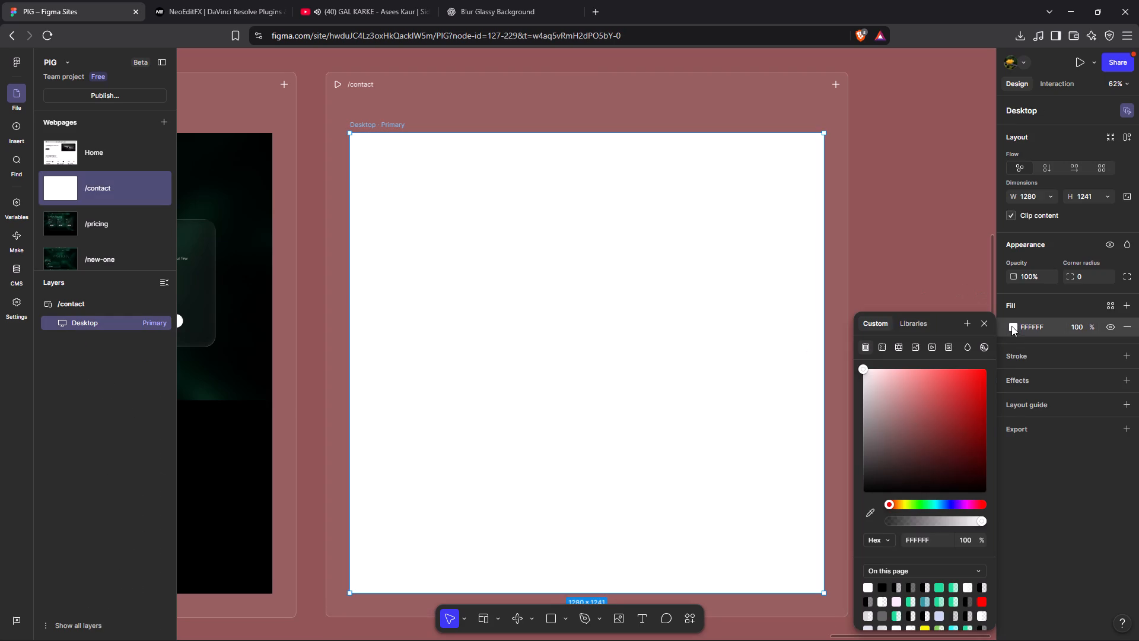
left_click_drag(864, 369, 863, 382)
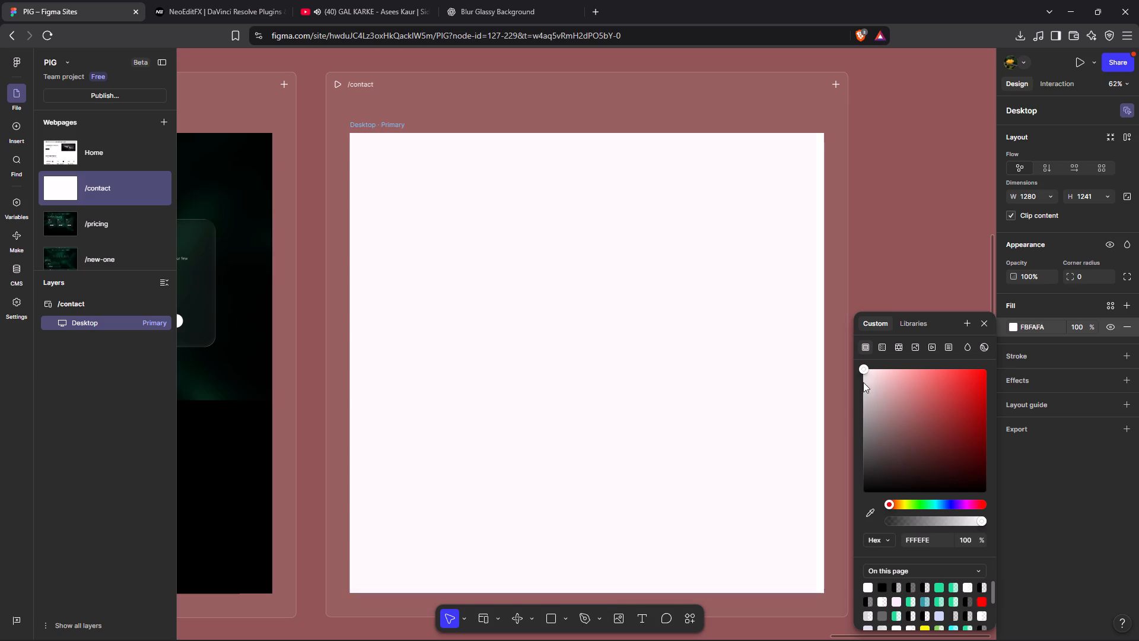
left_click_drag(863, 382, 852, 518)
left_click(928, 222)
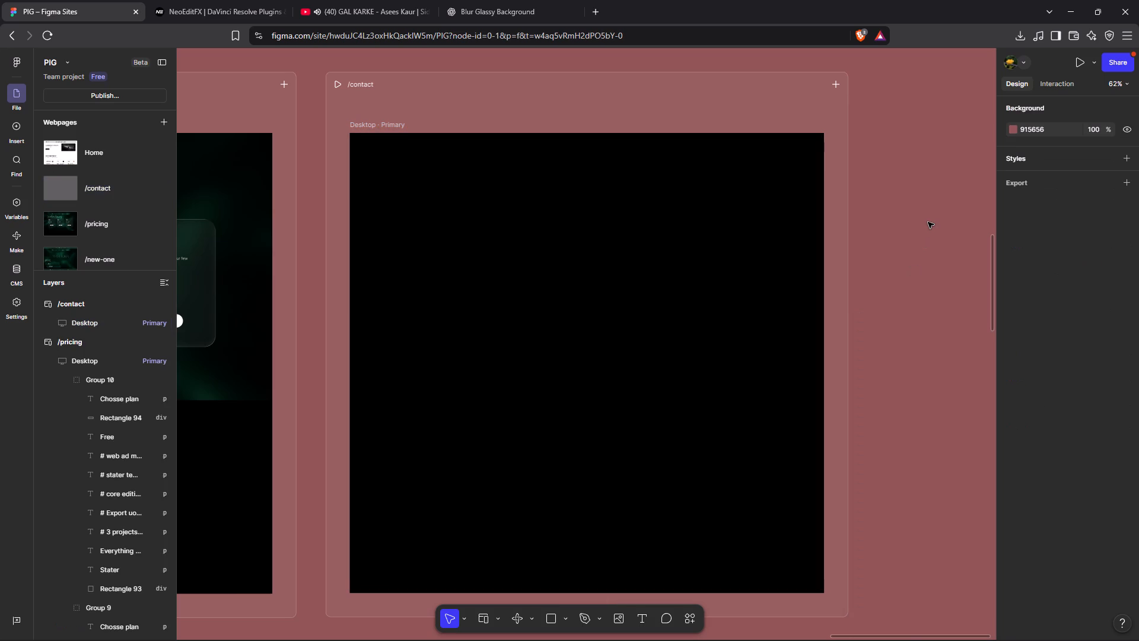
left_click(928, 222)
Examine the sections of the landing page and the /pricing layout beside the empty contact page.
scroll(720, 299, "right", 3)
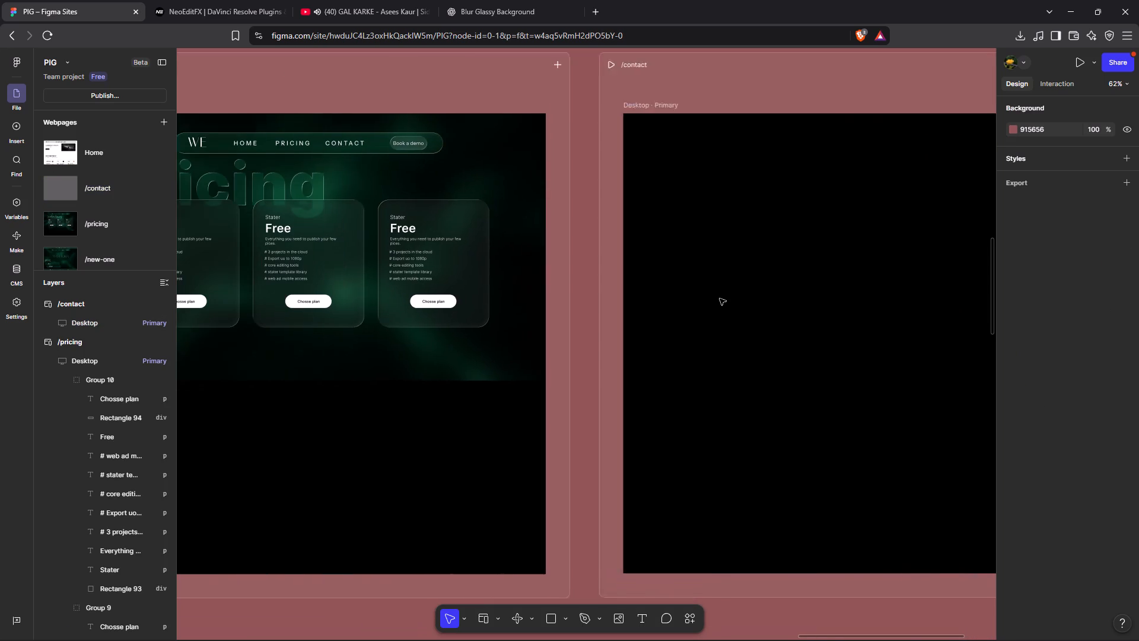
scroll(720, 299, "right", 12)
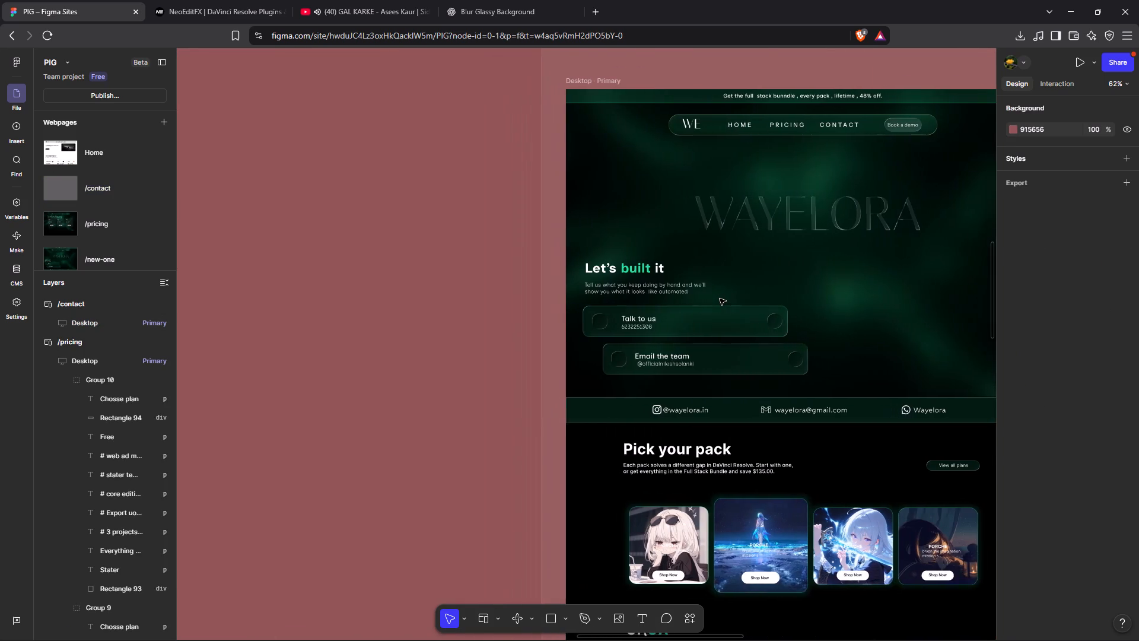
scroll(720, 299, "left", 6)
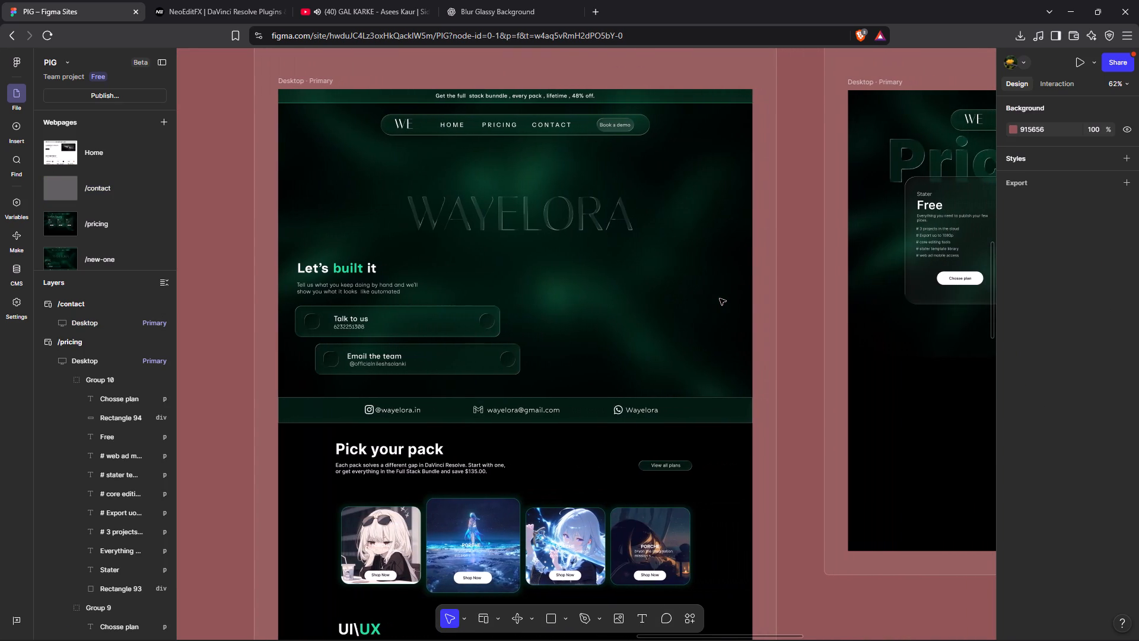
scroll(720, 299, "down", 13)
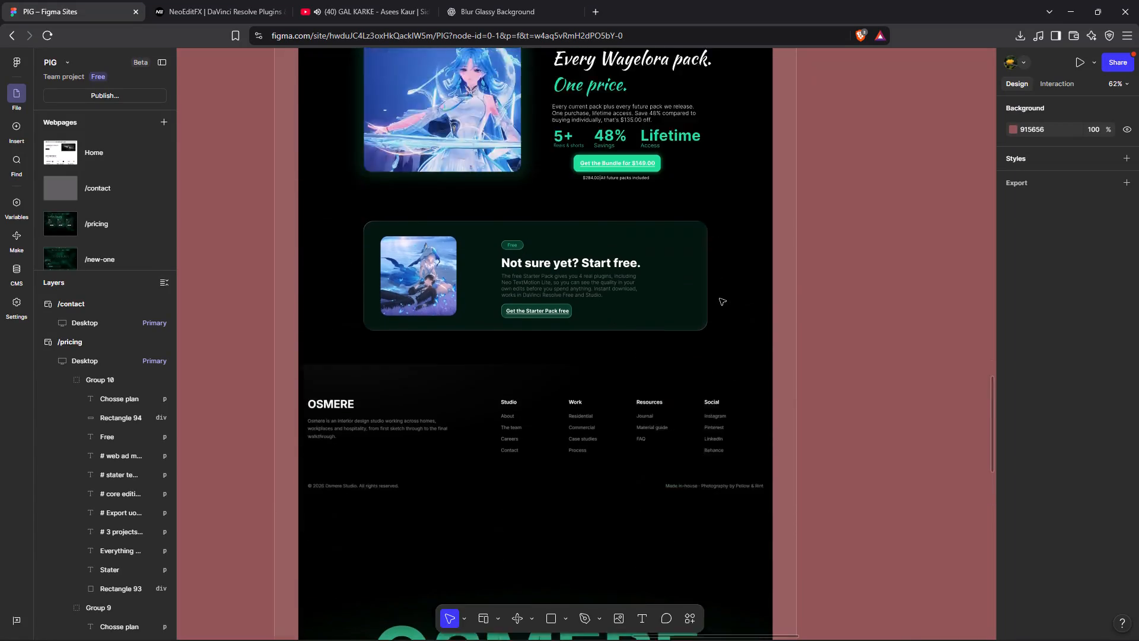
scroll(720, 299, "up", 4)
scroll(720, 299, "left", 8)
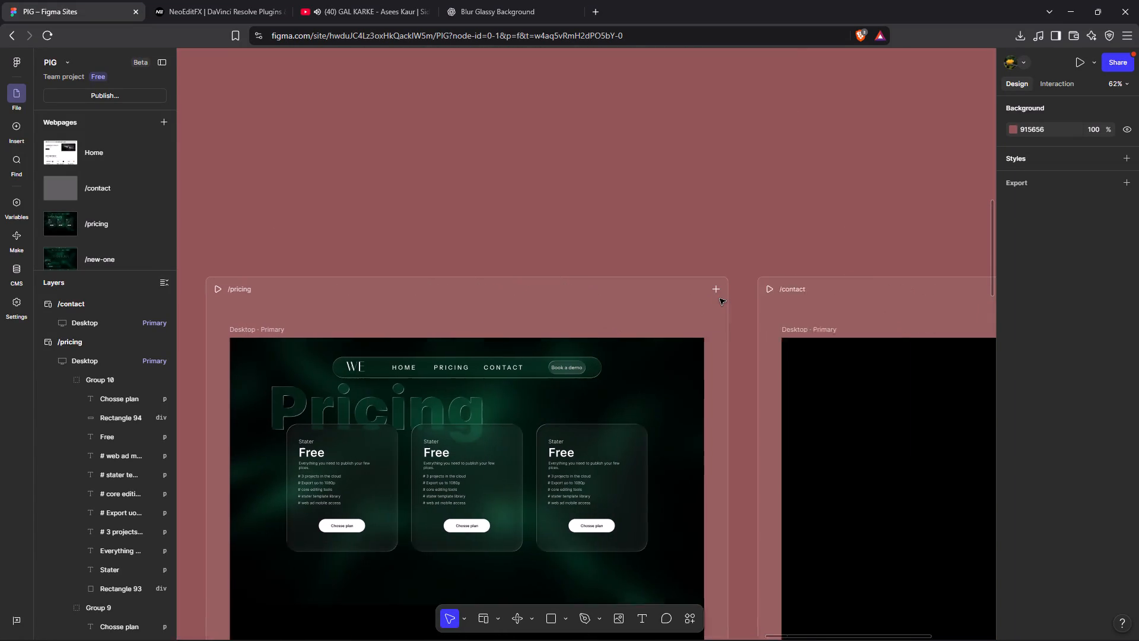
scroll(720, 299, "left", 4)
scroll(720, 299, "down", 1)
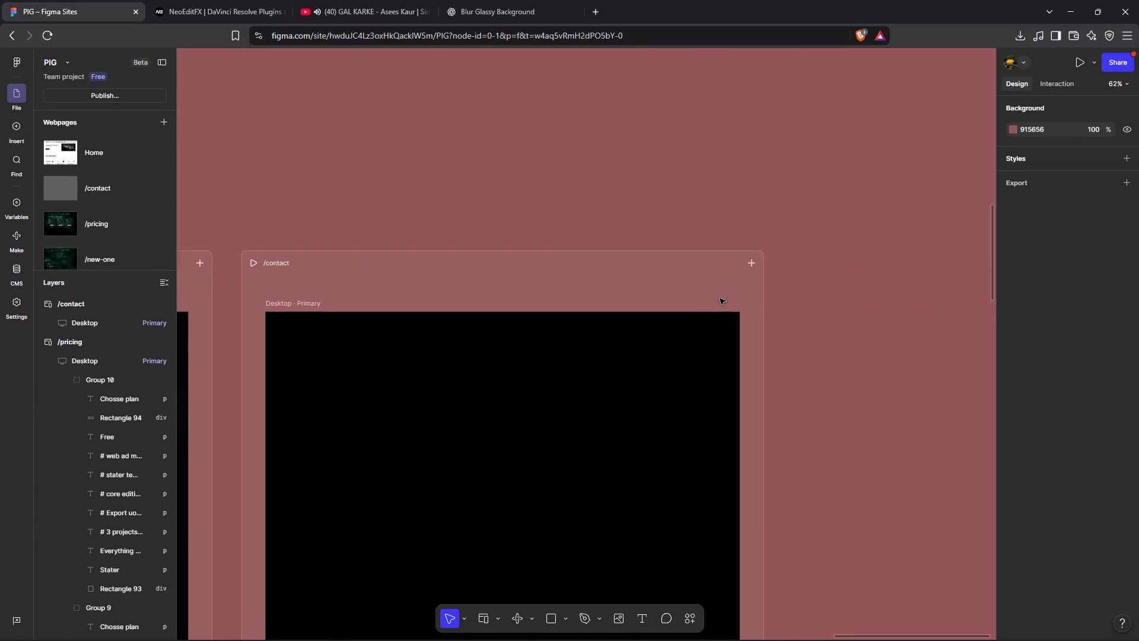
scroll(720, 299, "down", 1)
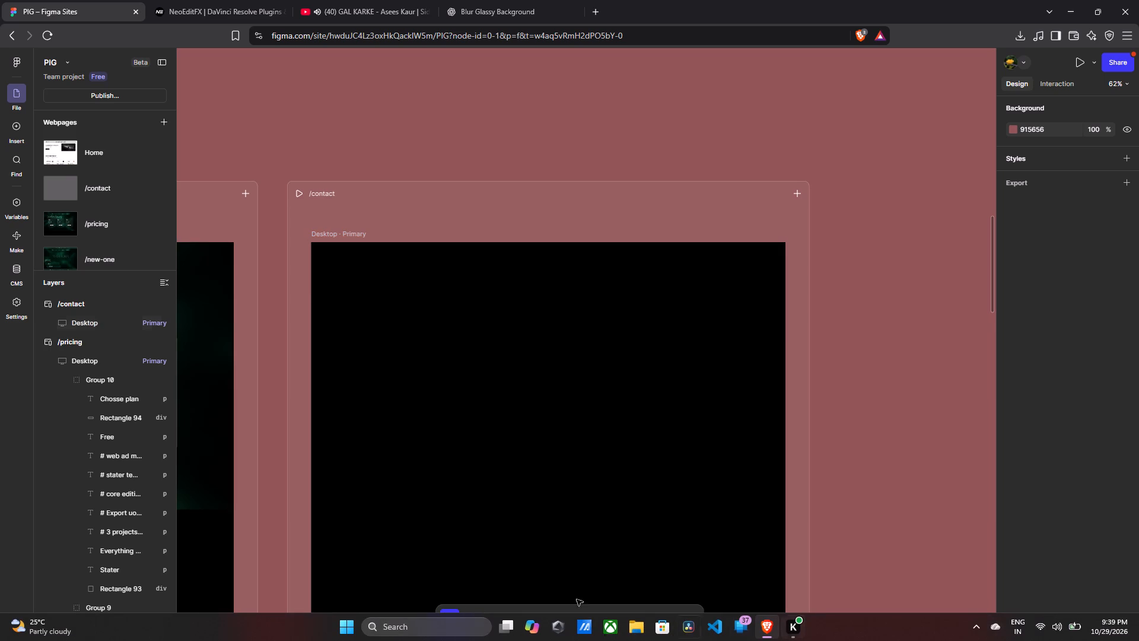
Open the Windows app launcher.
left_click(341, 640)
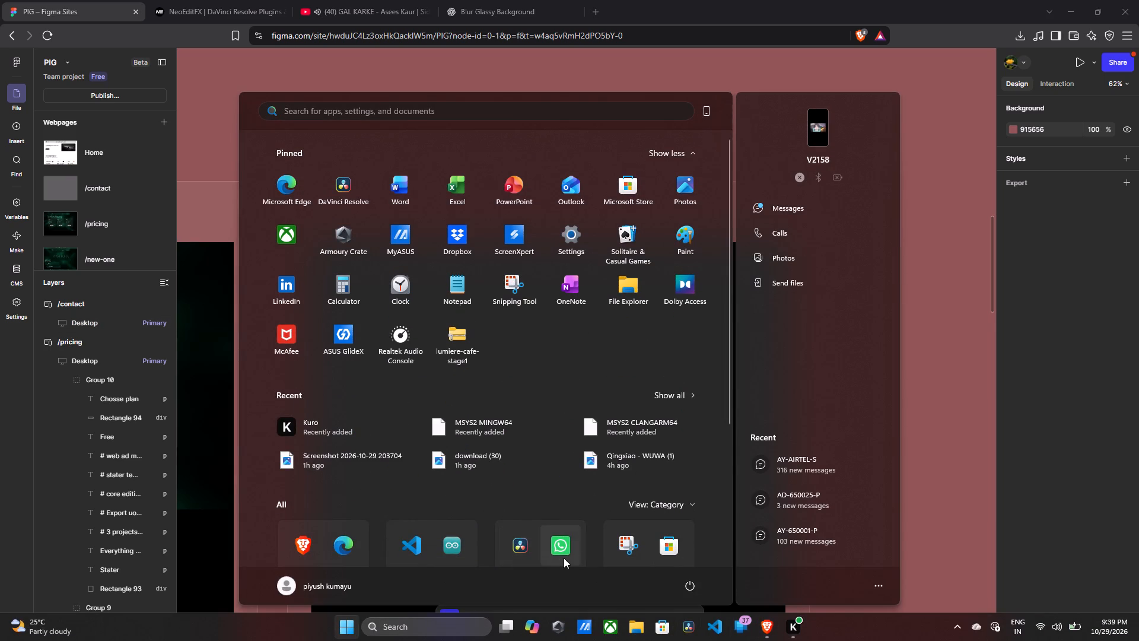